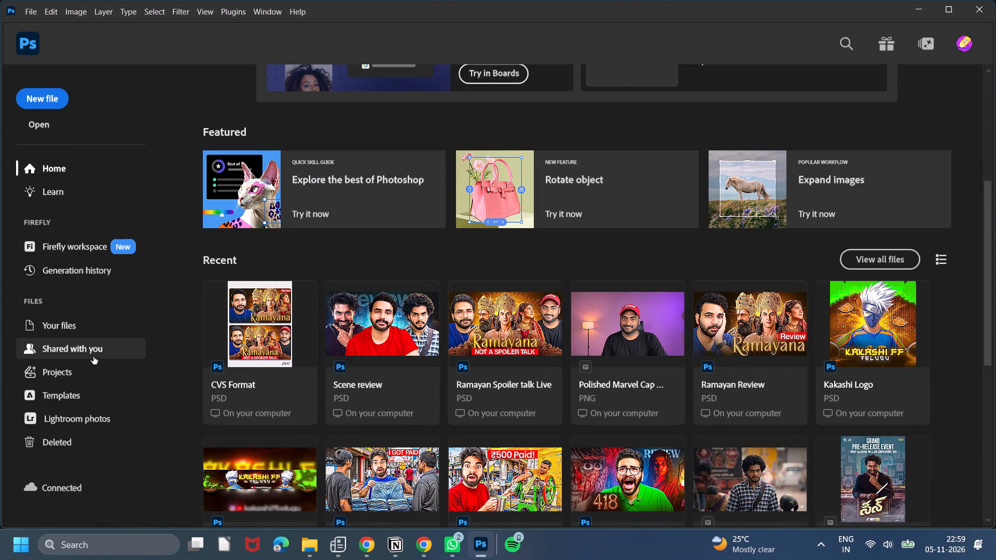
Open the Your files collection of cloud documents.
click(74, 321)
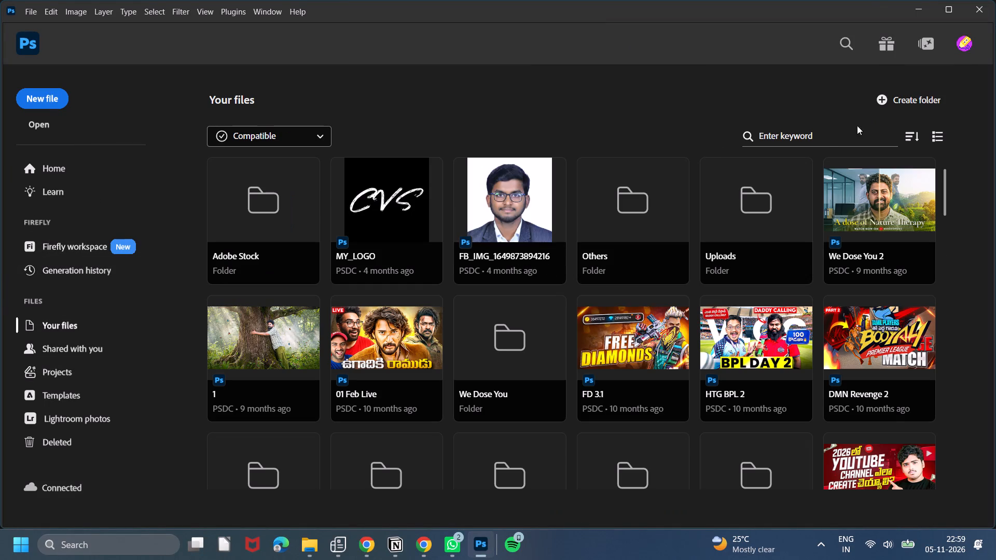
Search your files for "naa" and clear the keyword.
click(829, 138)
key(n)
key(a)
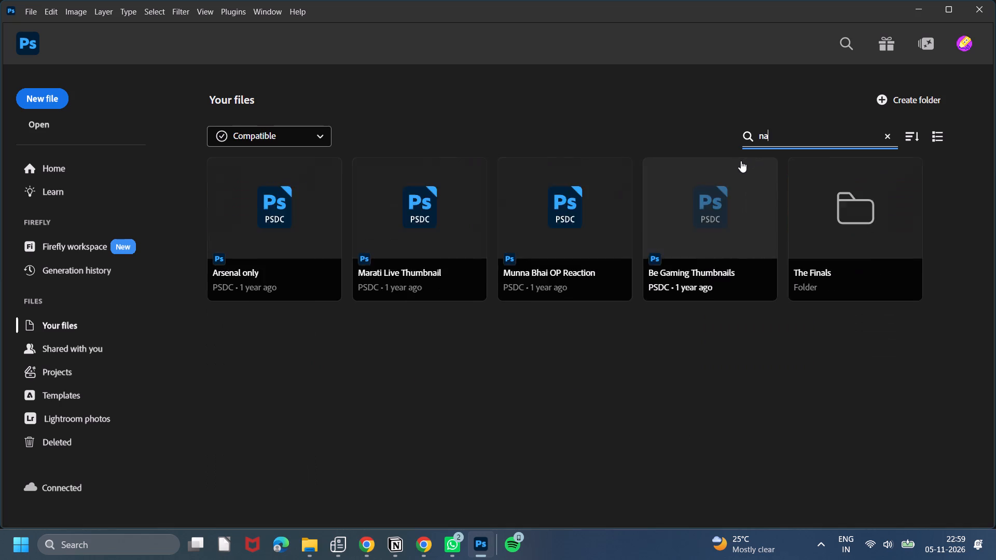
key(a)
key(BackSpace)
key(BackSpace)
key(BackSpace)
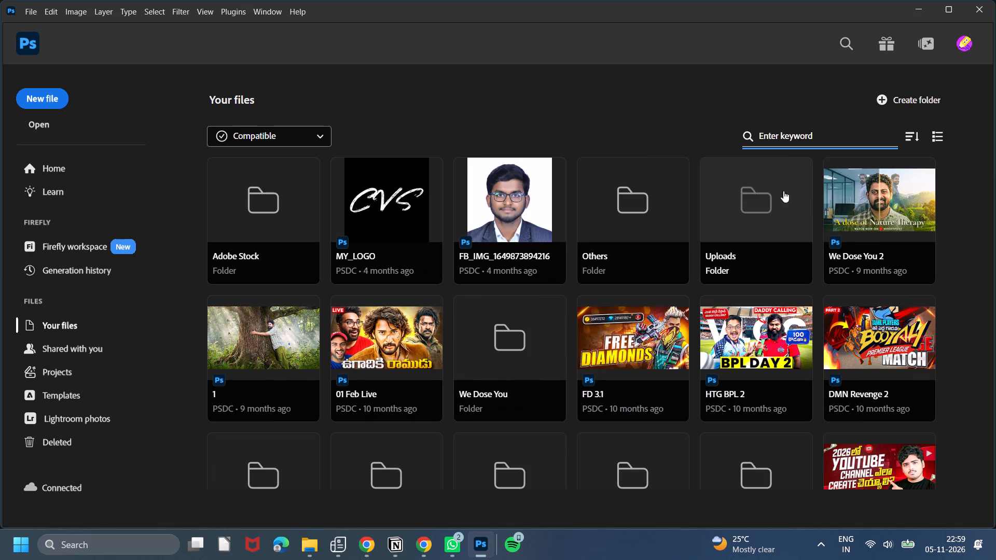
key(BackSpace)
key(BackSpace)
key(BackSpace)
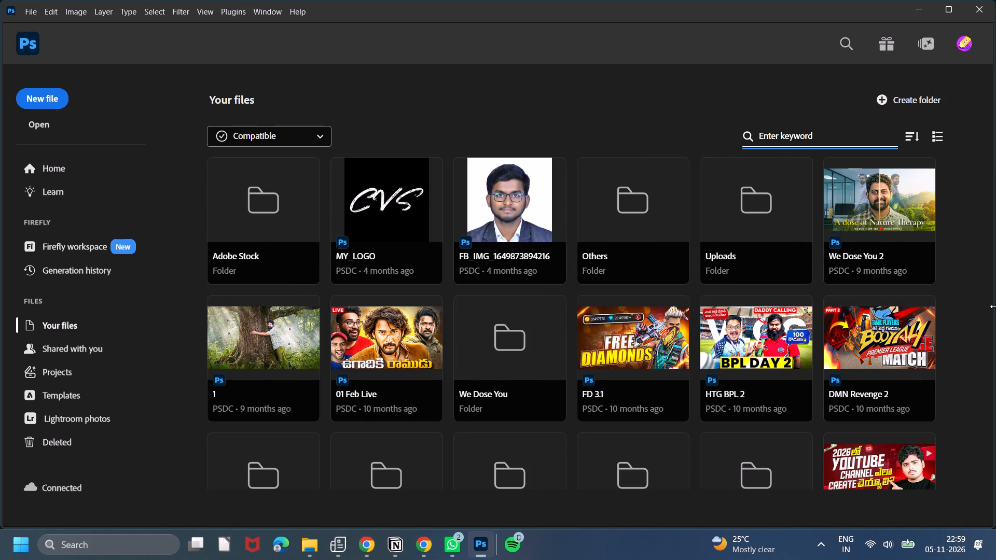
Find and open the Movie Reviews folder in Your files.
scroll(995, 309, down, 2)
scroll(922, 359, down, 1)
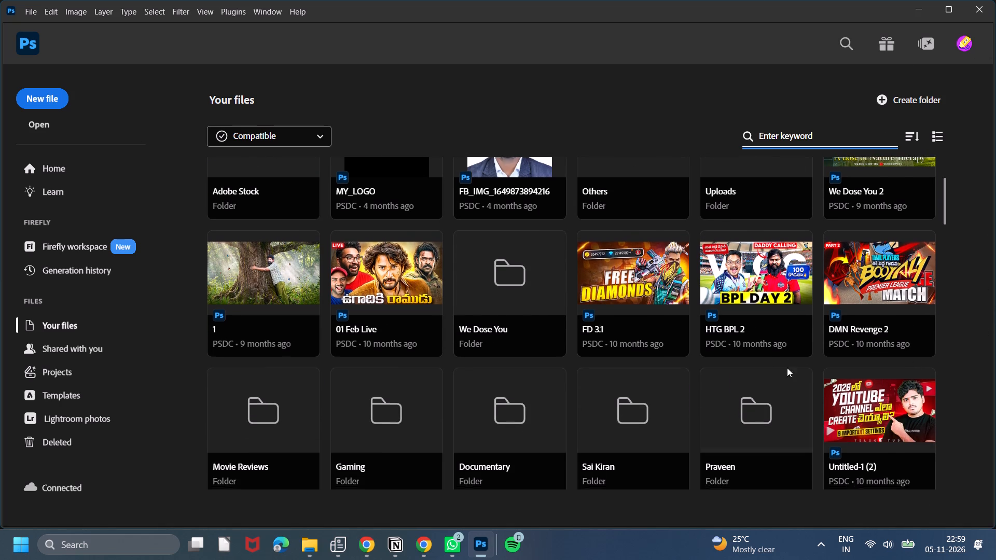
scroll(784, 371, down, 1)
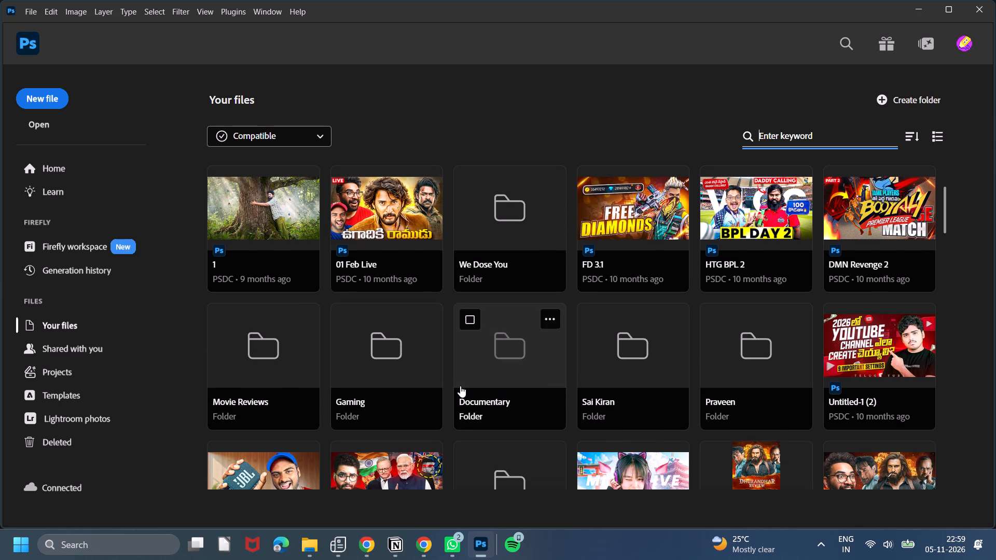
scroll(252, 411, down, 1)
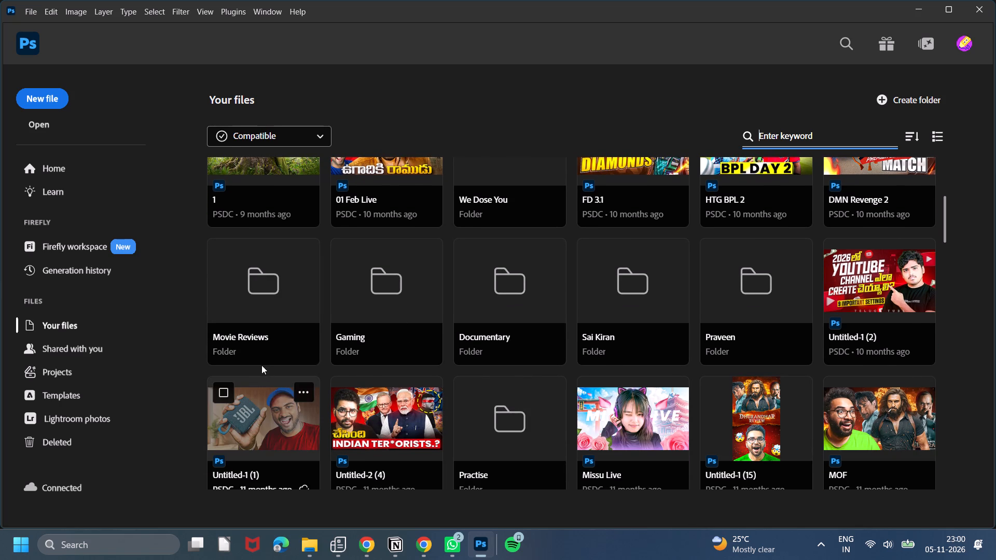
scroll(262, 371, down, 1)
click(270, 248)
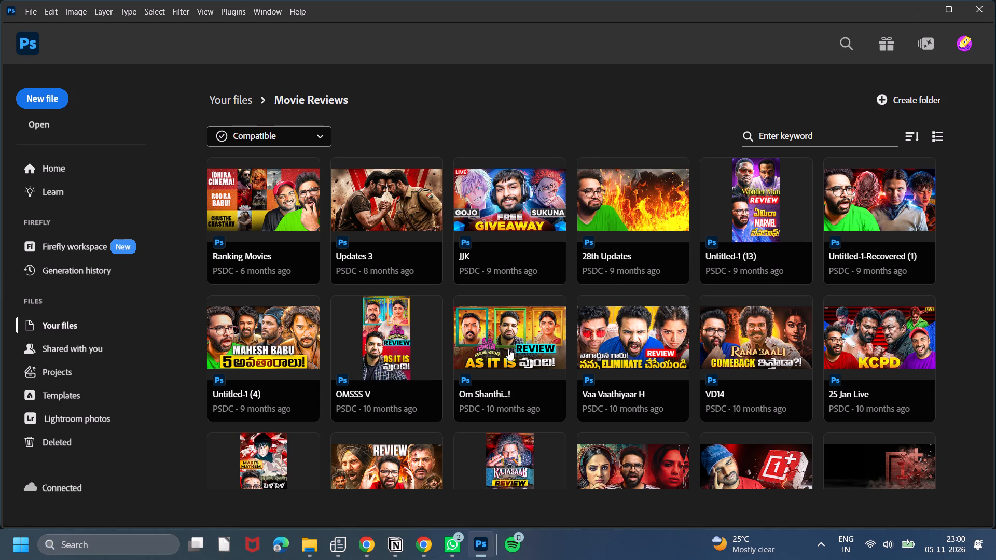
Examine the thumbnail designs stored in the Movie Reviews folder, from the newest to the oldest.
scroll(261, 422, down, 2)
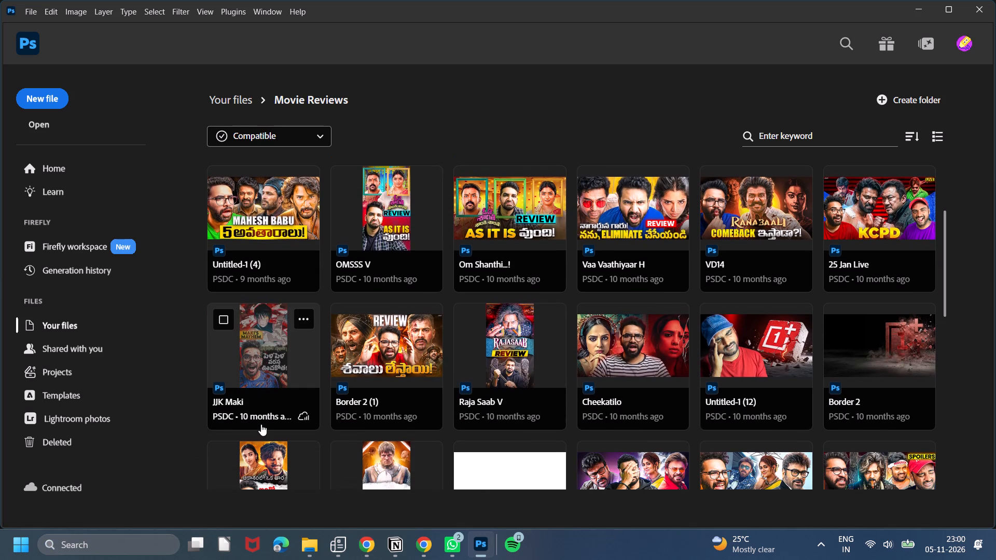
scroll(260, 429, down, 5)
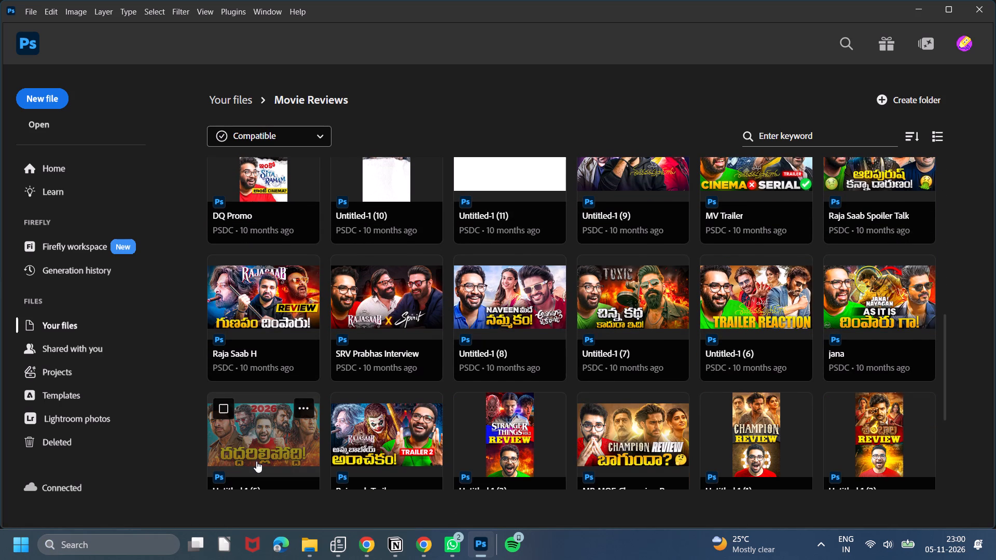
scroll(282, 403, down, 1)
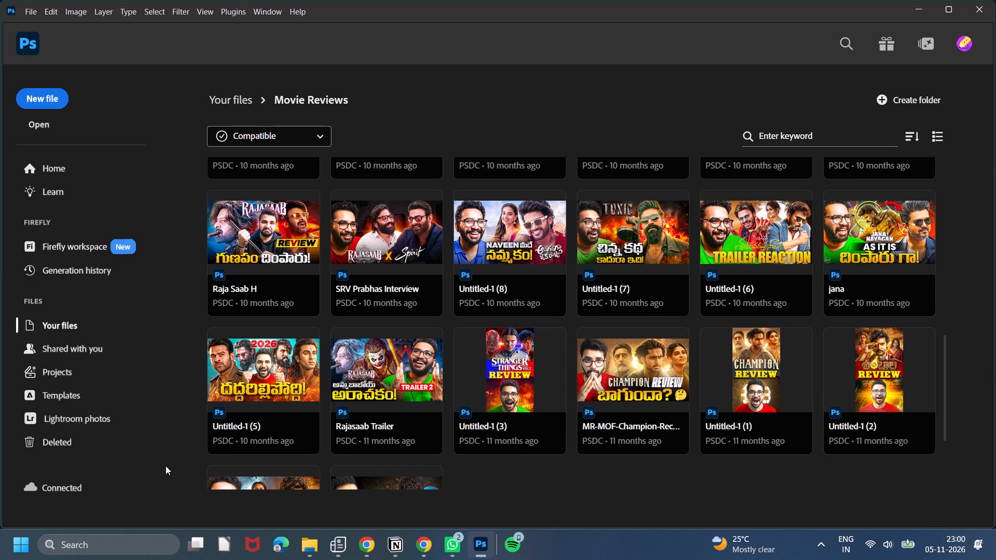
scroll(159, 441, down, 8)
scroll(300, 404, down, 1)
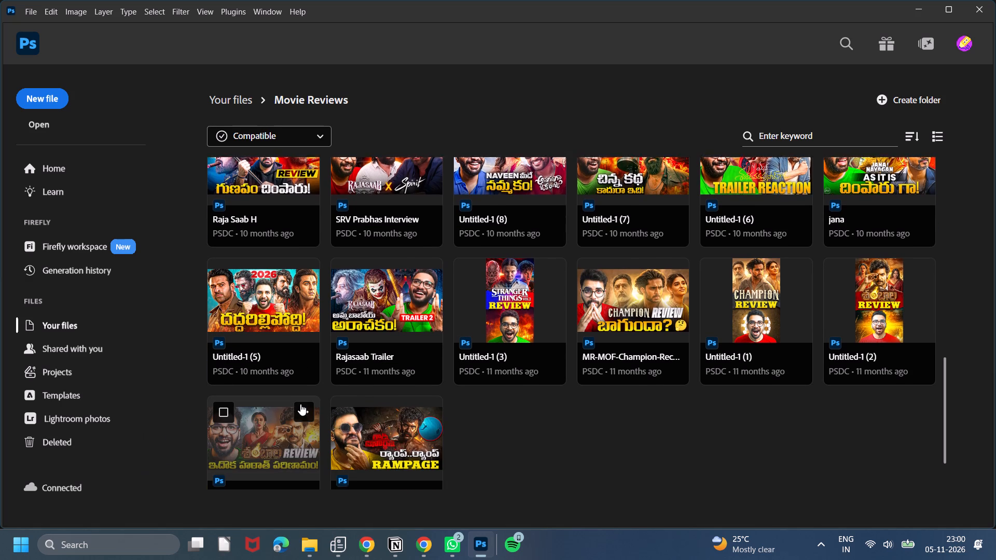
scroll(262, 412, up, 1)
scroll(253, 414, down, 3)
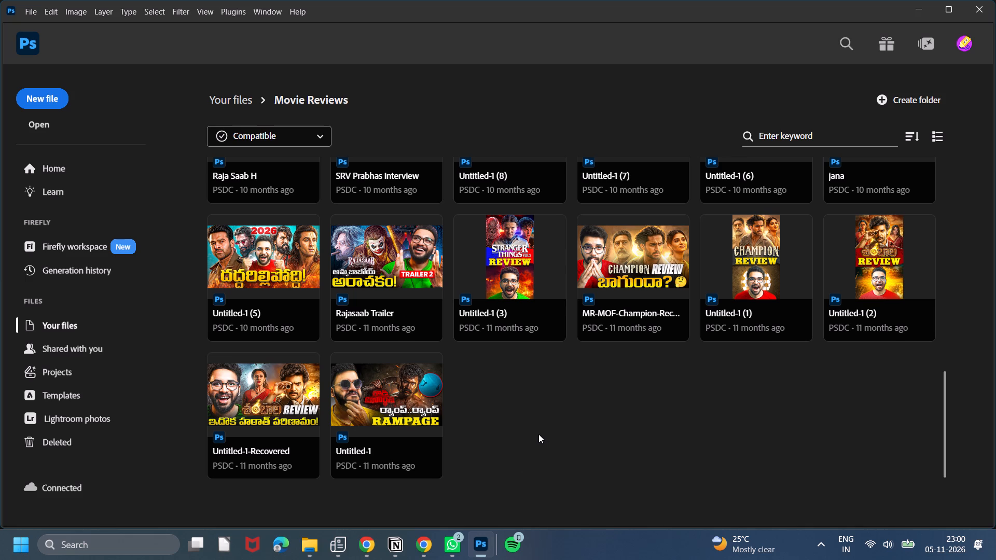
scroll(538, 434, up, 4)
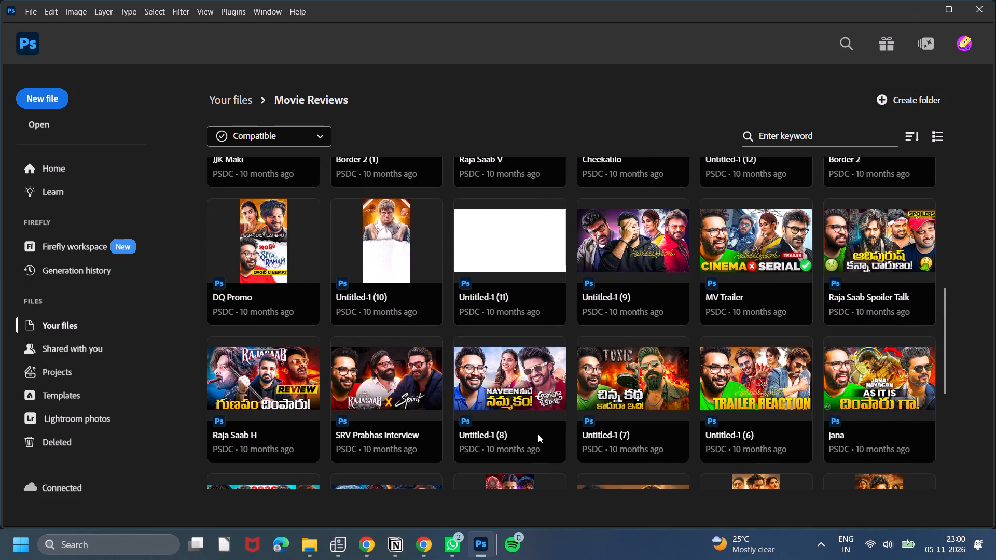
scroll(538, 434, up, 11)
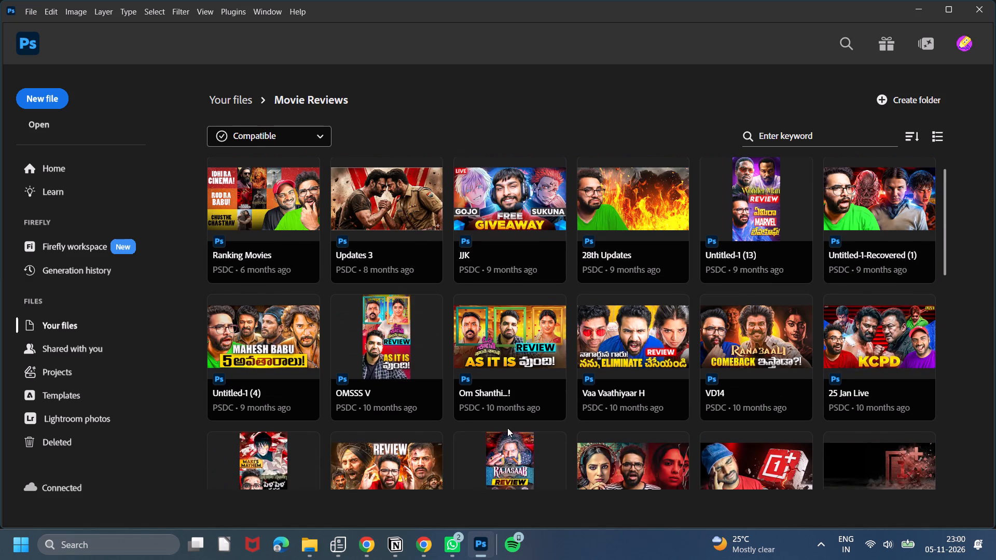
Go back to Your files and open the Documentary folder to check its thumbnail designs.
click(246, 102)
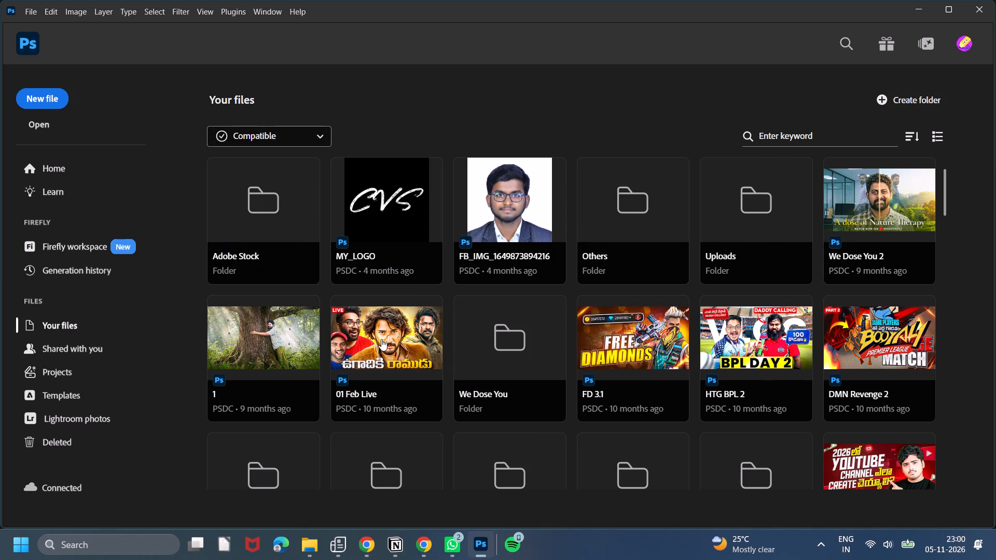
scroll(847, 349, down, 1)
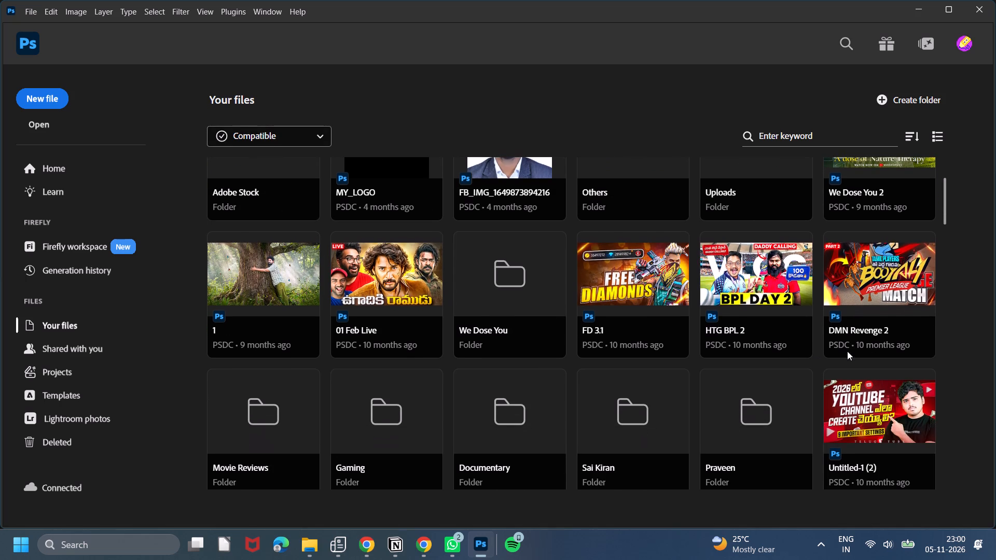
scroll(483, 307, down, 2)
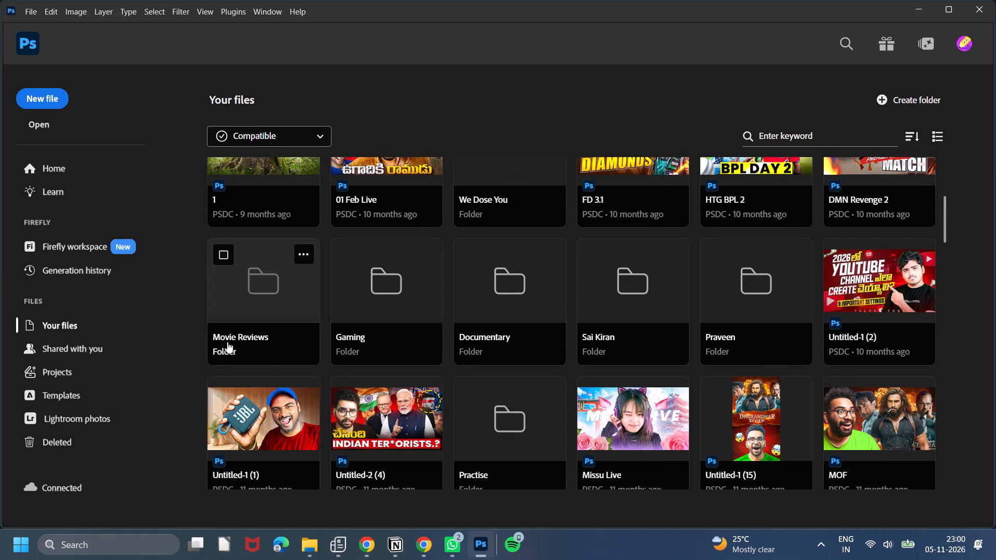
click(492, 343)
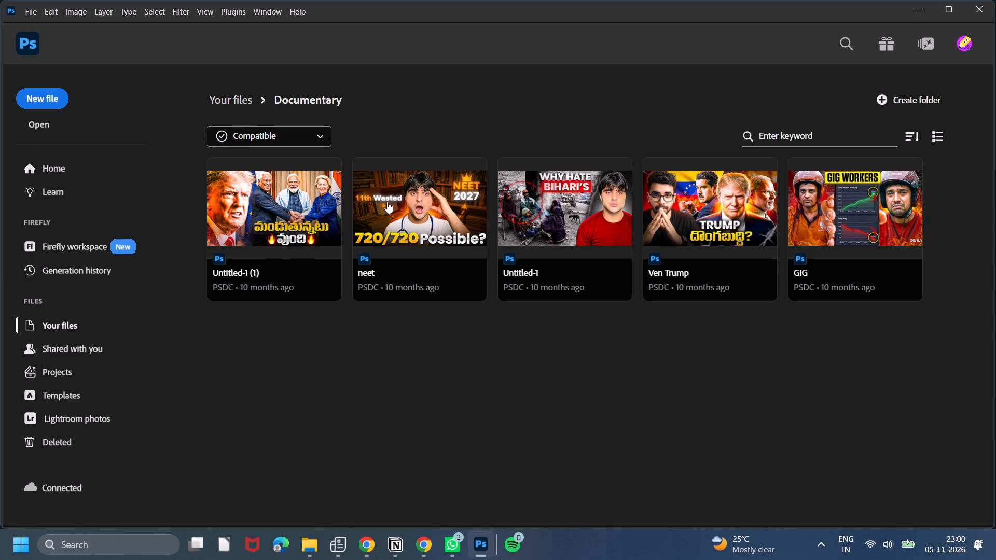
Return to Your files and examine the thumbnail designs and folders from the newest down to the oldest.
click(242, 95)
scroll(735, 335, down, 2)
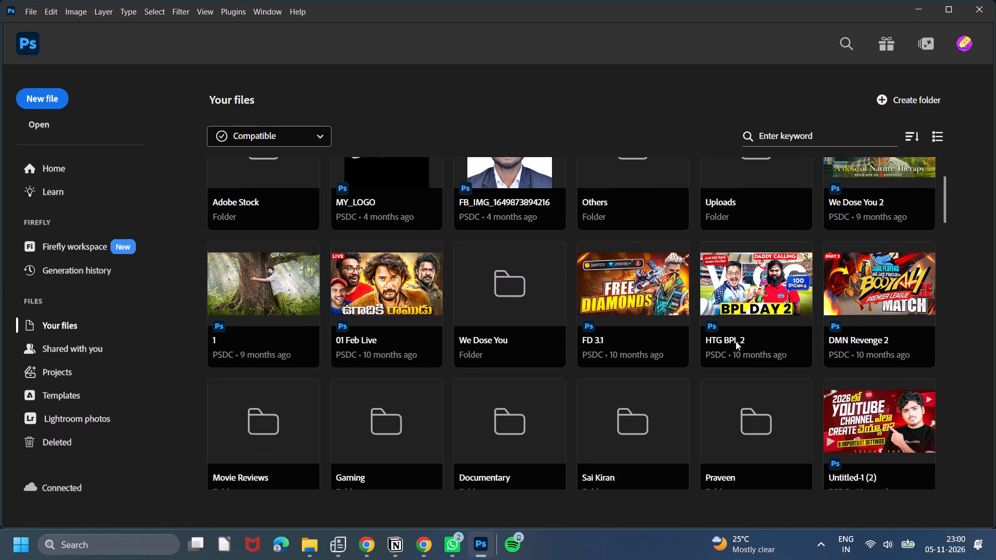
scroll(737, 340, down, 3)
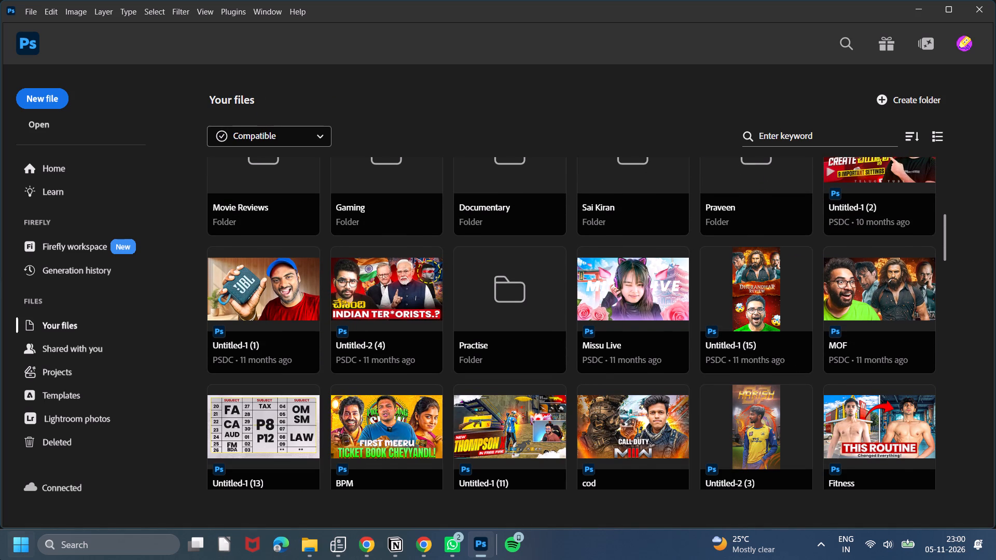
scroll(461, 391, down, 3)
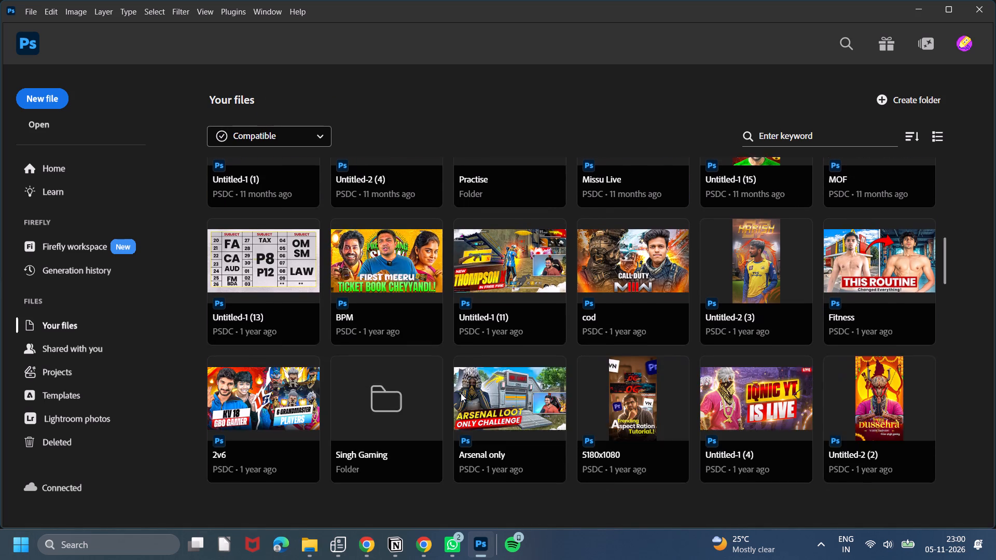
scroll(461, 393, up, 2)
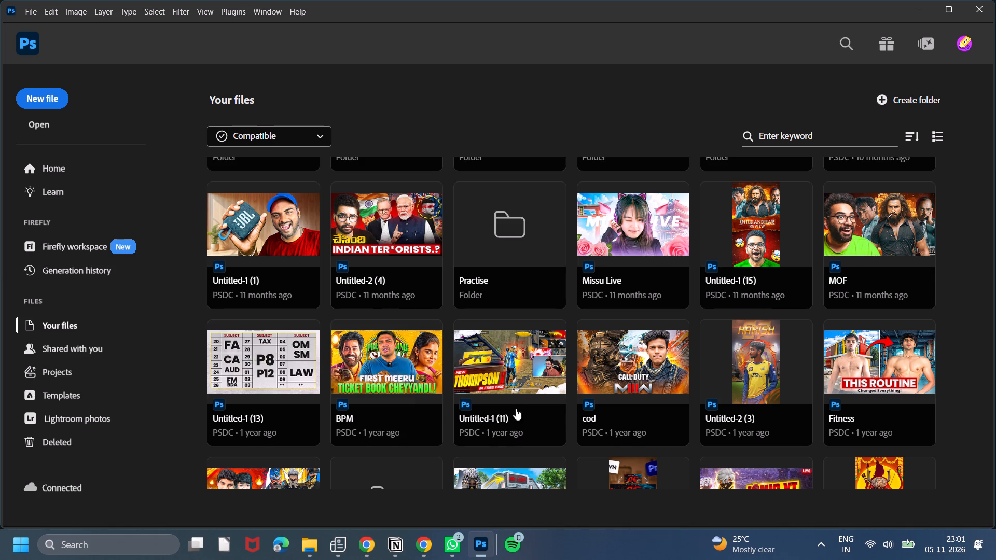
scroll(702, 417, down, 2)
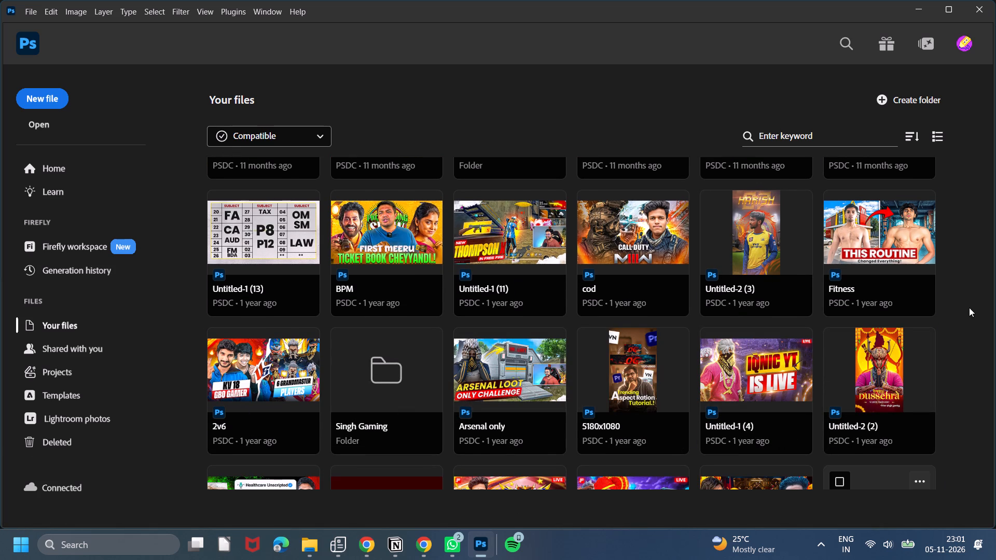
scroll(955, 320, up, 2)
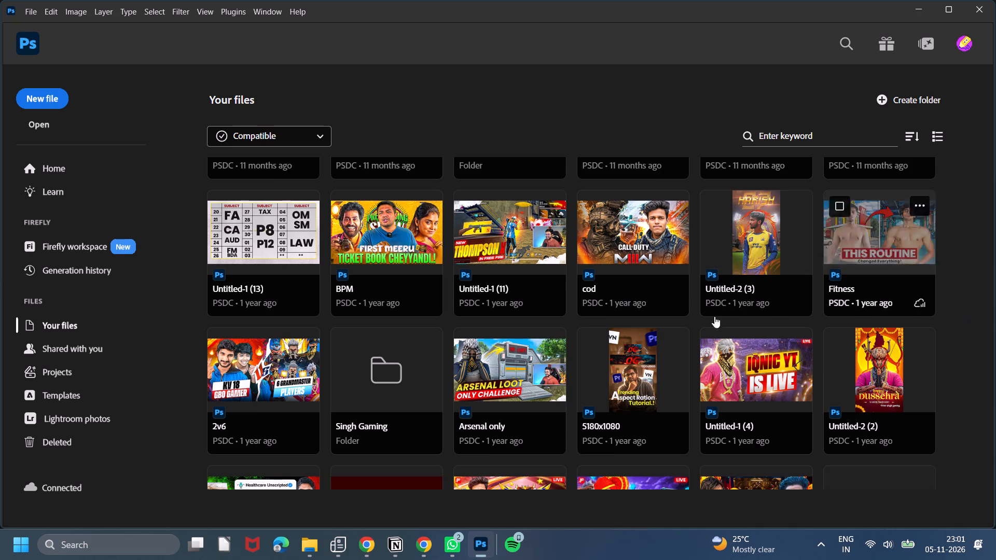
scroll(575, 320, up, 2)
scroll(586, 328, down, 1)
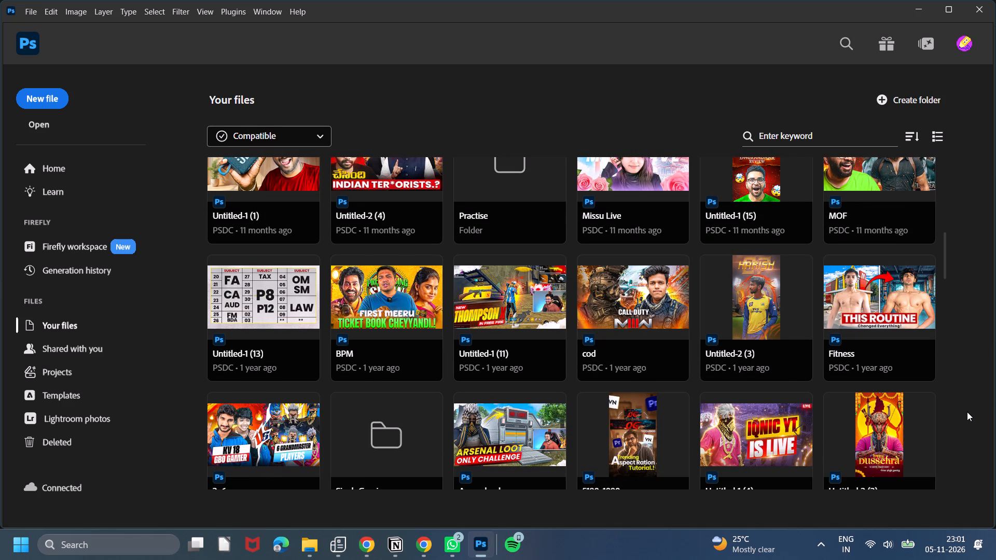
scroll(965, 411, down, 1)
scroll(814, 442, down, 2)
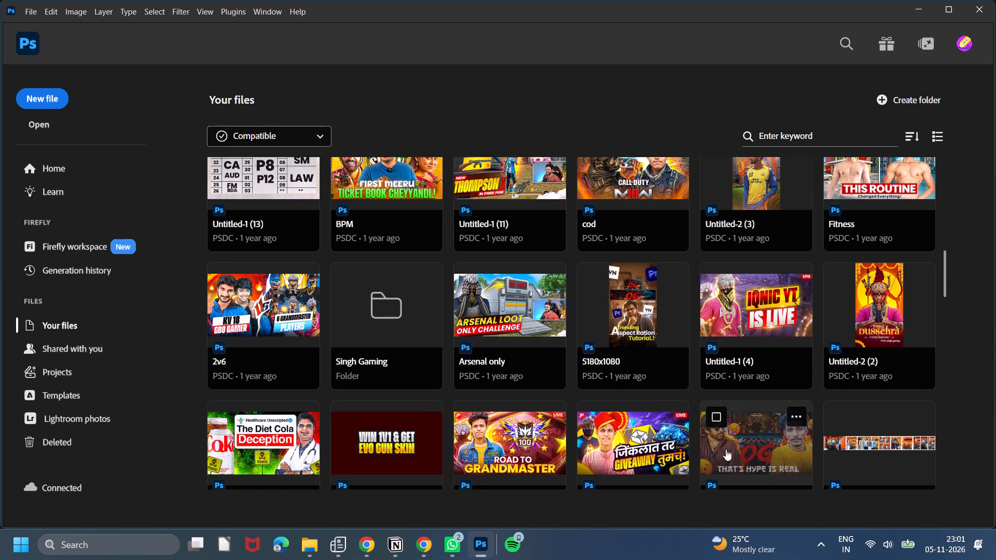
scroll(635, 460, down, 1)
scroll(194, 466, down, 1)
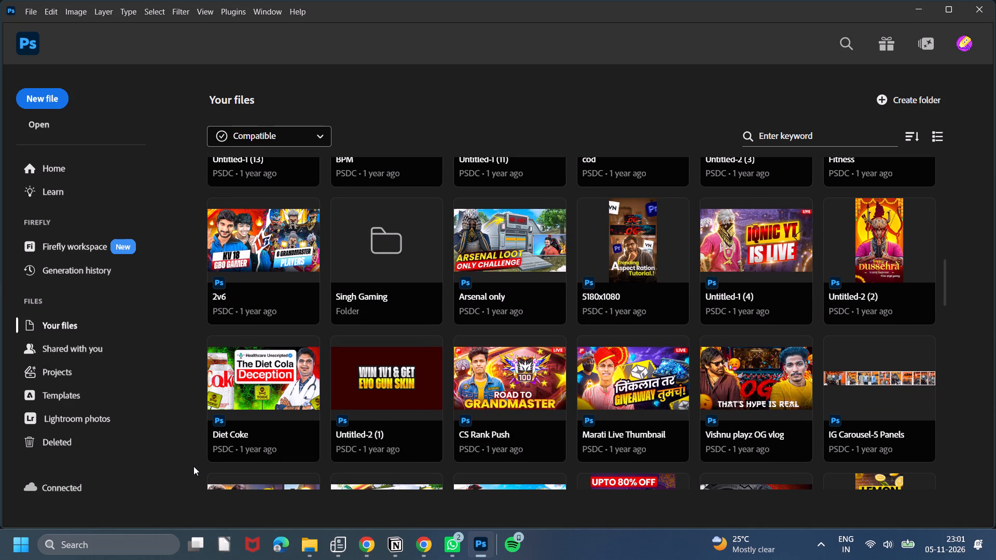
scroll(244, 431, down, 2)
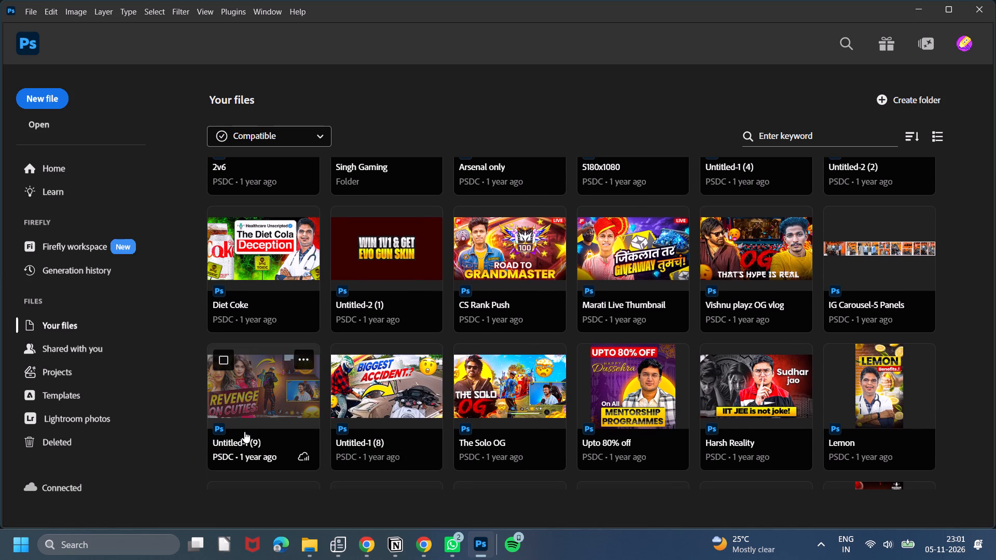
scroll(244, 431, down, 2)
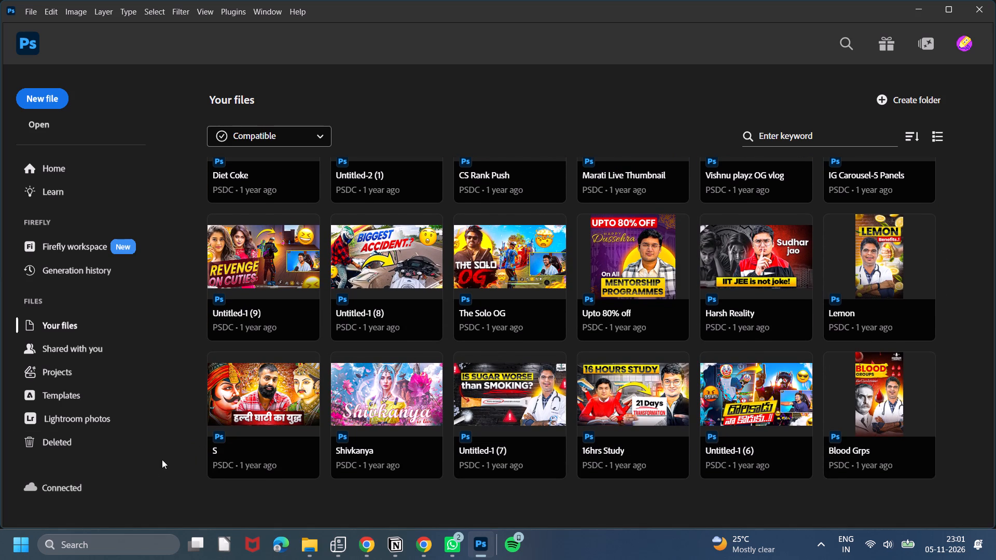
scroll(164, 456, down, 2)
scroll(227, 443, down, 2)
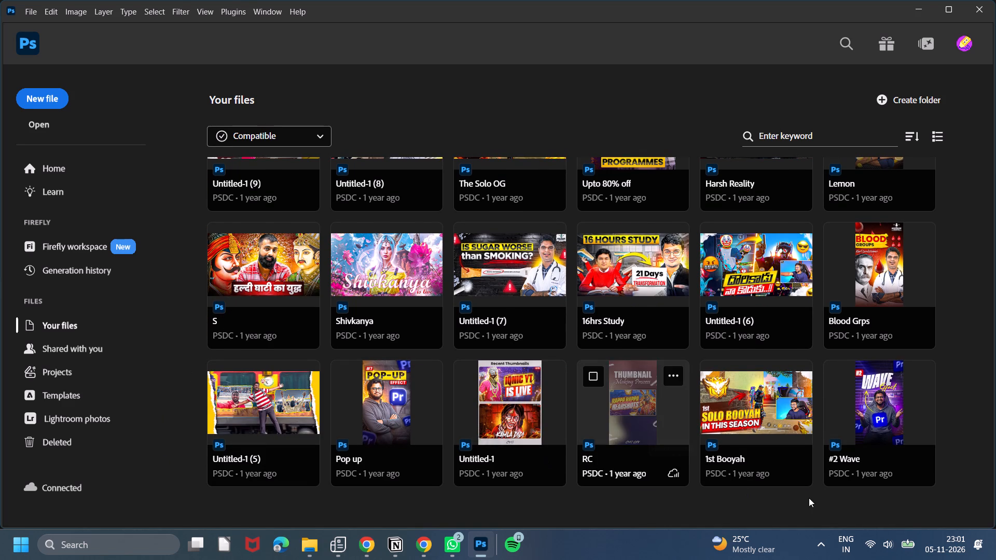
scroll(907, 439, down, 1)
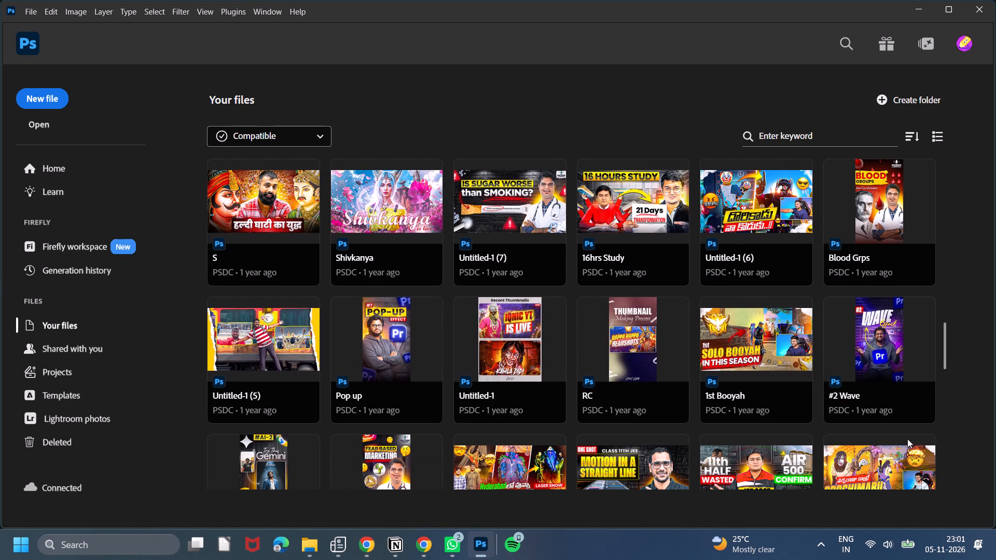
scroll(903, 438, down, 2)
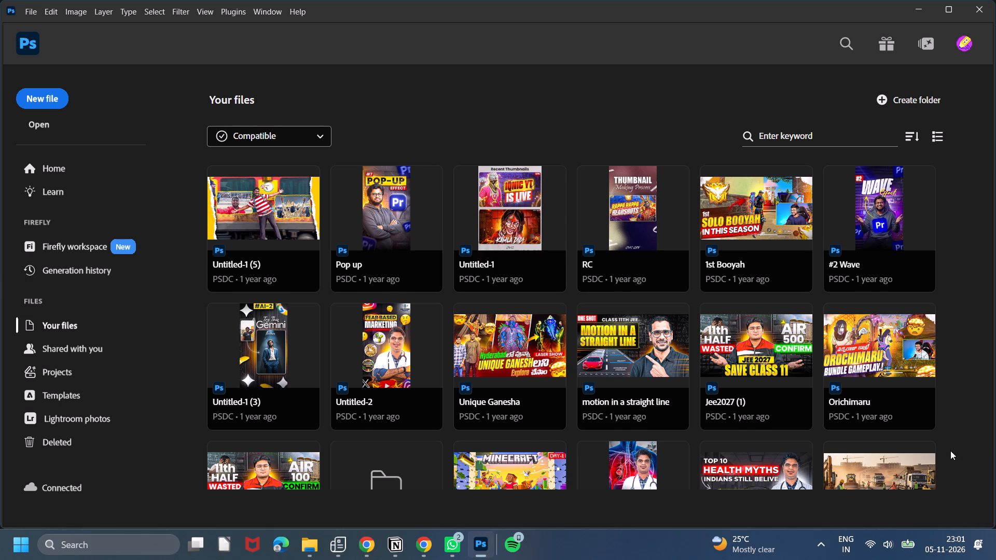
scroll(948, 452, down, 3)
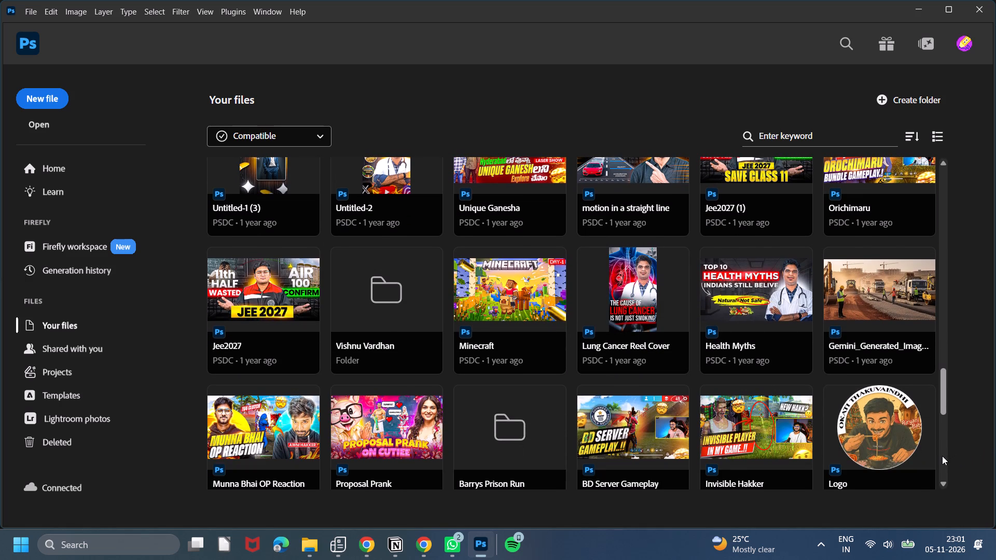
scroll(917, 458, down, 3)
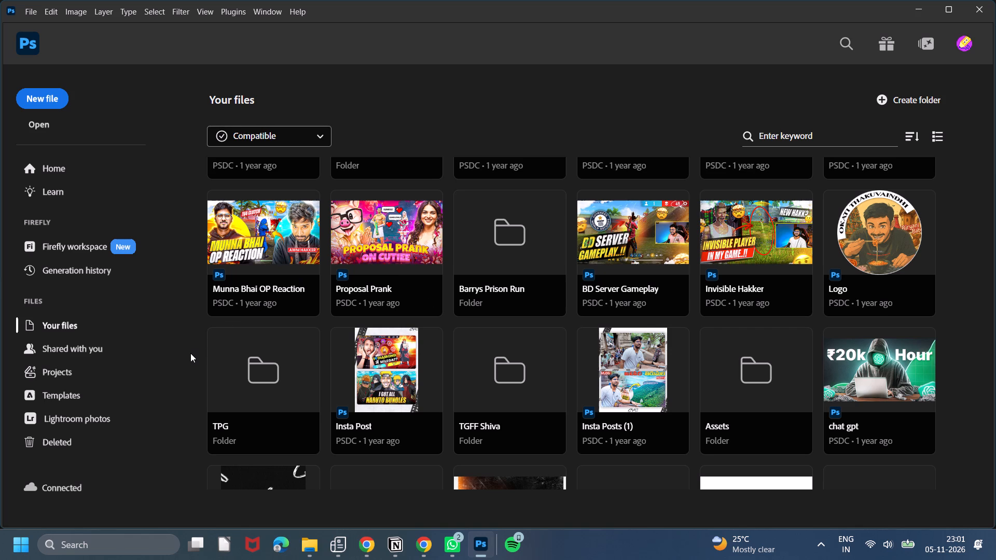
scroll(188, 357, down, 1)
scroll(252, 388, down, 1)
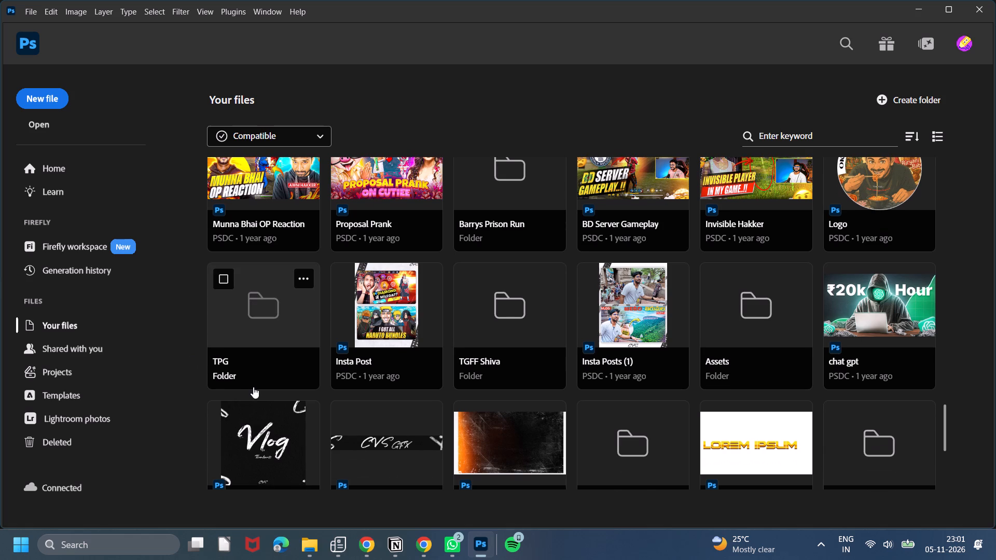
scroll(250, 379, down, 4)
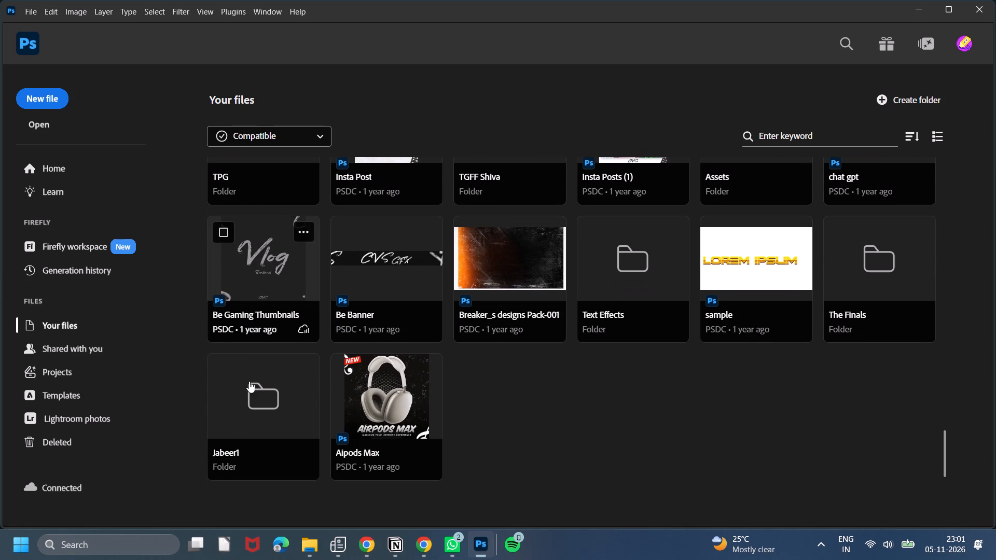
Re-examine the designs in Your files from the oldest back up to those from 11 months ago.
scroll(250, 381, up, 4)
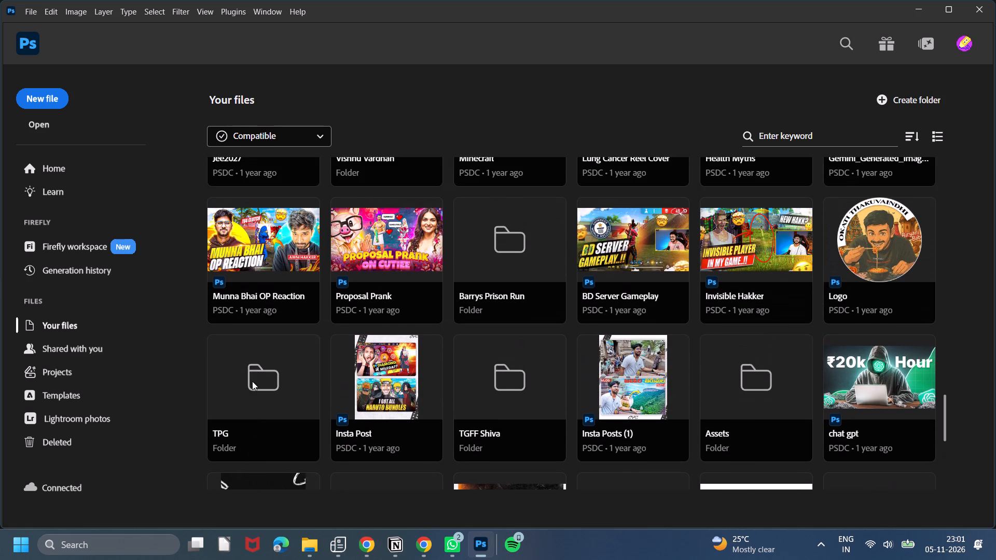
scroll(252, 381, up, 3)
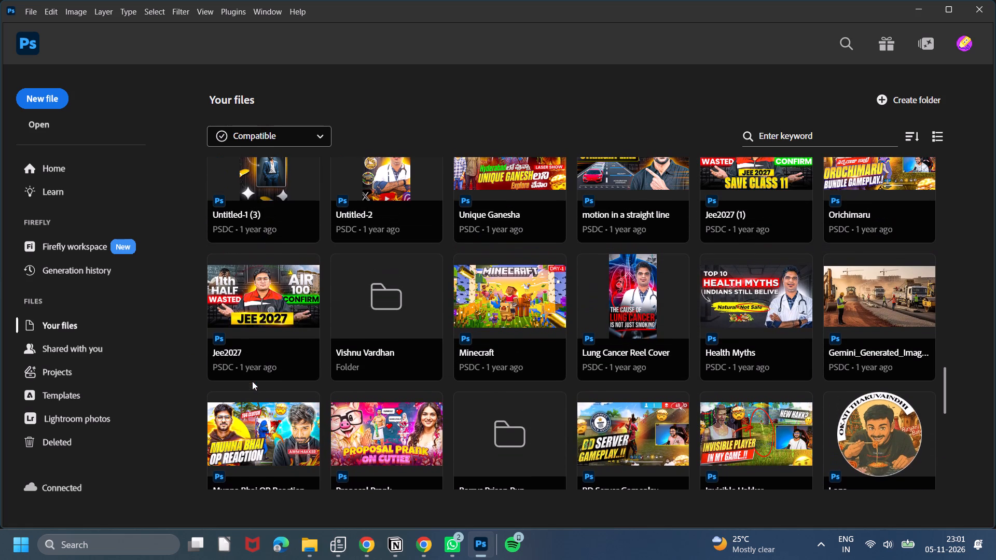
scroll(252, 381, up, 3)
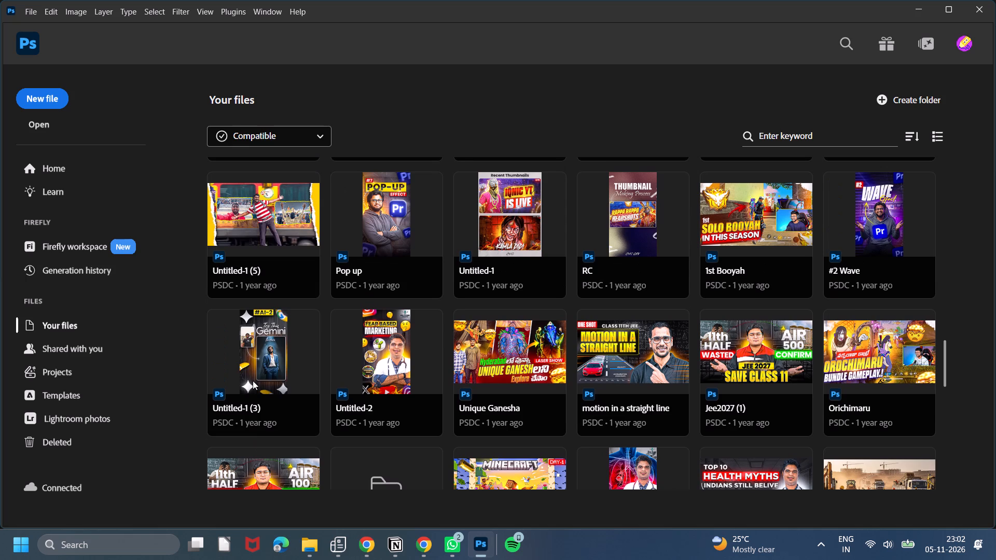
scroll(297, 388, up, 1)
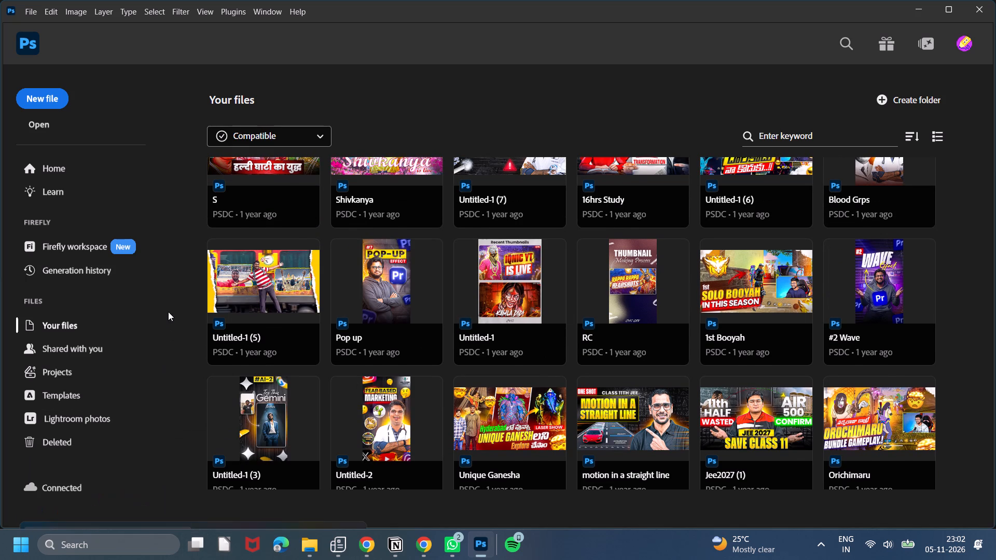
scroll(168, 312, up, 1)
scroll(267, 389, up, 1)
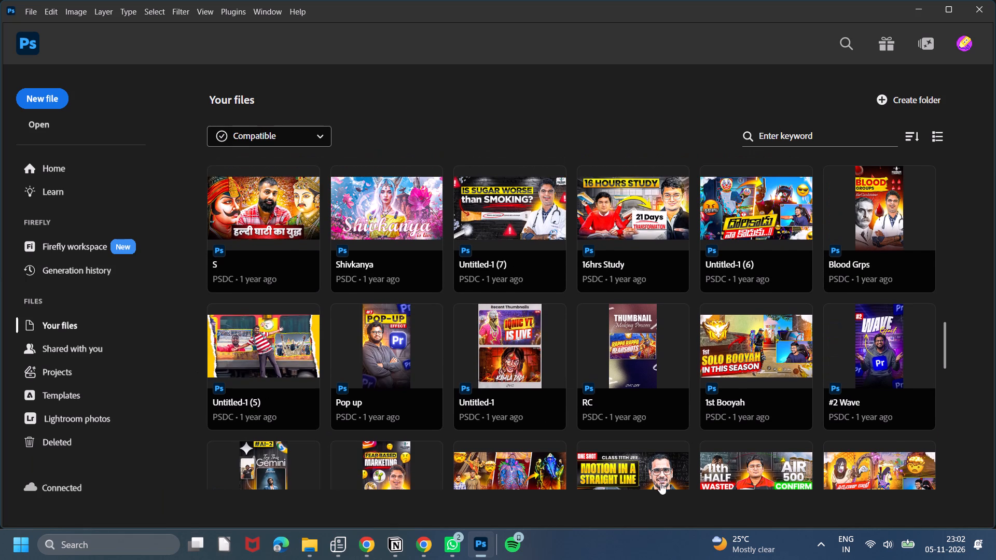
scroll(587, 438, up, 2)
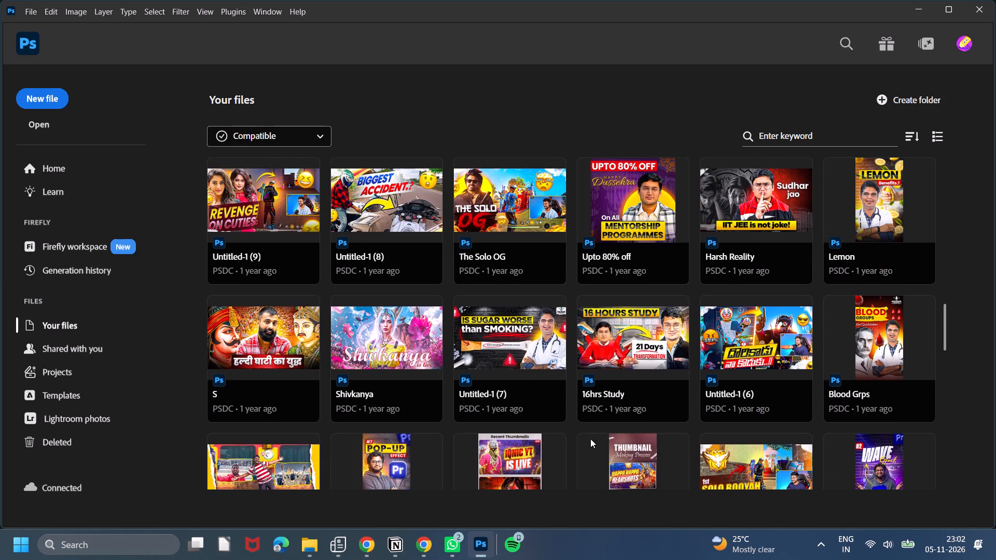
scroll(590, 439, up, 1)
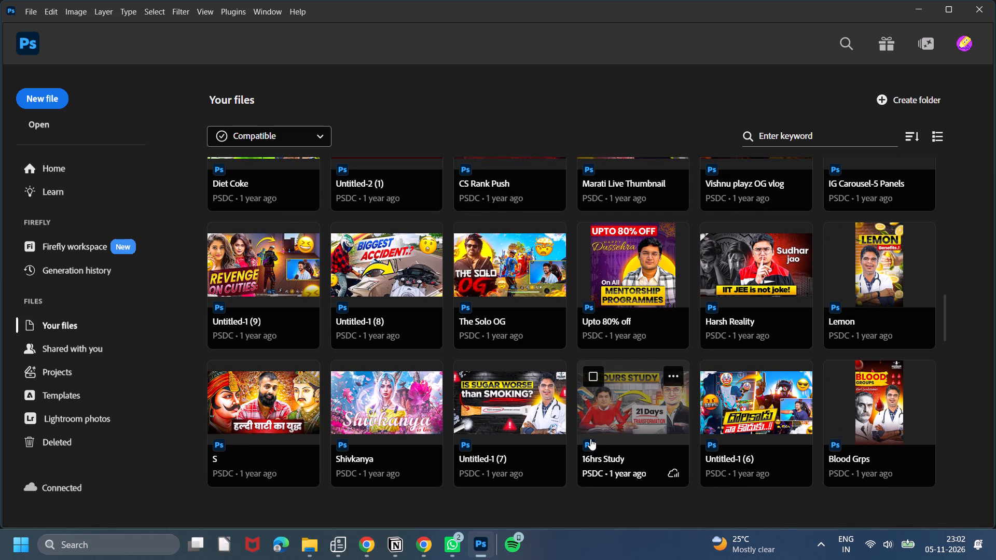
scroll(590, 439, up, 6)
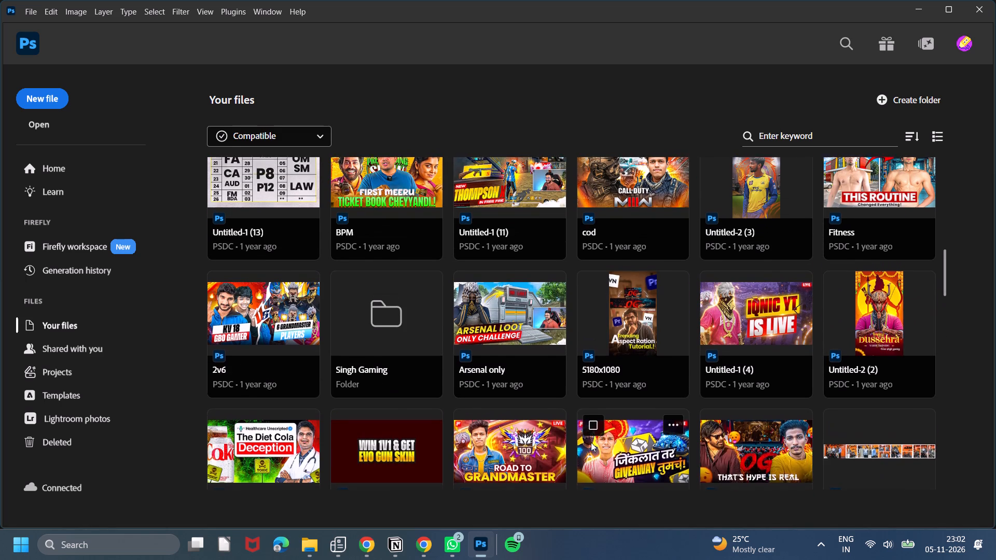
scroll(591, 442, up, 1)
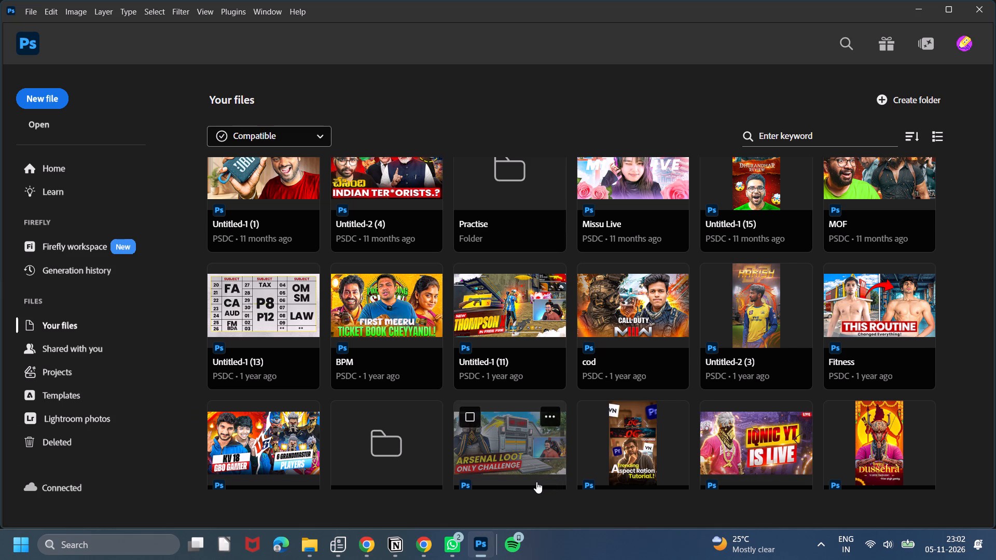
scroll(536, 482, up, 1)
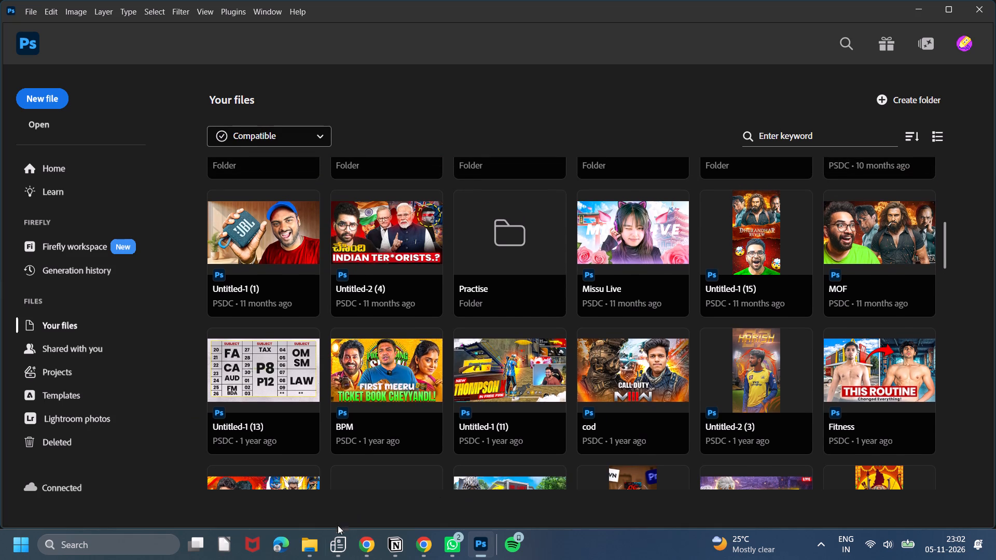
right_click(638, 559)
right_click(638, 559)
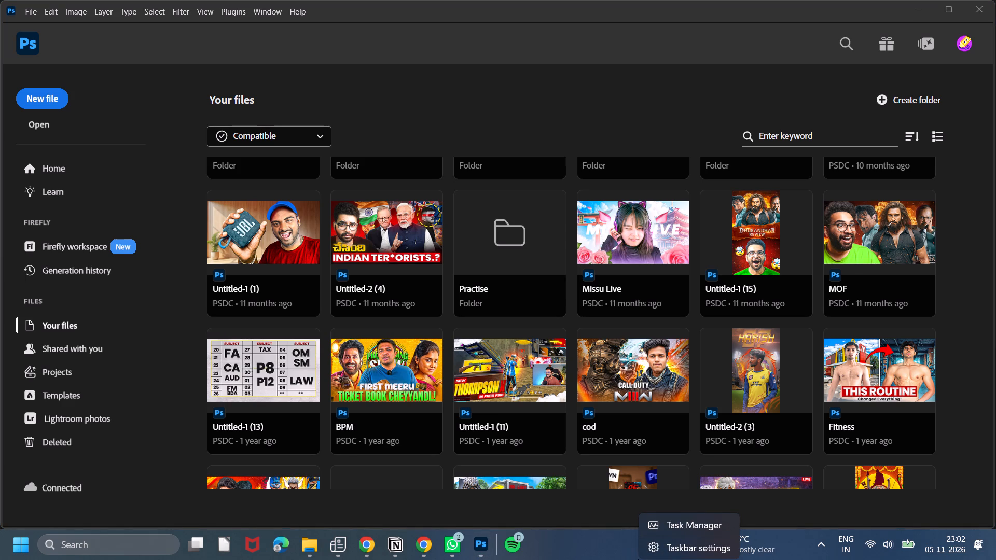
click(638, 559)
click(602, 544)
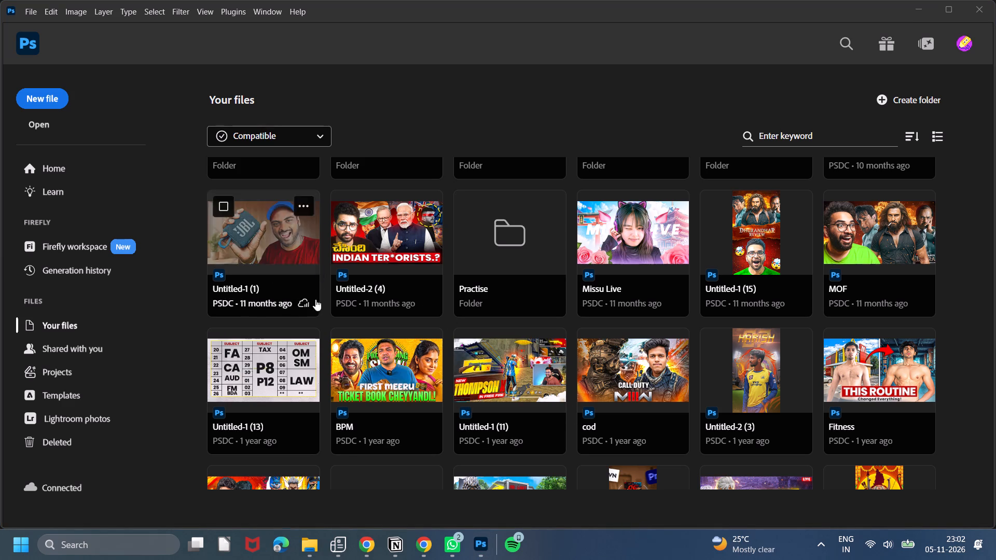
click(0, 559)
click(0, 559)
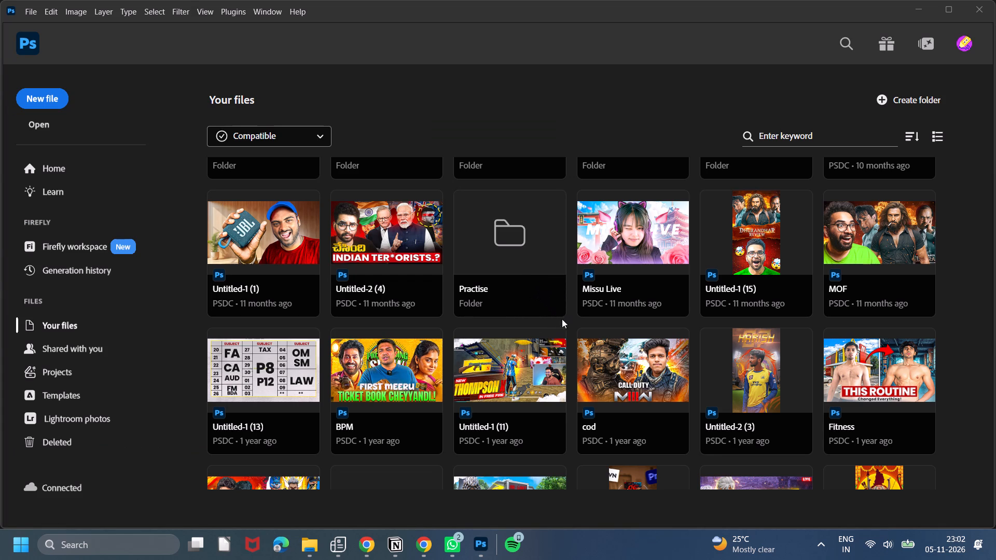
Check the newest items in Your files, and go to the Home screen to view the recent files.
scroll(696, 375, up, 3)
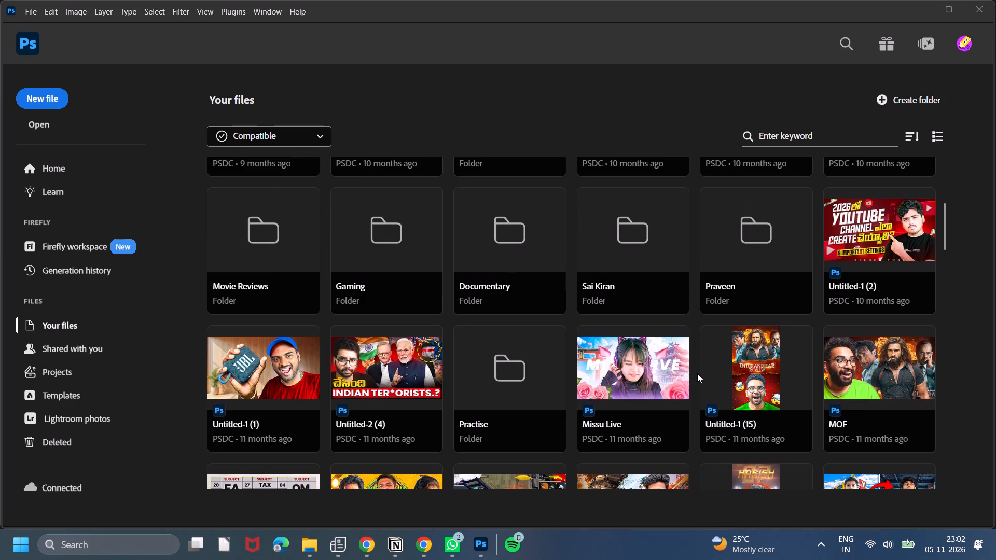
scroll(697, 373, up, 2)
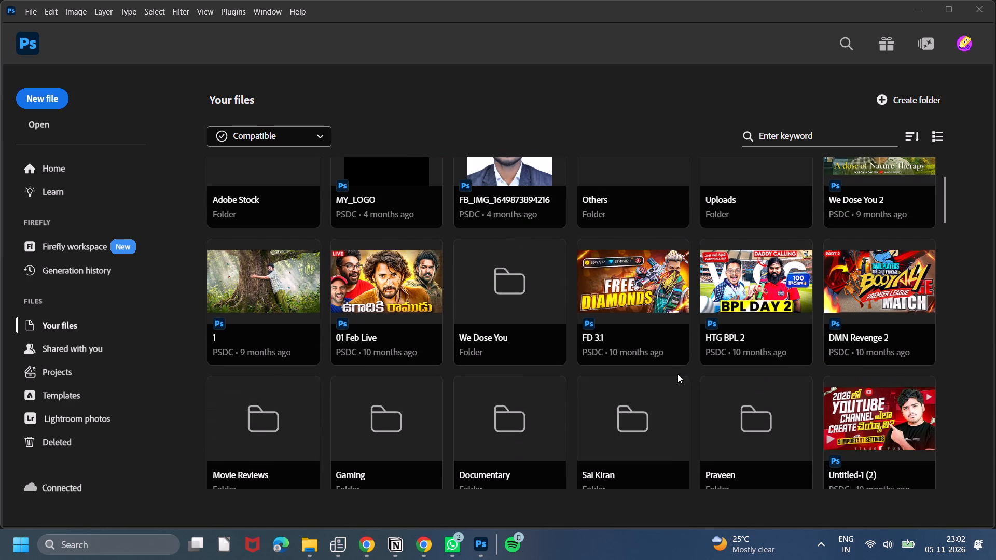
scroll(675, 366, up, 4)
click(52, 171)
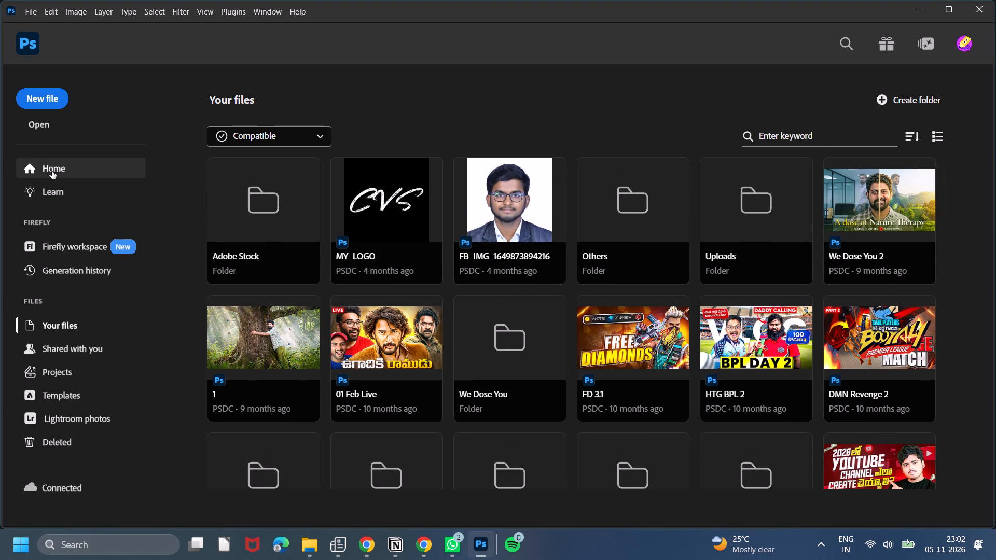
click(52, 171)
scroll(334, 302, down, 3)
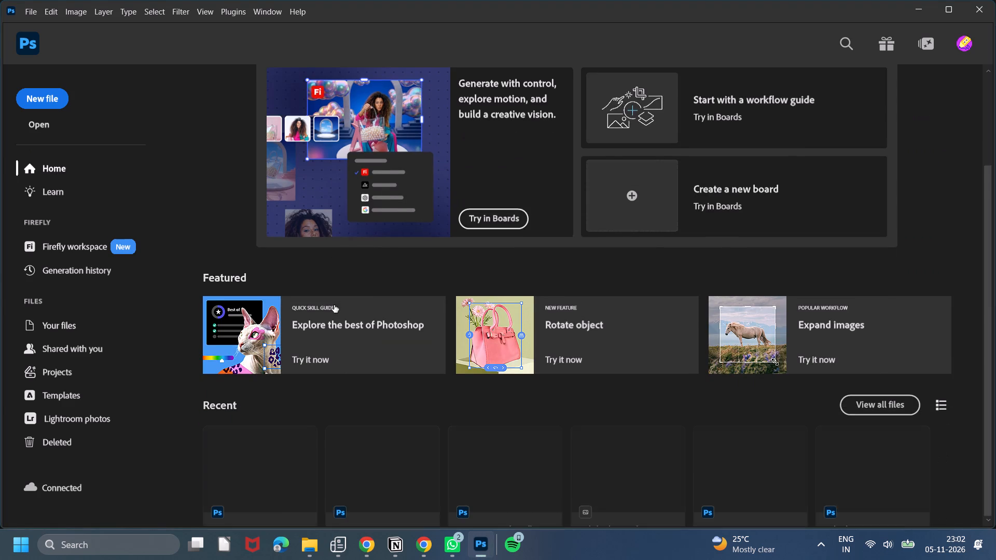
scroll(331, 307, down, 1)
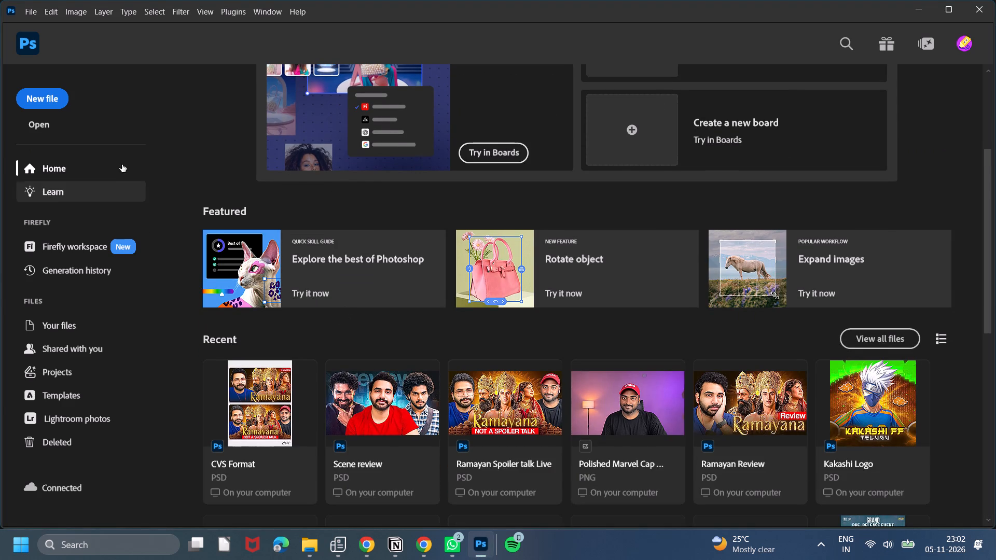
Create a new 1920 x 1080 px document at 300 ppi in 8-bit RGB Color with a white background.
click(29, 97)
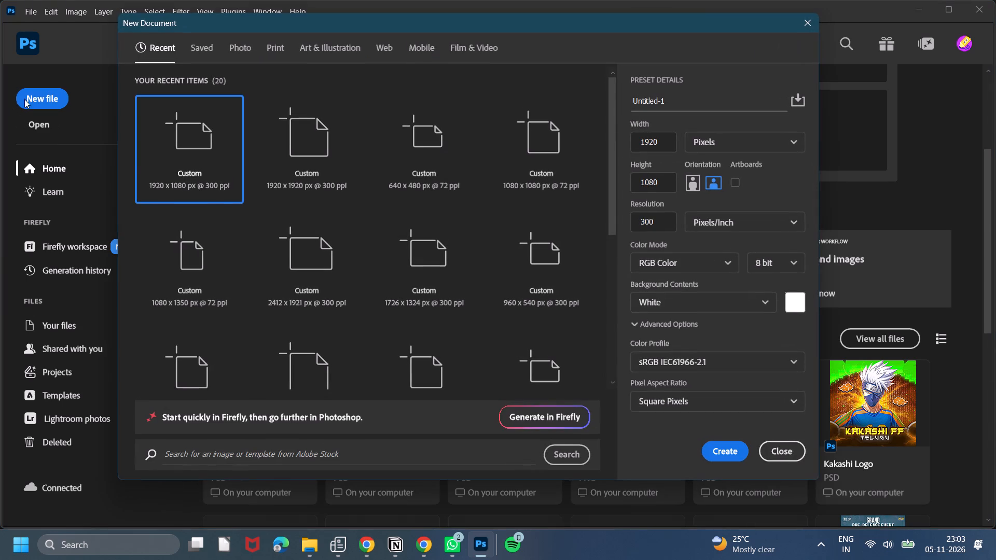
click(743, 457)
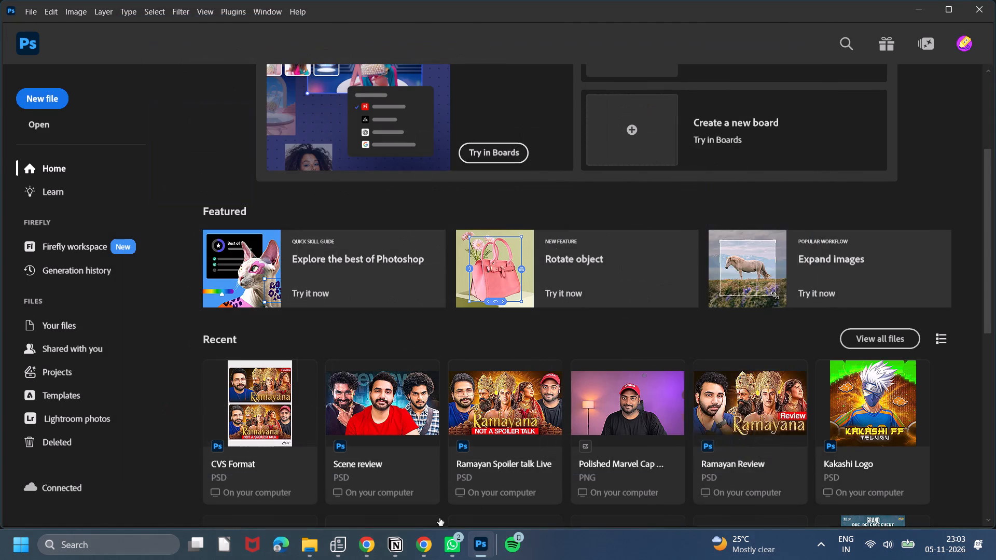
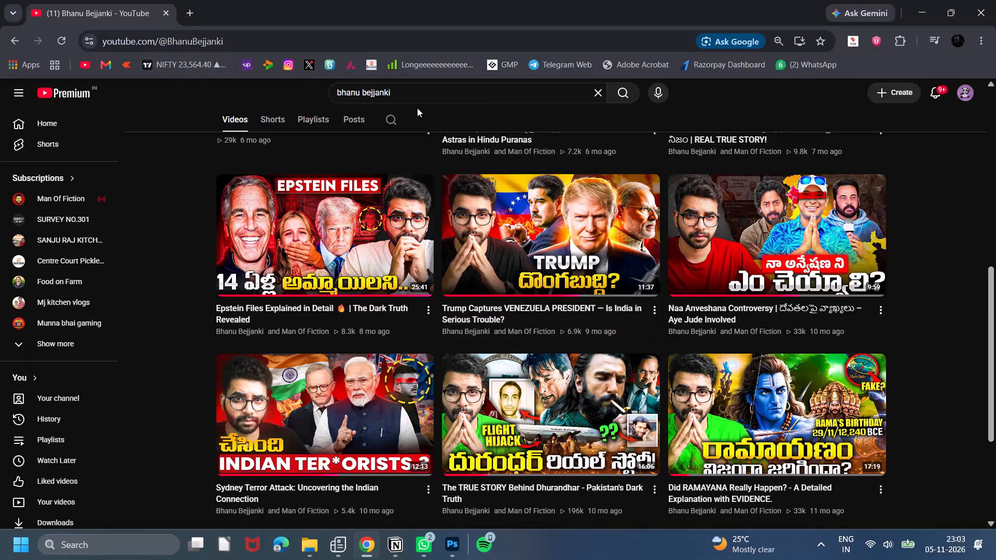
Search YouTube in Chrome for the suggestion "ramayanam explanation" and examine the thumbnails of the top videos.
drag(427, 94, 107, 91)
key(shift+r)
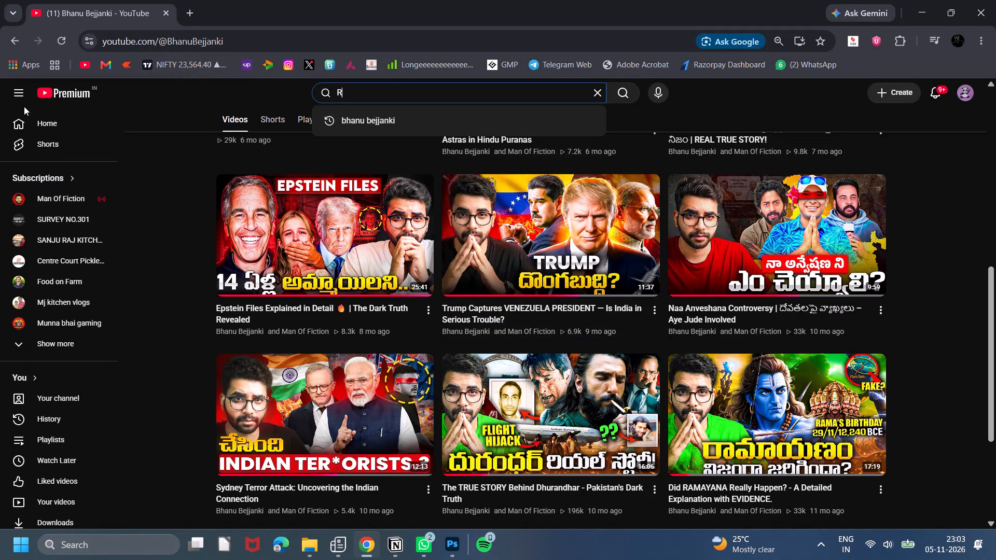
key(a)
key(m)
key(a)
key(y)
key(a)
key(n)
key(a)
key(m)
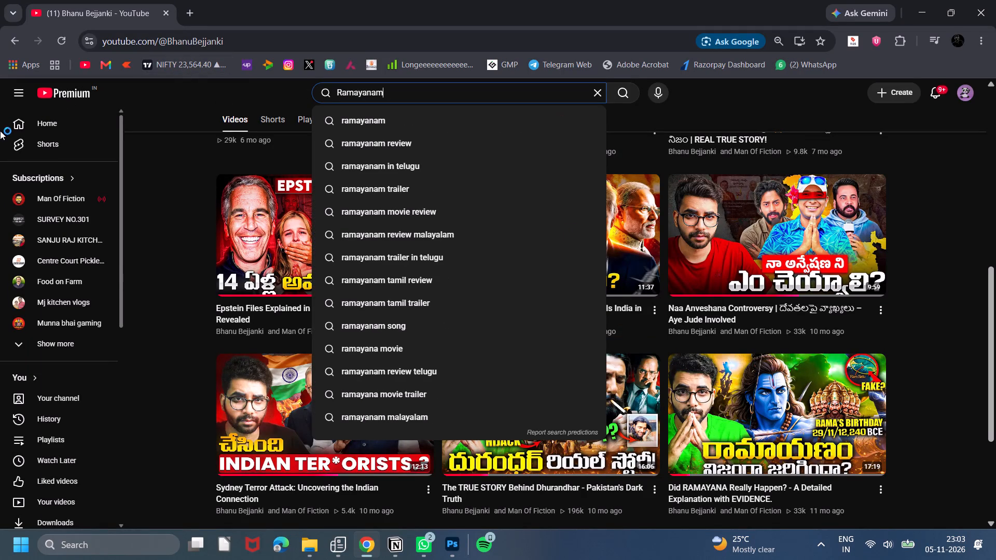
key(space)
key(shift+e)
key(x)
text(pl)
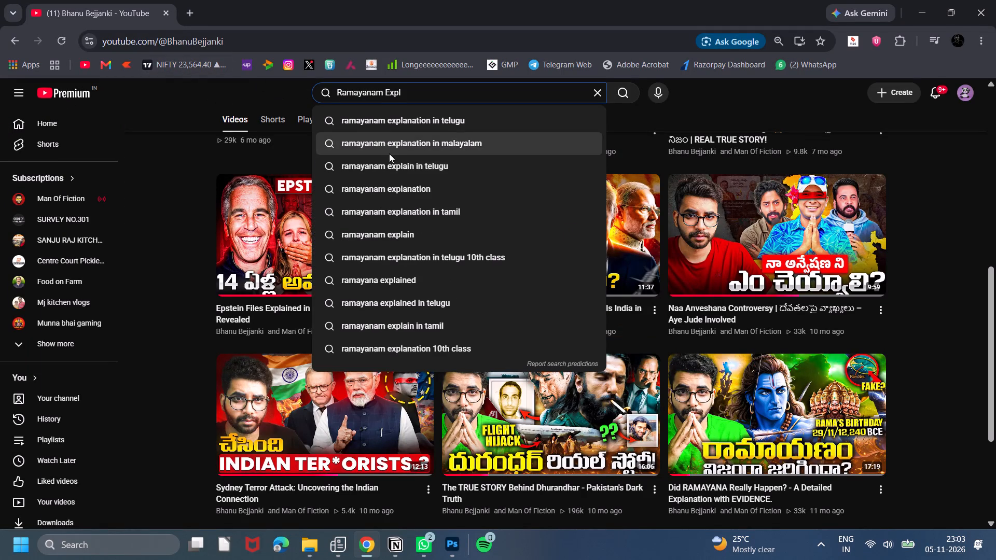
click(391, 190)
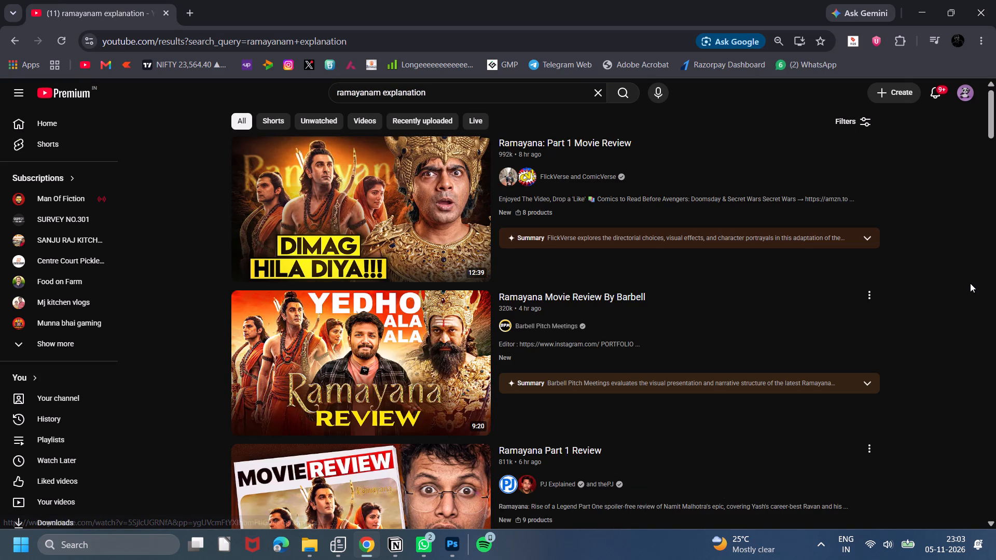
scroll(983, 296, down, 2)
scroll(983, 297, up, 1)
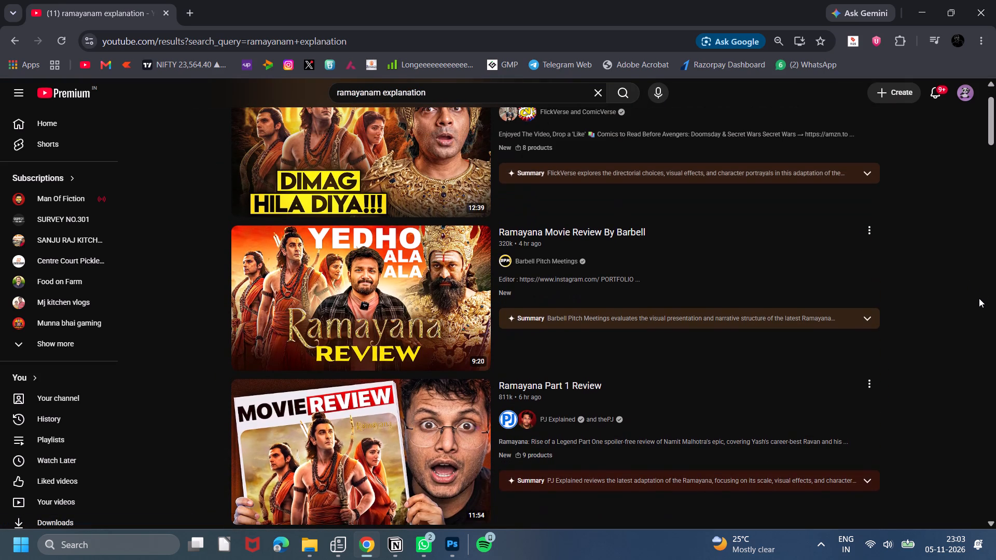
Open the X home feed in a new browser tab.
middle_click(316, 73)
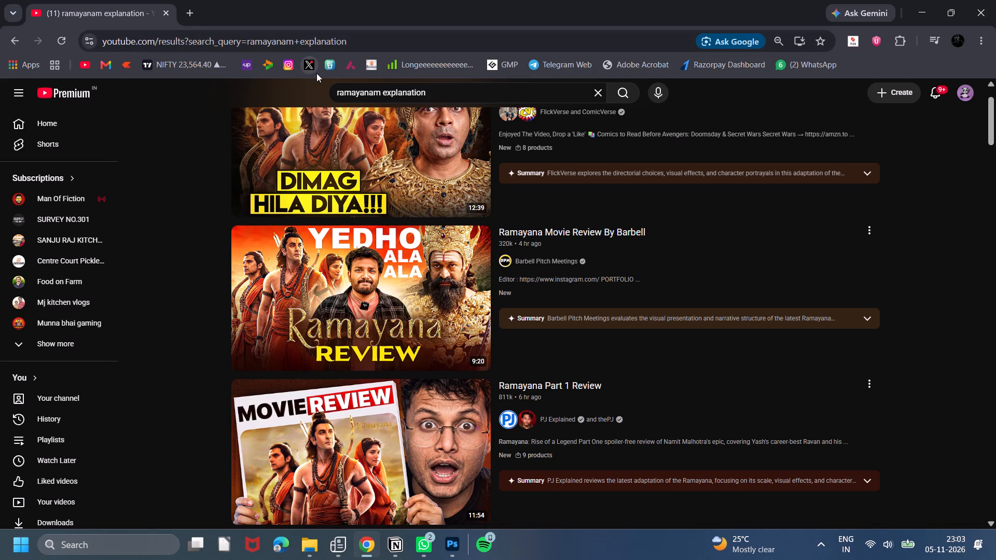
click(290, 29)
click(285, 22)
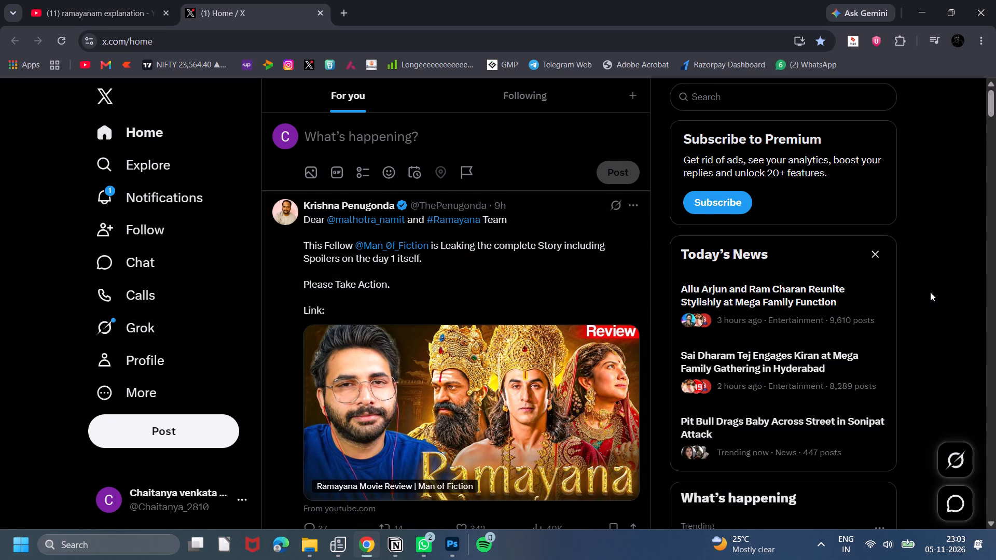
Like the top feed post that links Man of Fiction's Ramayana movie review.
scroll(930, 290, down, 1)
scroll(929, 285, up, 1)
scroll(297, 328, down, 3)
scroll(297, 335, up, 1)
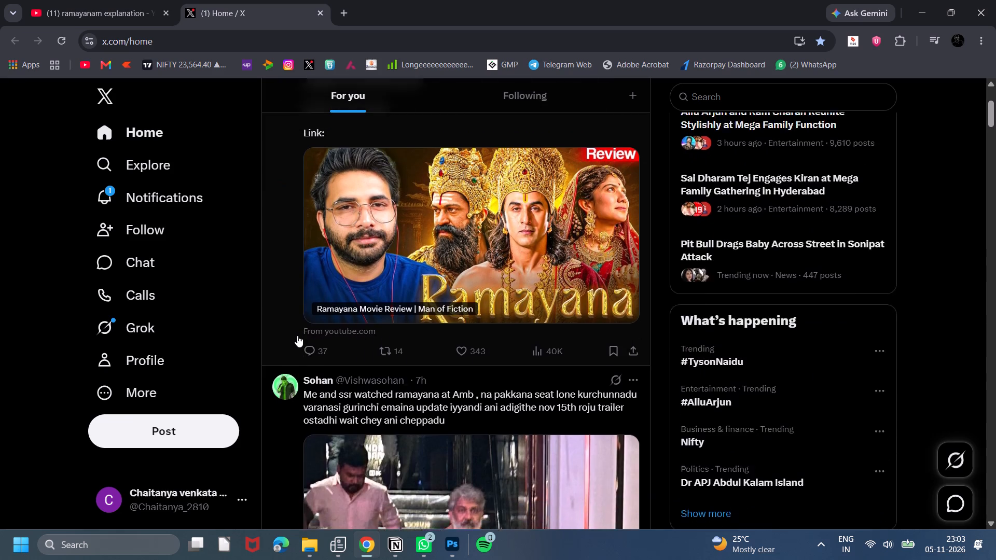
scroll(297, 335, up, 2)
scroll(297, 336, down, 2)
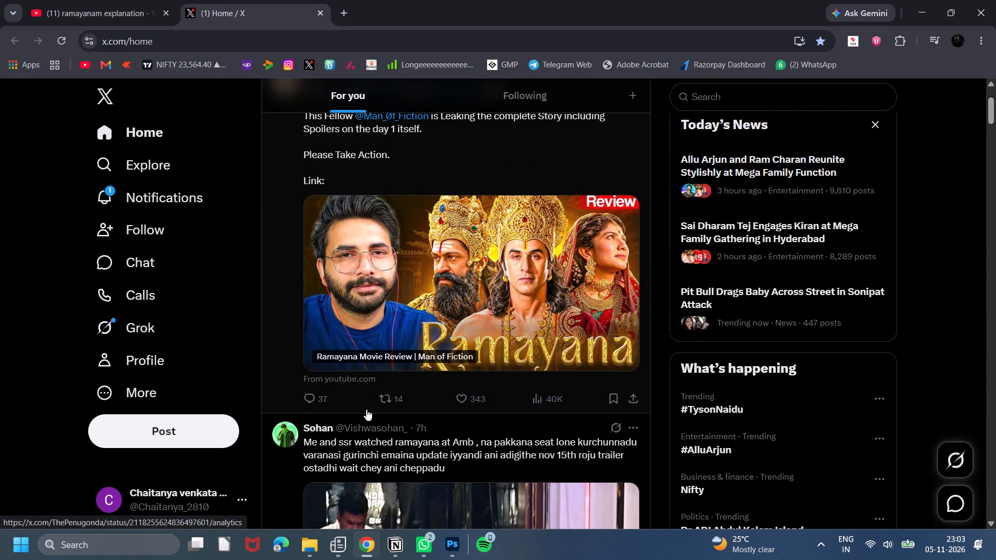
click(468, 404)
Open the liked Ramayana review post, read through its replies, and return to the post's thumbnail.
scroll(462, 413, up, 2)
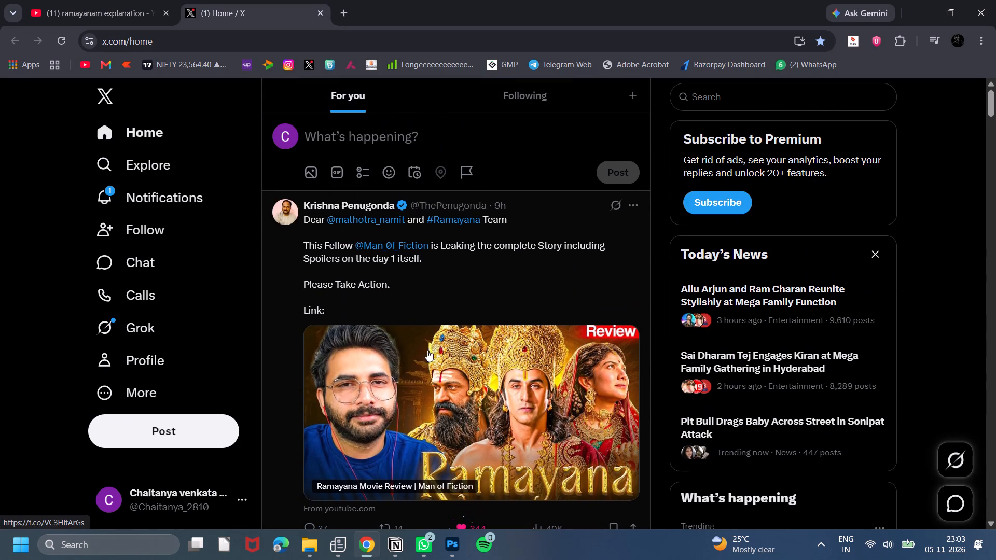
click(576, 220)
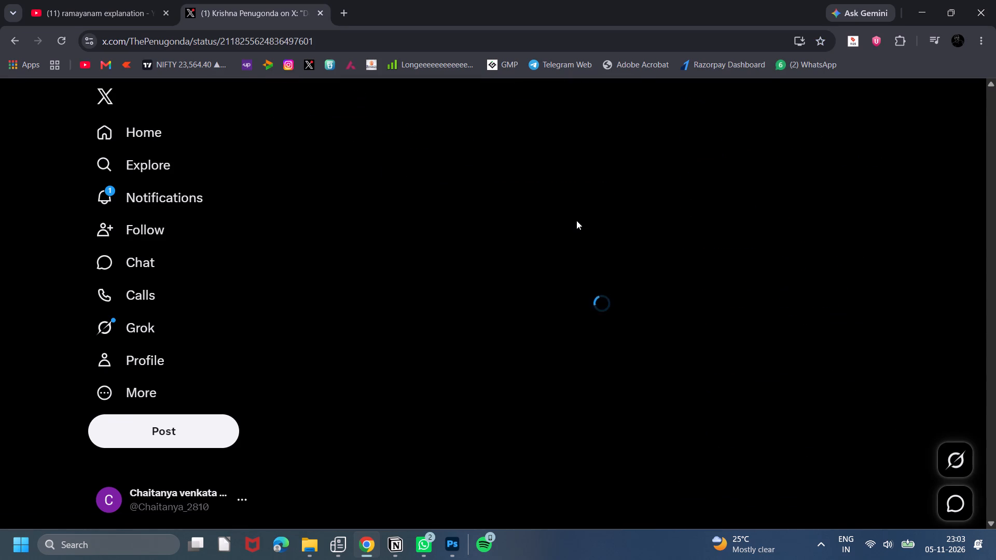
scroll(578, 224, down, 7)
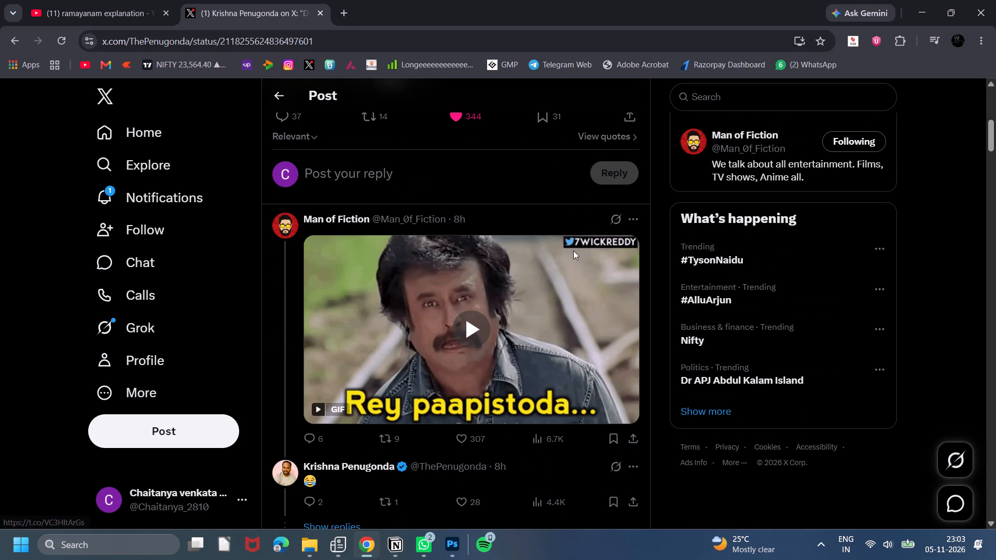
scroll(474, 336, down, 1)
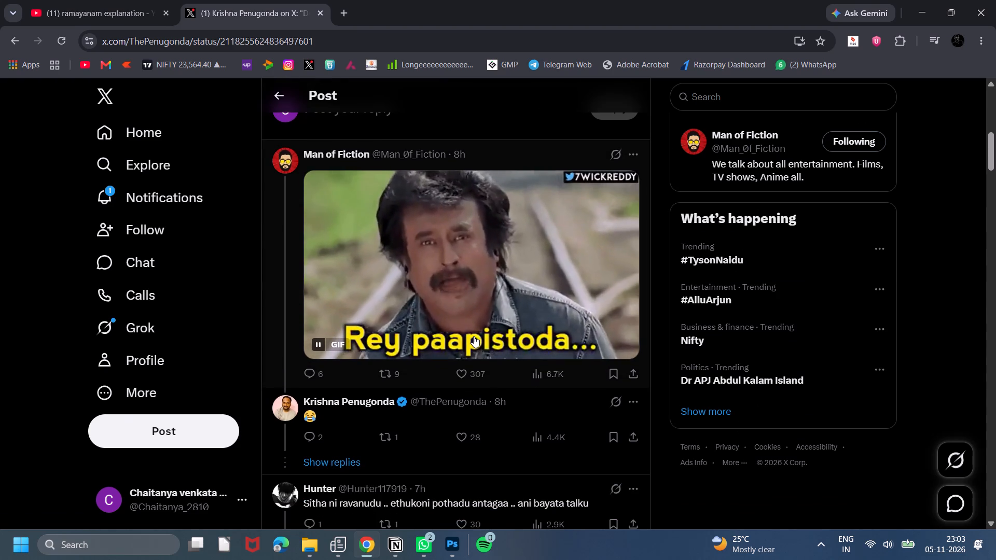
scroll(474, 336, down, 2)
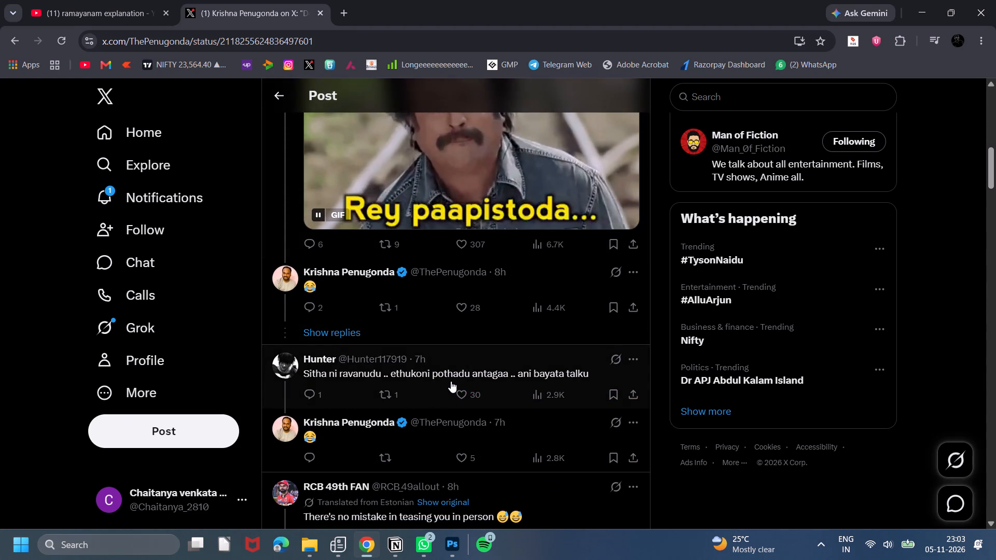
scroll(451, 381, down, 3)
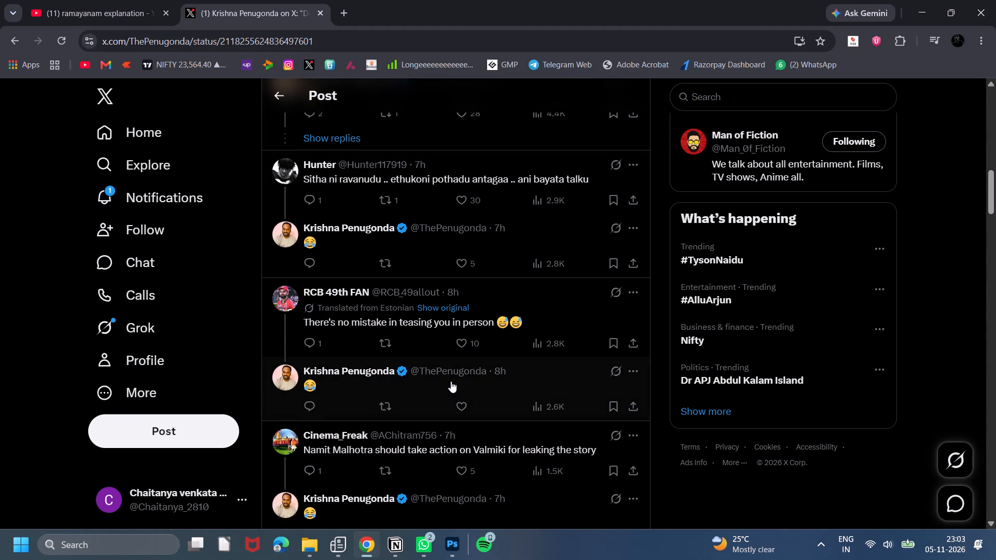
scroll(448, 377, down, 1)
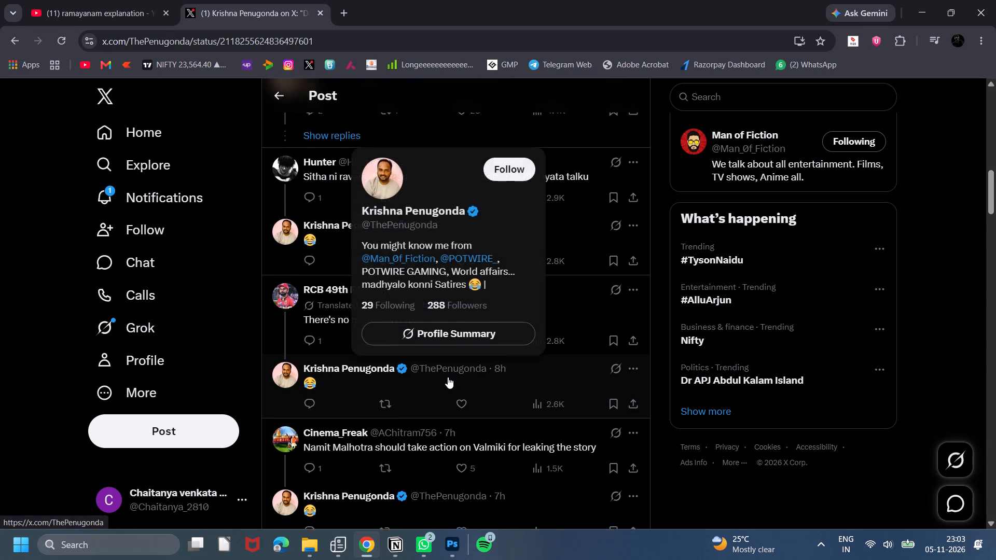
scroll(447, 377, down, 3)
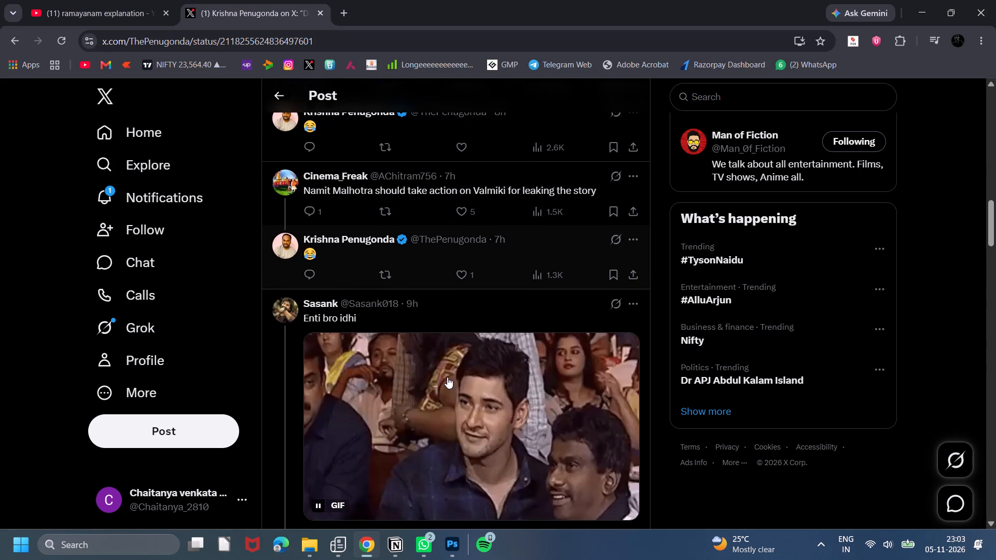
scroll(447, 377, down, 5)
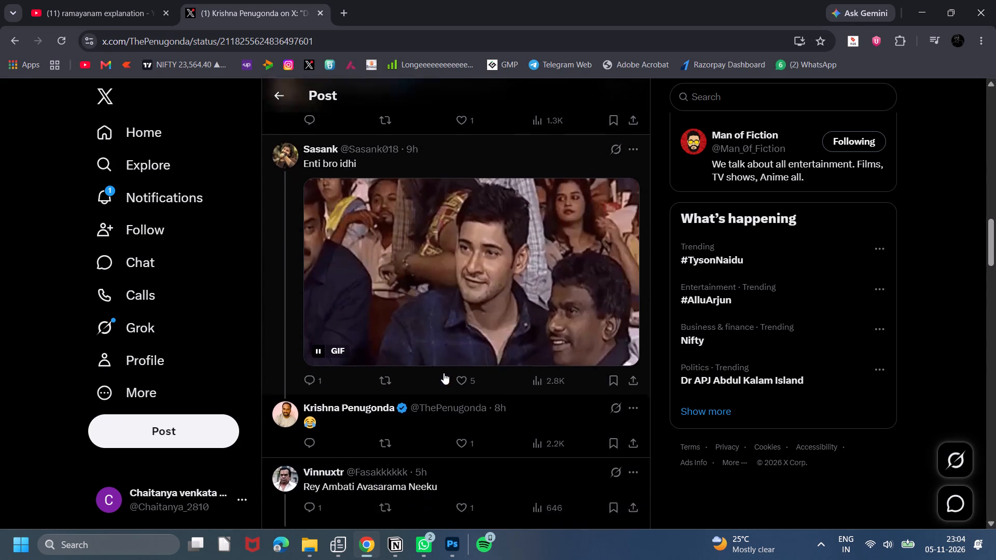
scroll(444, 369, down, 2)
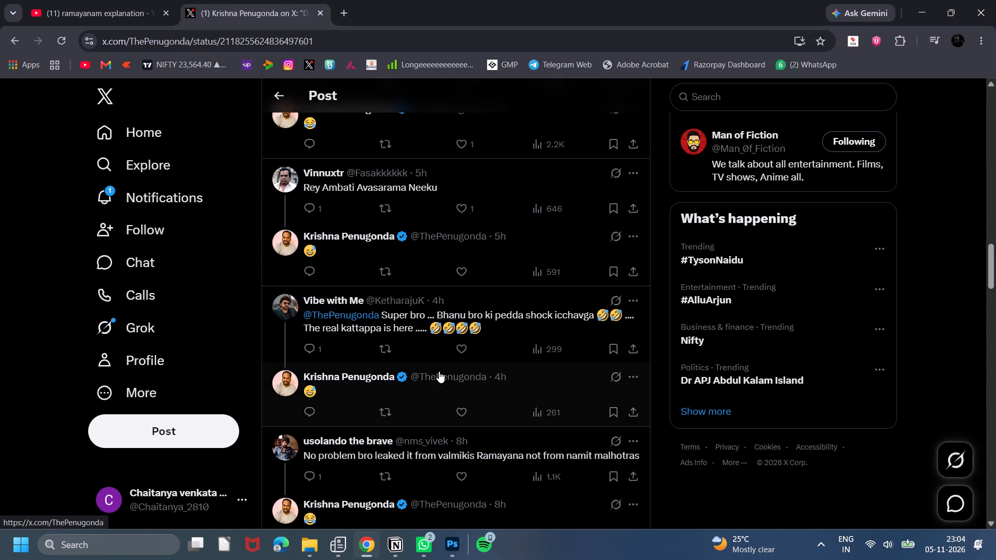
scroll(438, 372, down, 2)
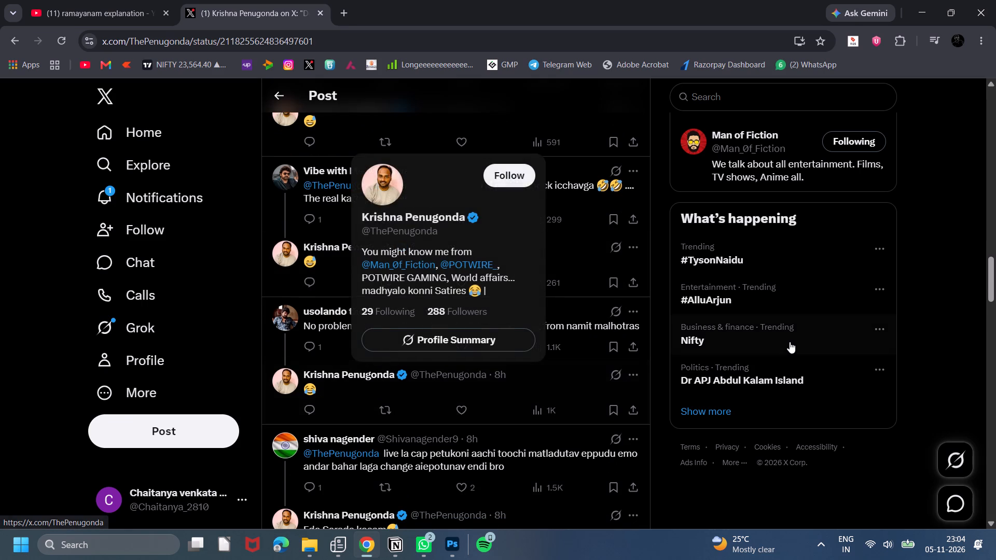
scroll(668, 401, down, 1)
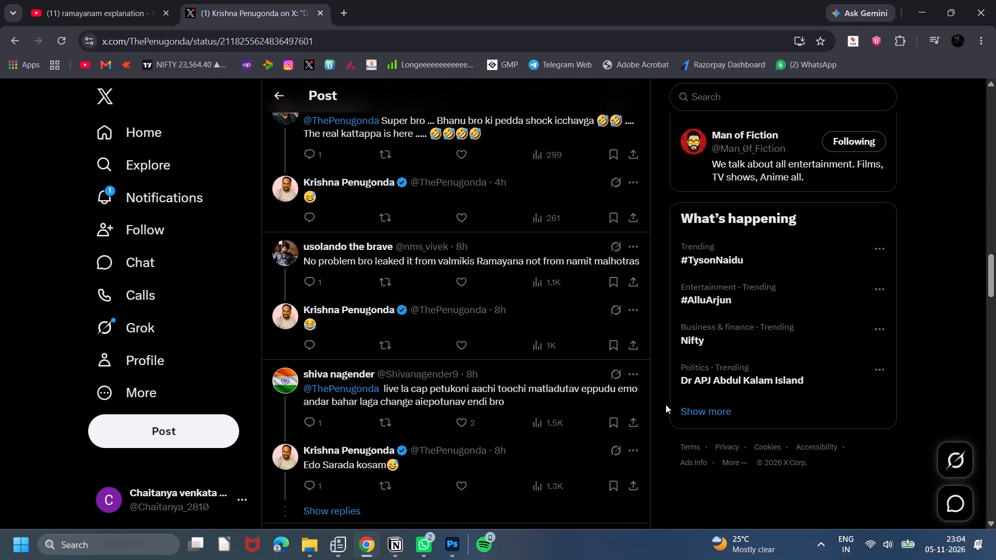
scroll(666, 404, down, 2)
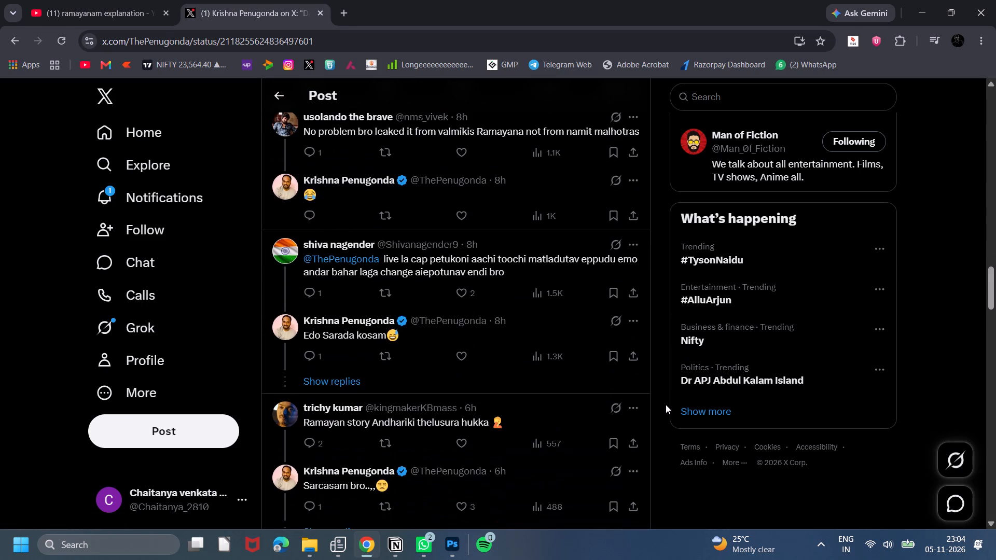
scroll(665, 400, down, 1)
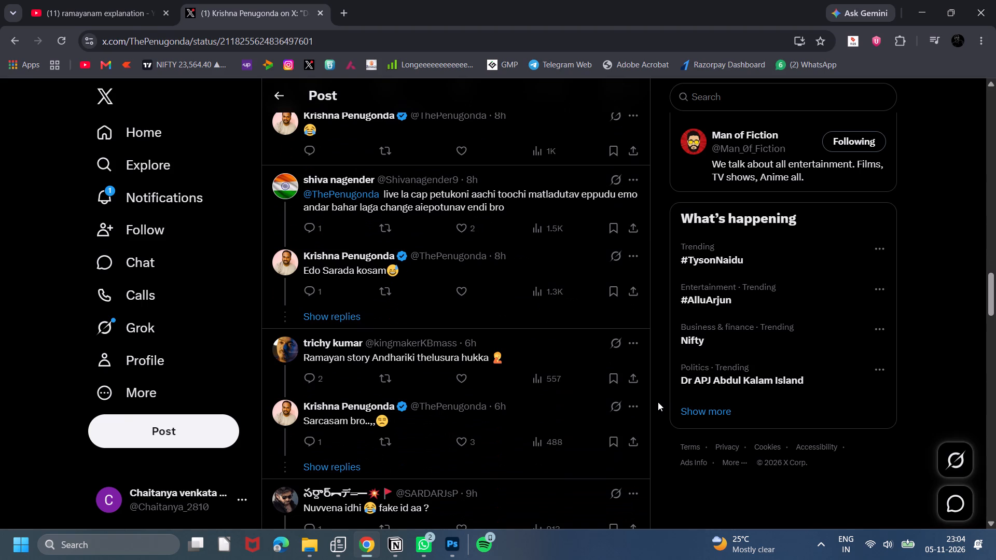
middle_click(658, 402)
middle_click(672, 190)
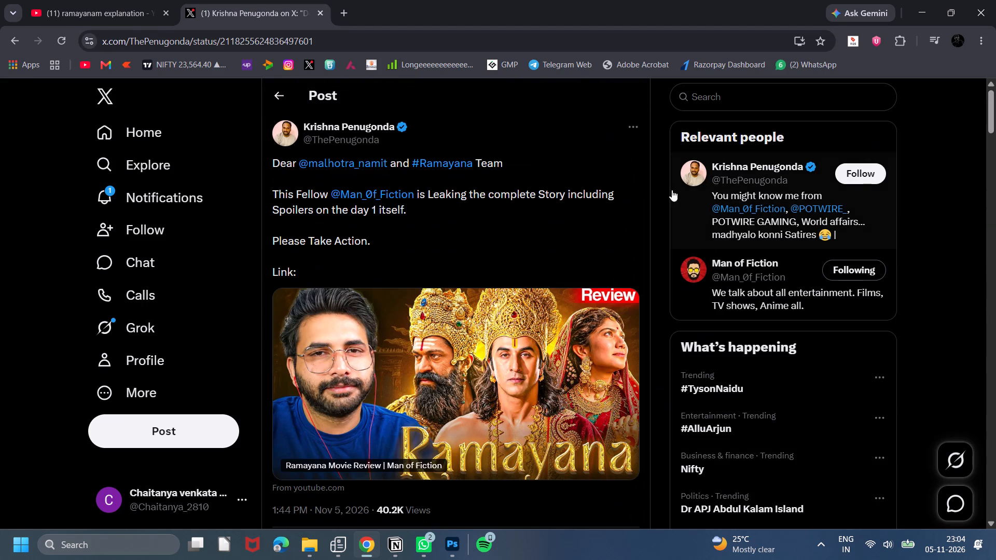
scroll(668, 218, up, 1)
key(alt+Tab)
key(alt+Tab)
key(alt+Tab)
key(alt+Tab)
Open the post's linked Ramayana Movie Review video by Man of Fiction on YouTube and pause its playback.
scroll(654, 220, up, 5)
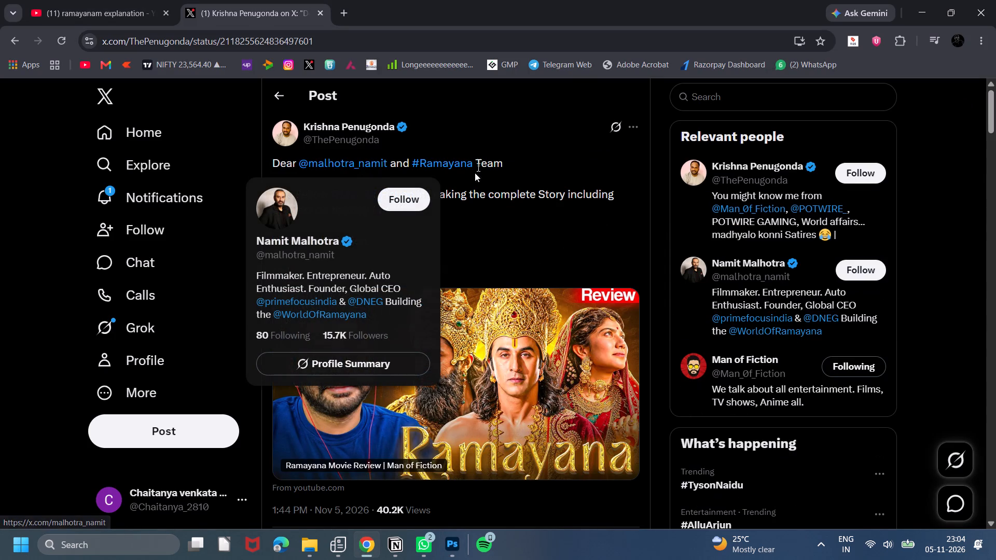
click(514, 344)
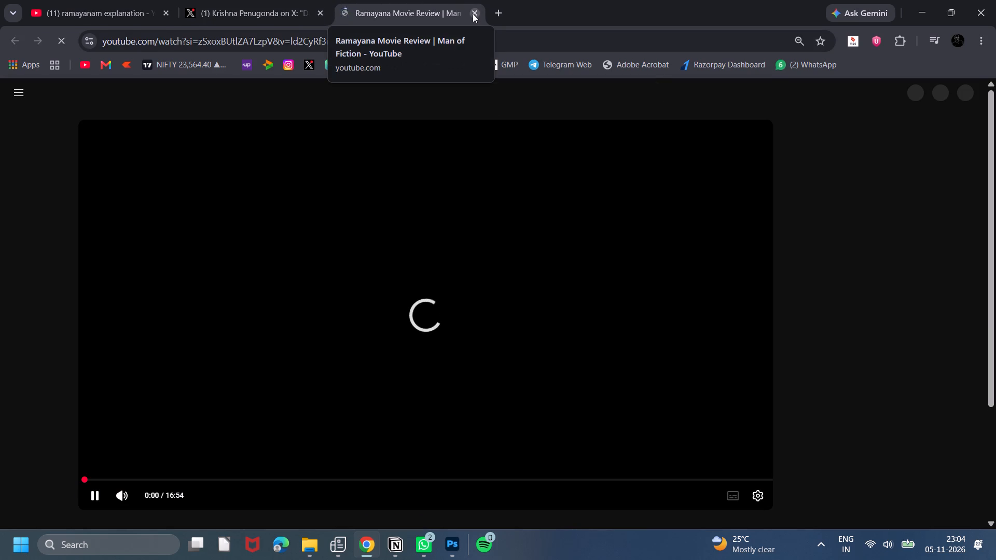
click(375, 292)
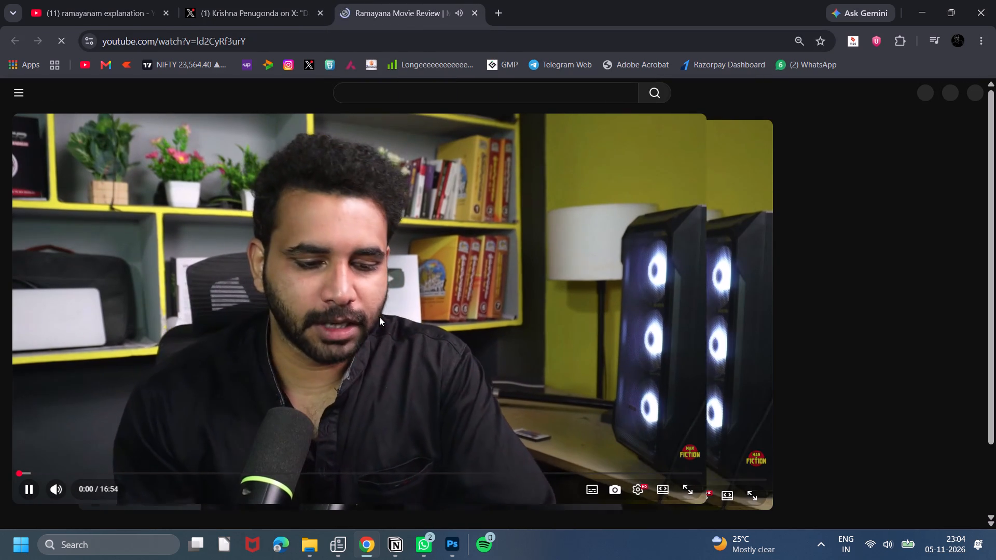
click(323, 343)
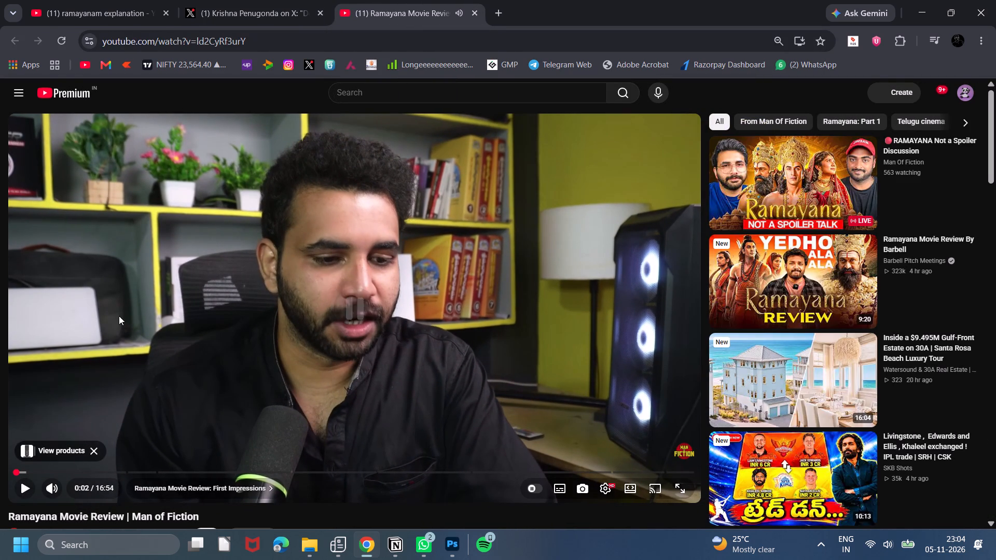
Read the top comments under the Ramayana Movie Review video and return to the player.
scroll(8, 426, down, 3)
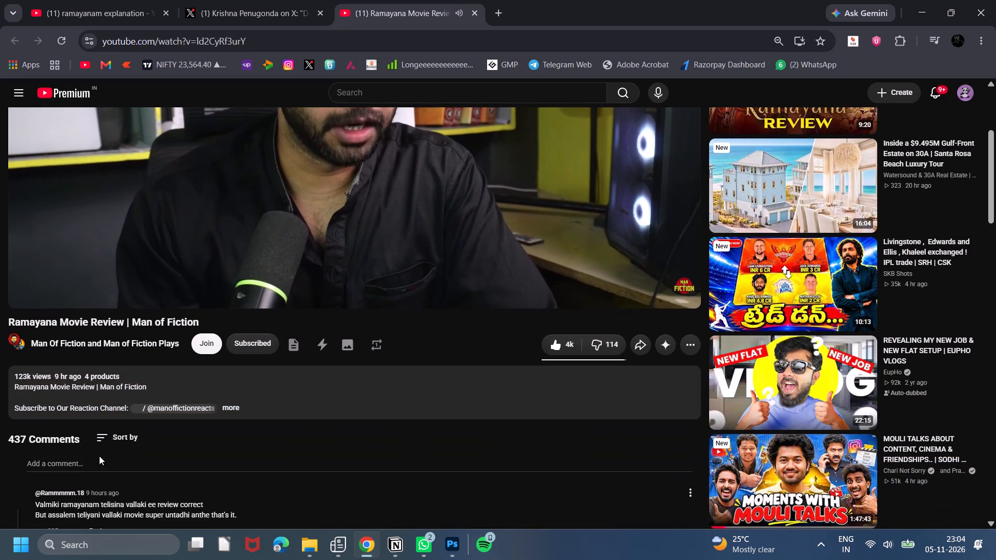
scroll(227, 457, down, 2)
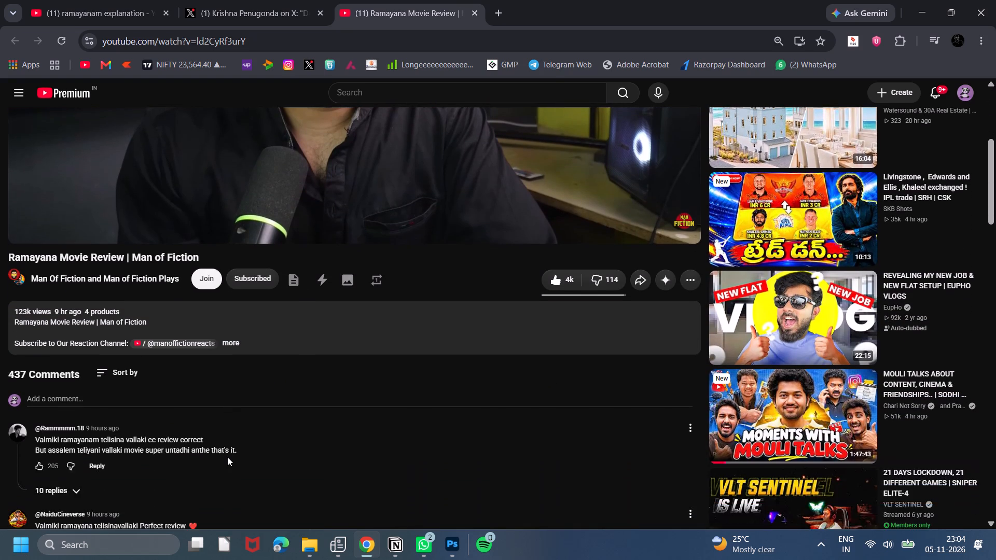
scroll(227, 457, down, 1)
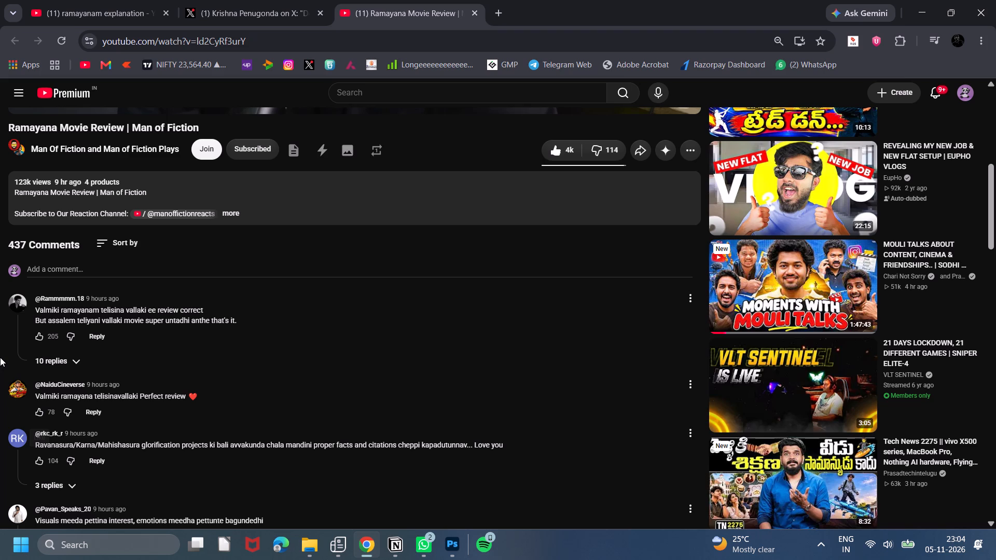
scroll(0, 358, up, 8)
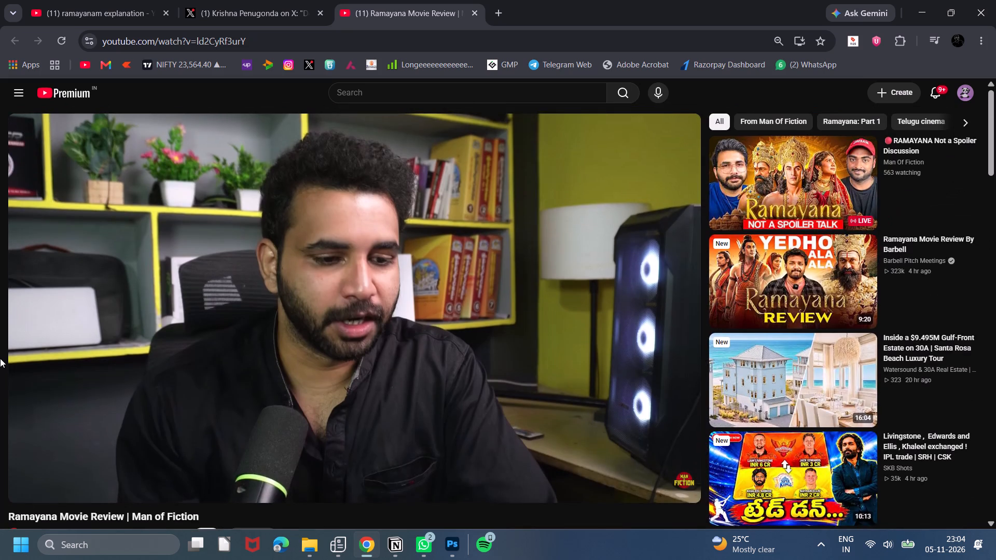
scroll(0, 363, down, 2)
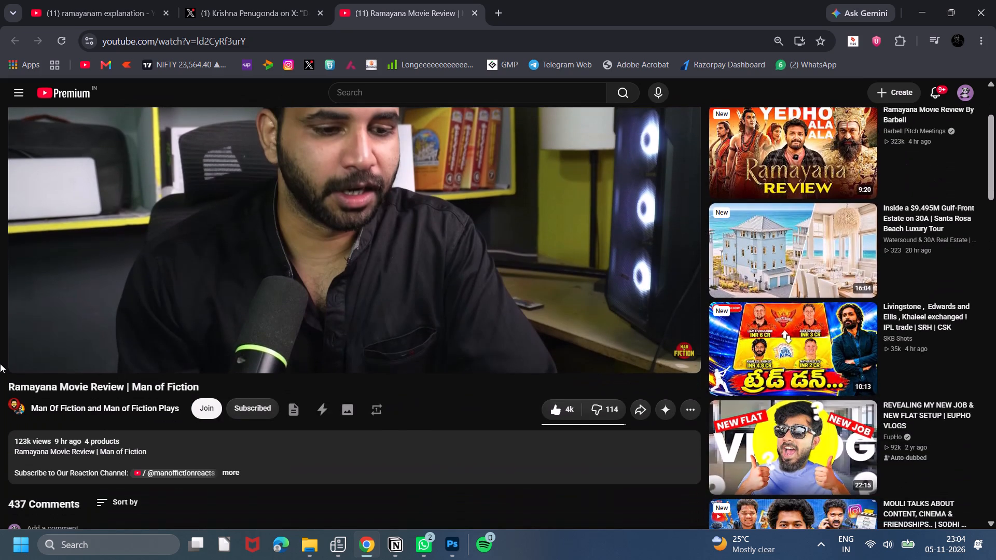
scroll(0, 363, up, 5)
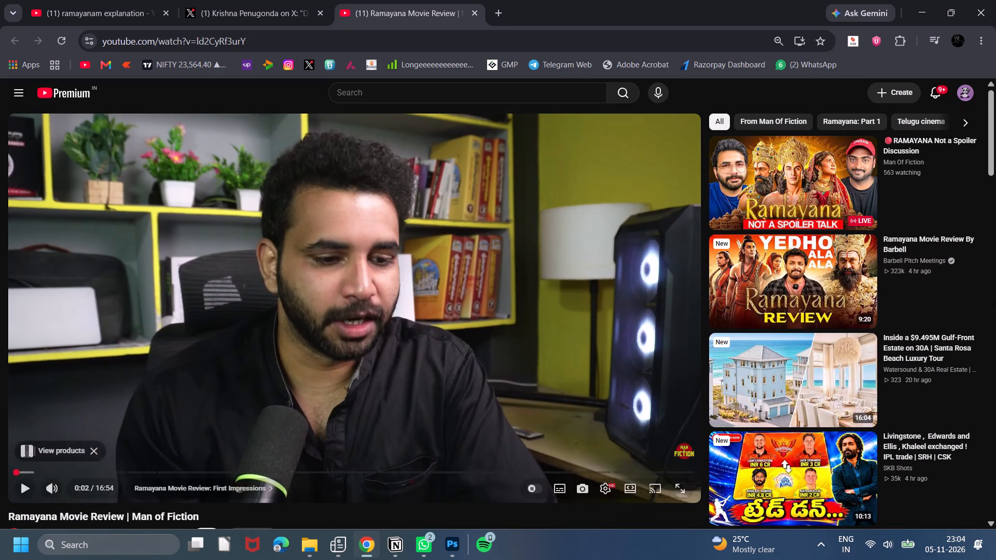
Return to the Ramayana review post on X and follow its author.
click(269, 0)
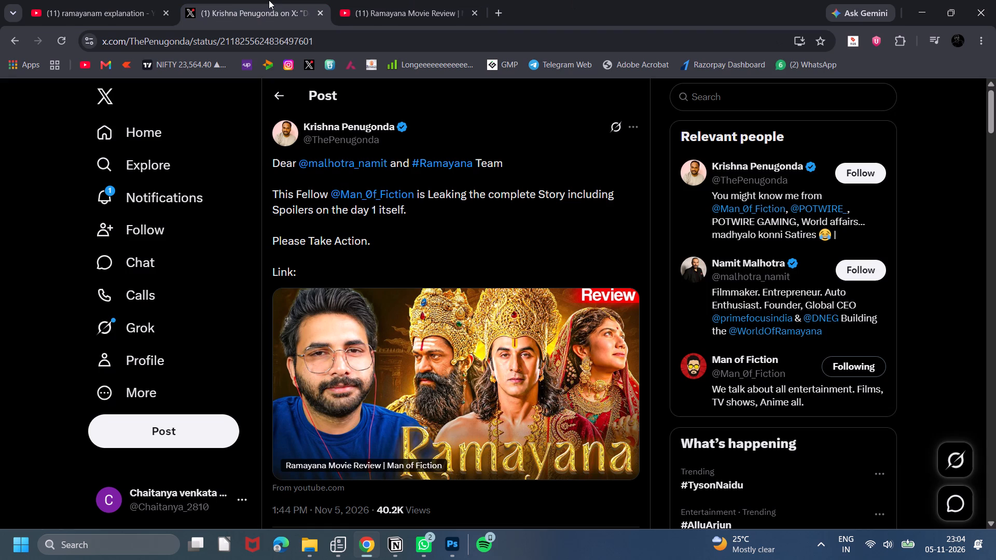
scroll(378, 183, up, 1)
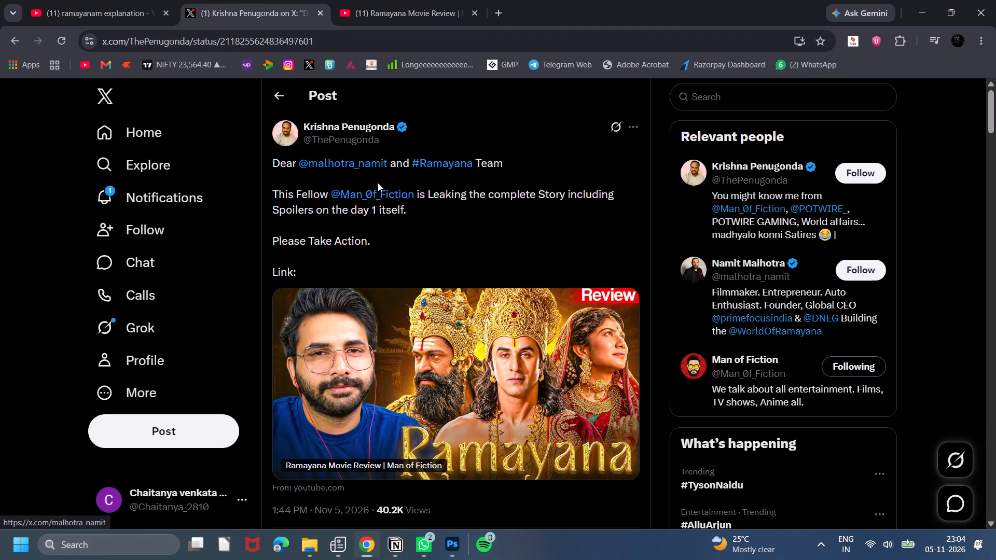
scroll(378, 183, up, 1)
click(867, 179)
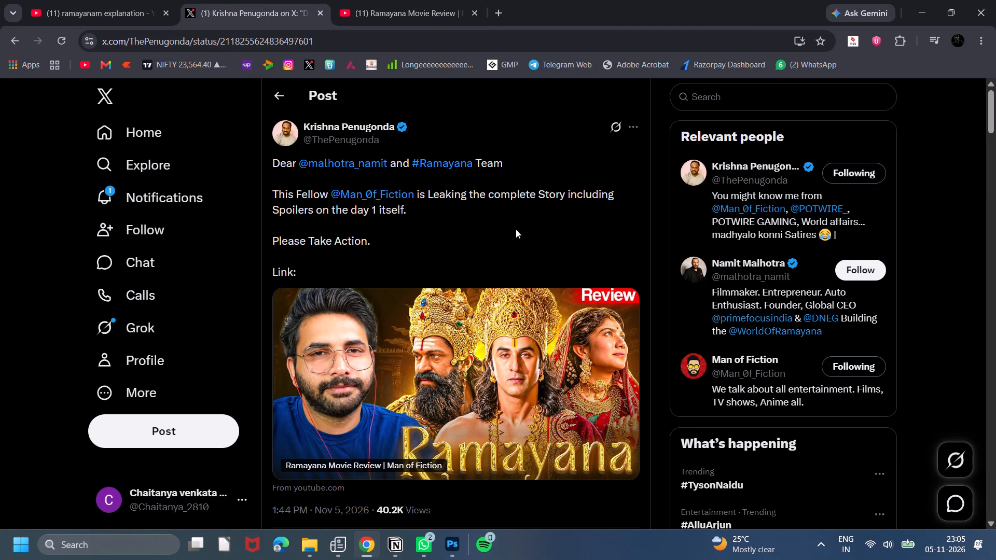
scroll(545, 281, up, 2)
click(755, 88)
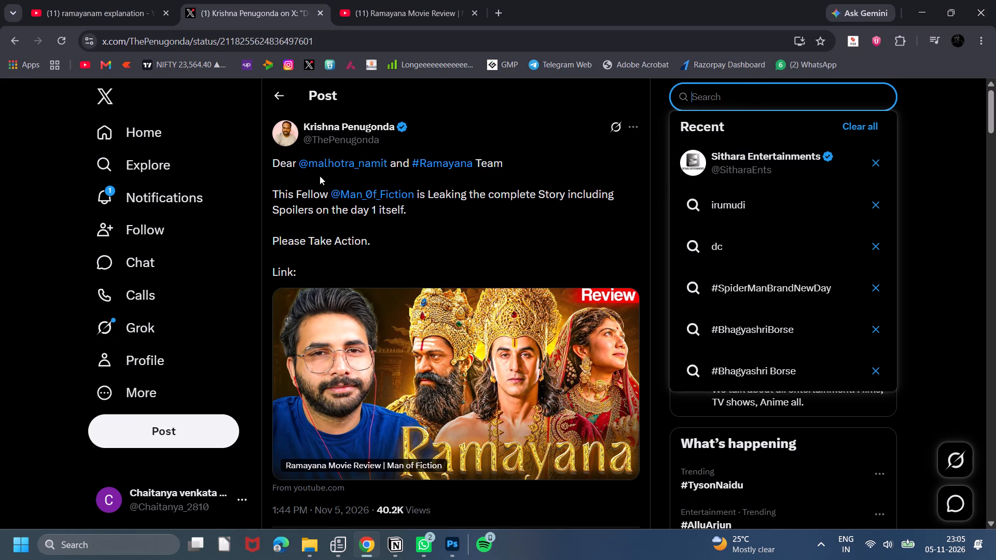
click(337, 164)
scroll(426, 234, down, 1)
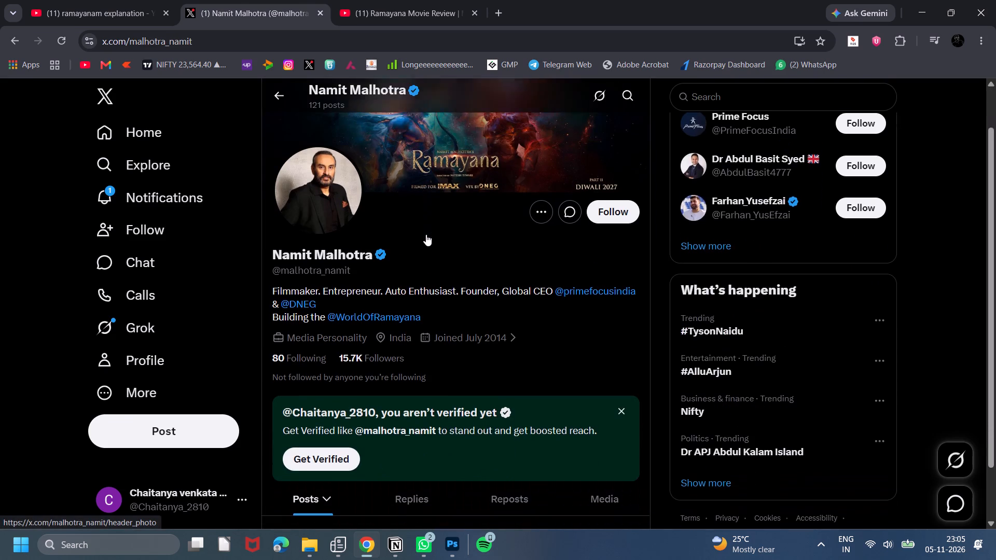
click(390, 303)
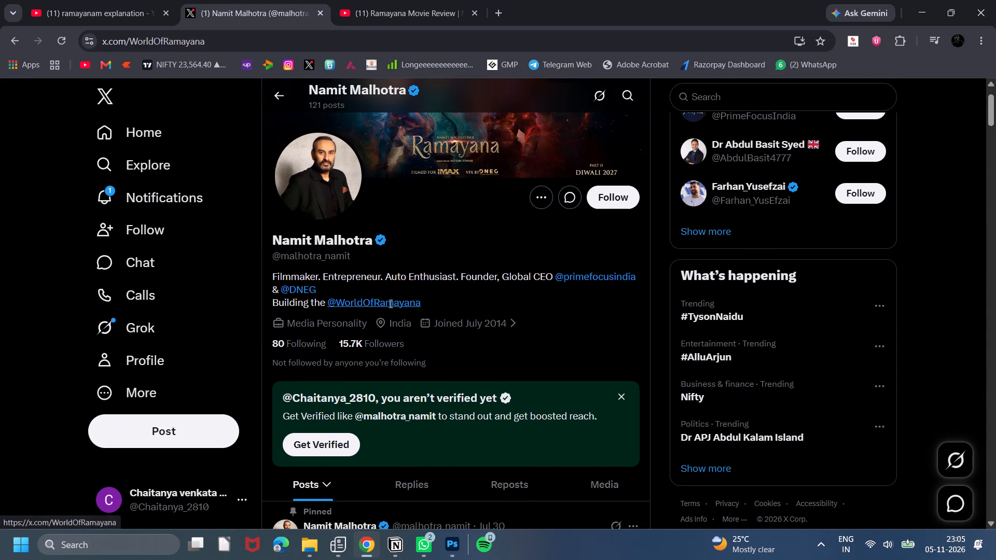
Browse the World Of Ramayana account's video posts for reference material.
scroll(537, 286, down, 5)
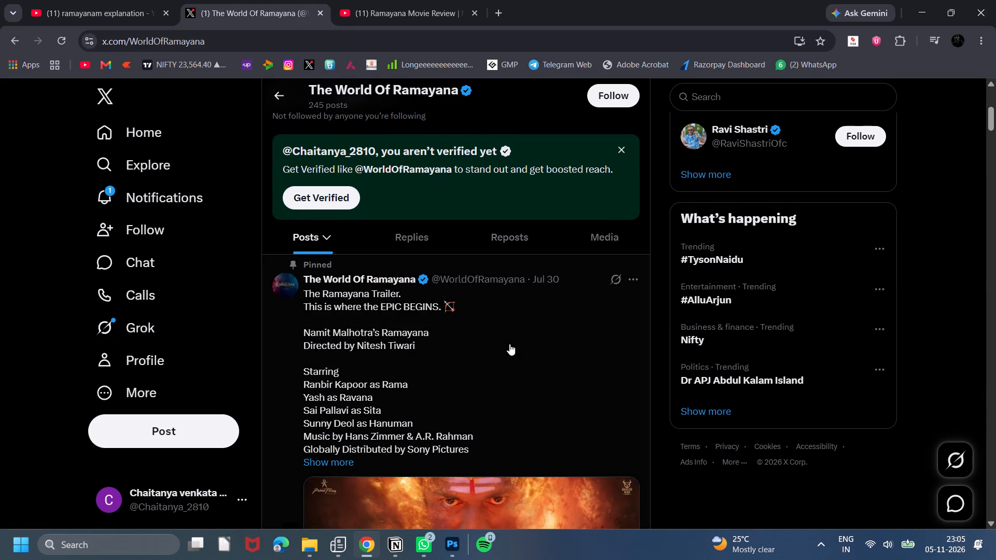
click(590, 244)
scroll(463, 265, down, 5)
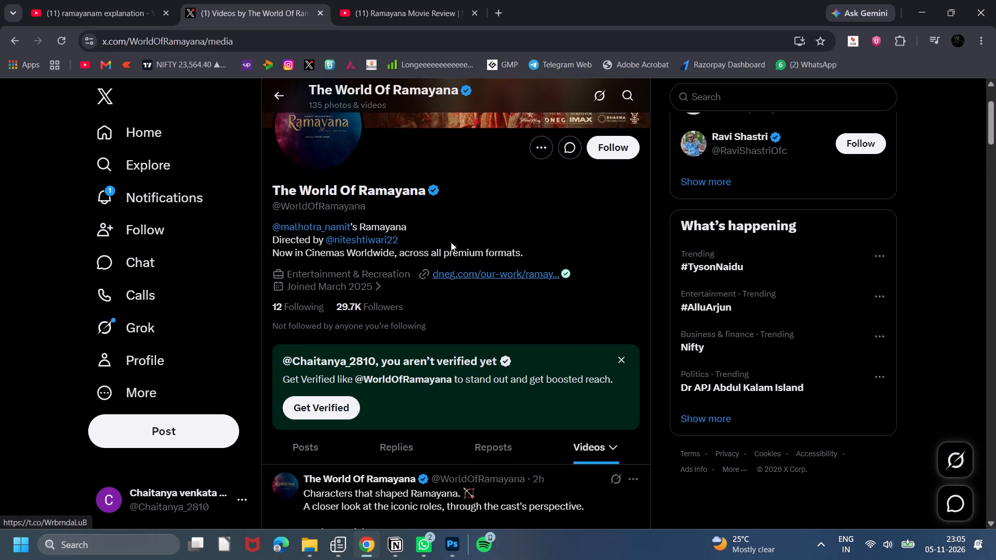
scroll(445, 233, down, 10)
scroll(391, 253, up, 5)
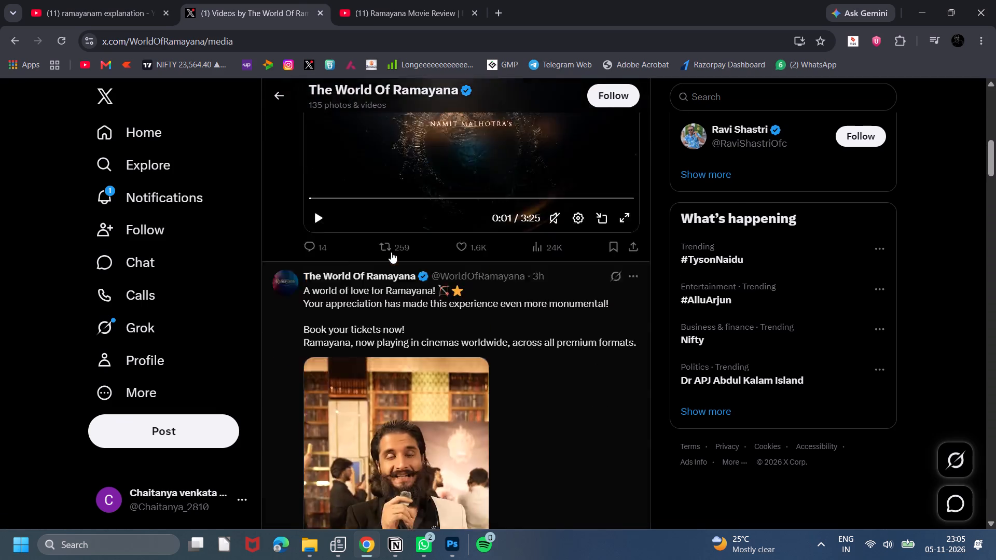
scroll(615, 184, up, 2)
Filter the World Of Ramayana media to photos and view the Hanuman Chalisa post's posters, up to its second image, at full size.
click(596, 256)
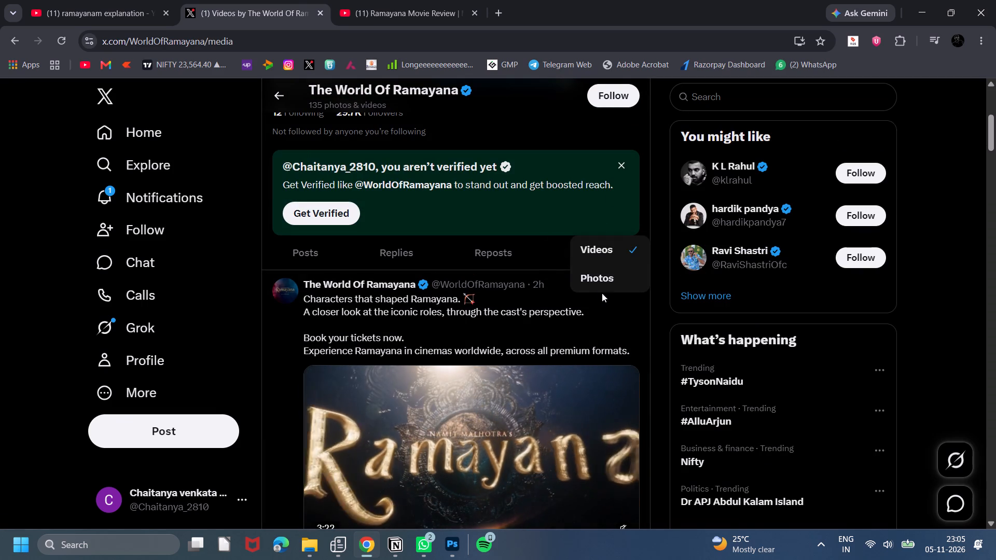
click(604, 286)
scroll(472, 261, down, 1)
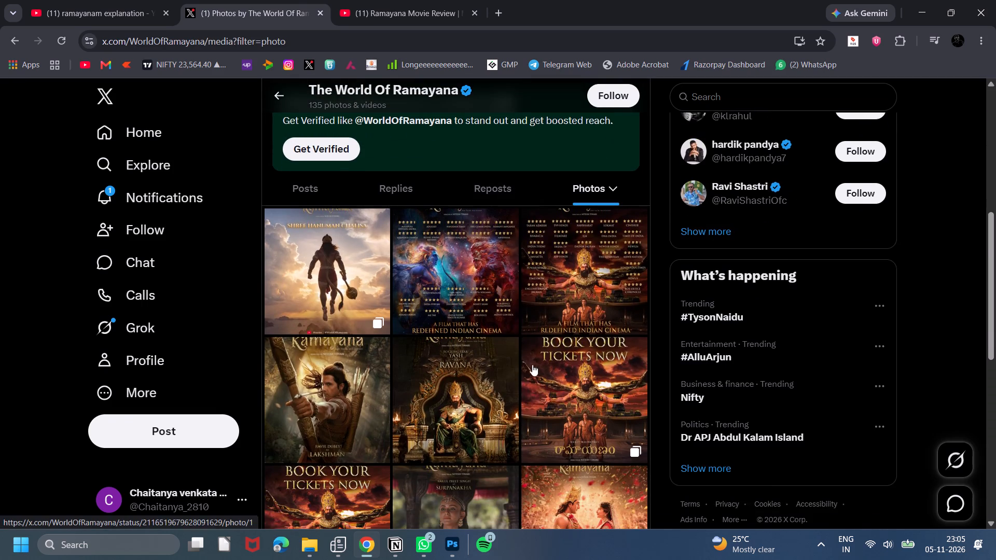
scroll(522, 375, down, 2)
scroll(378, 377, up, 1)
click(336, 221)
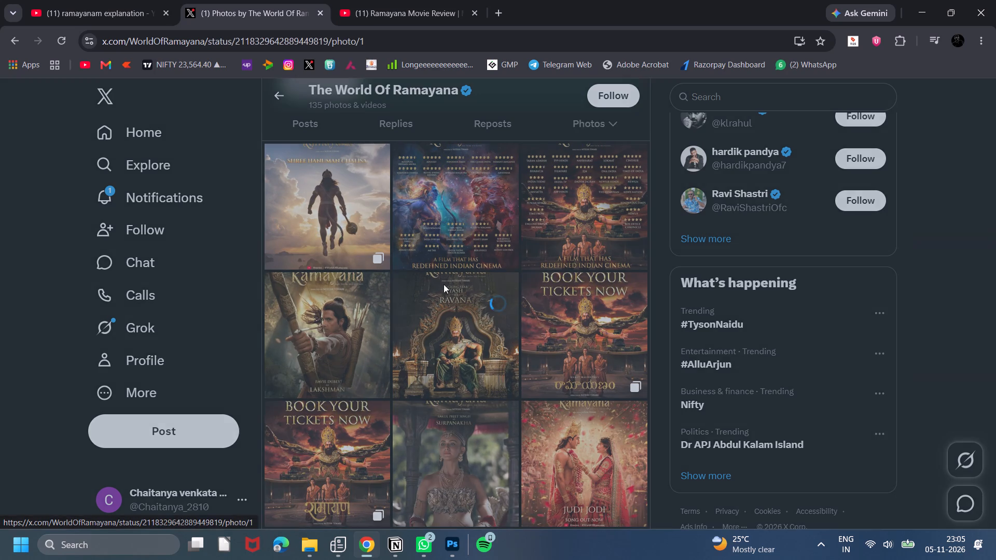
click(753, 286)
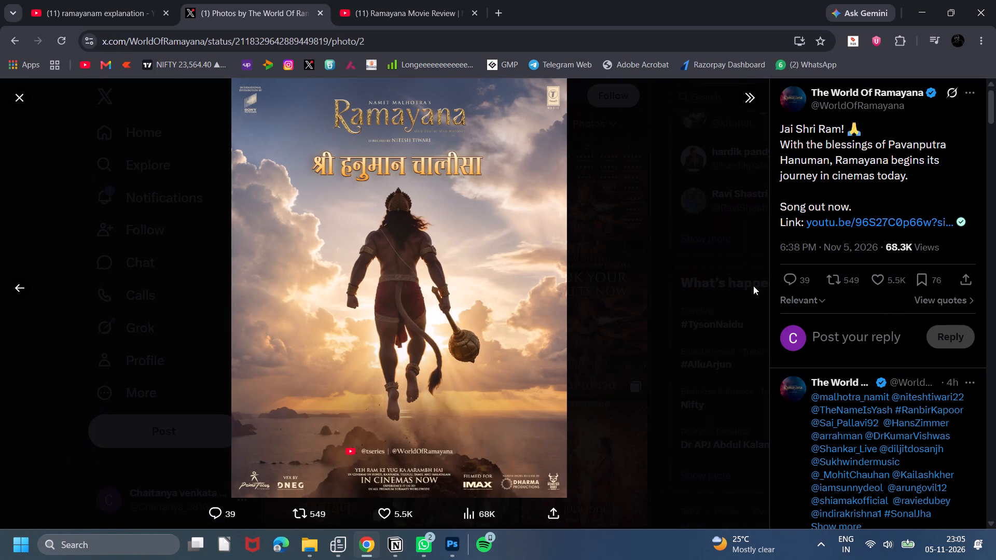
click(642, 246)
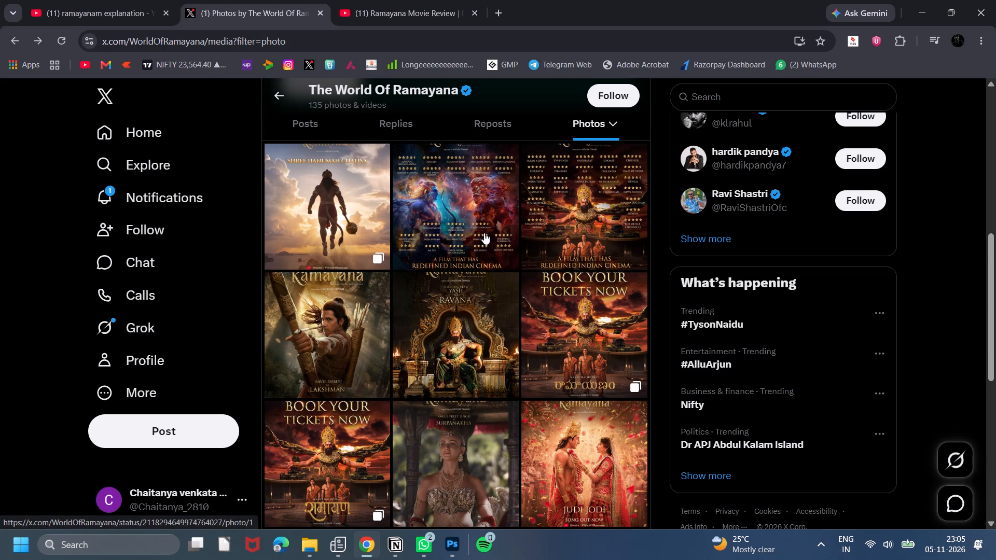
Look through the rest of the World Of Ramayana photo grid for usable character posters.
scroll(416, 334, down, 1)
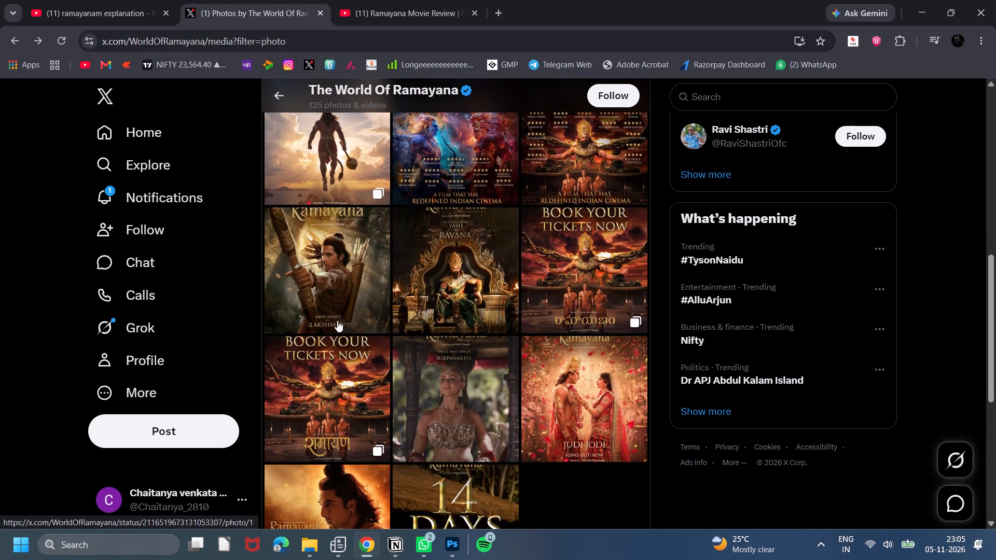
scroll(345, 289, down, 7)
scroll(352, 300, up, 8)
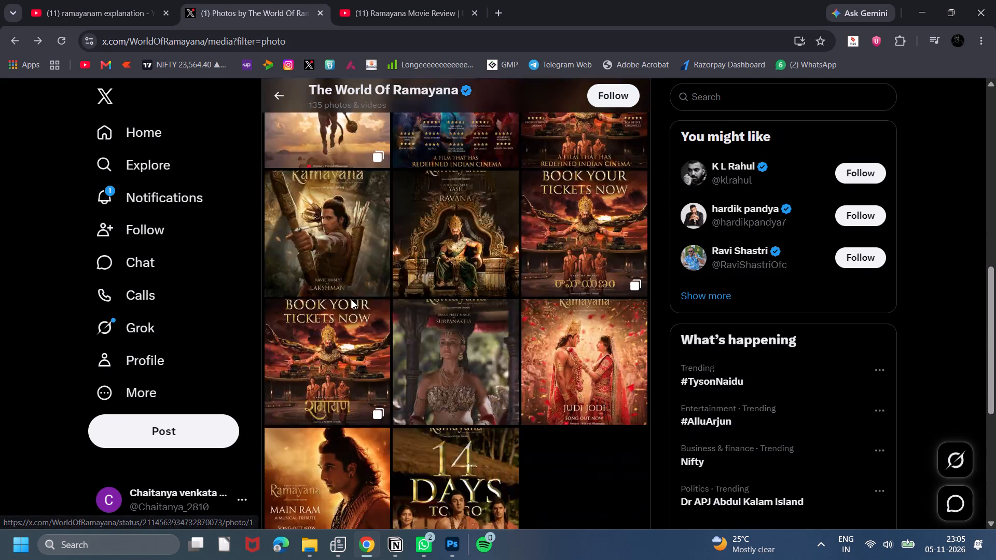
scroll(352, 300, up, 14)
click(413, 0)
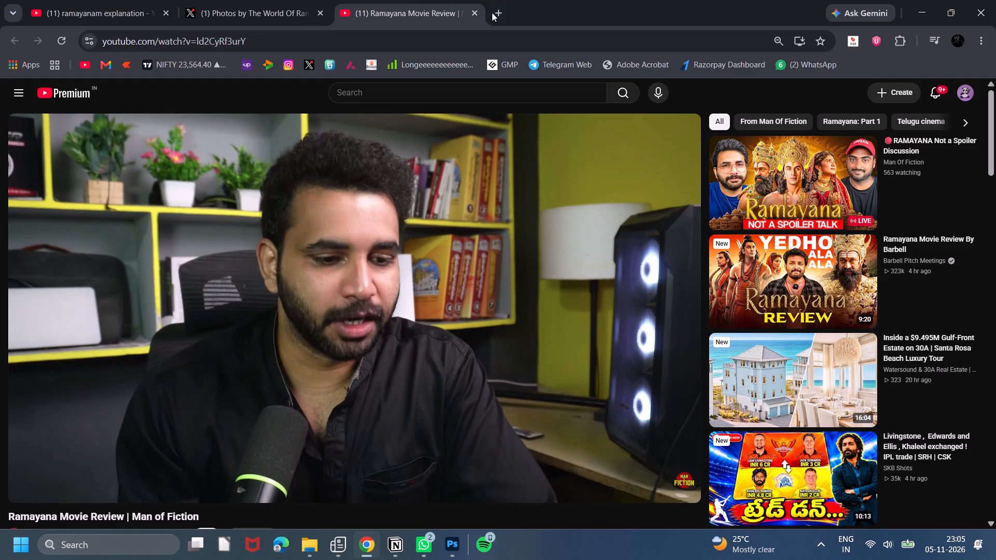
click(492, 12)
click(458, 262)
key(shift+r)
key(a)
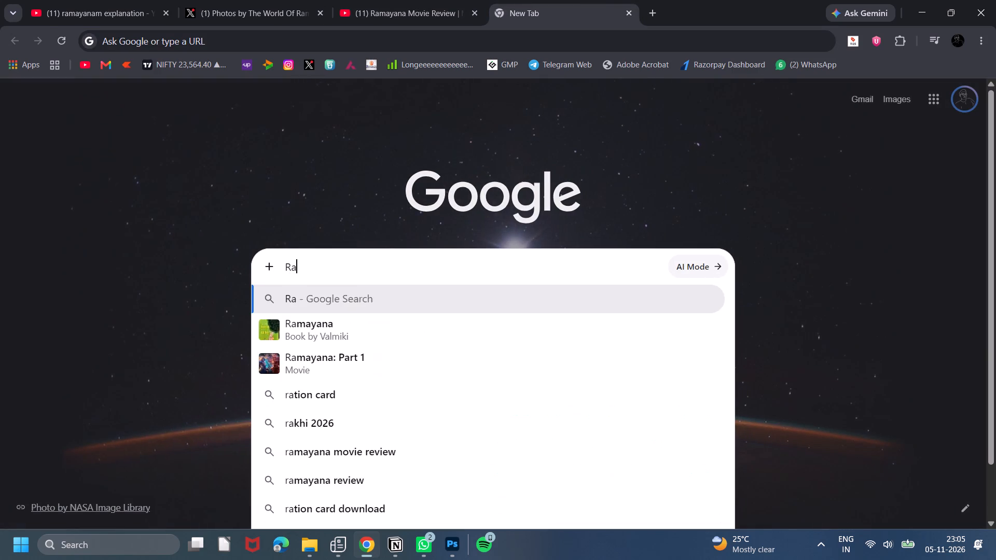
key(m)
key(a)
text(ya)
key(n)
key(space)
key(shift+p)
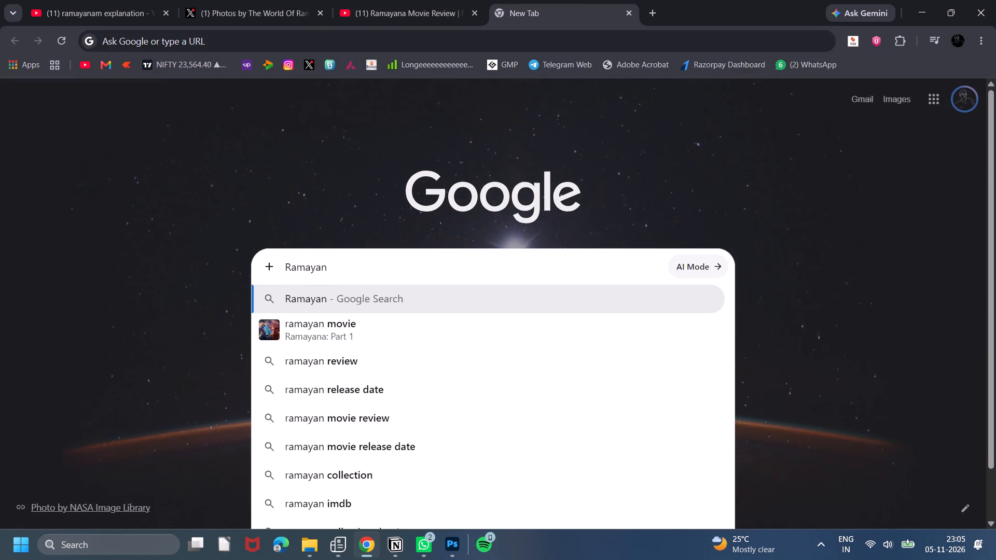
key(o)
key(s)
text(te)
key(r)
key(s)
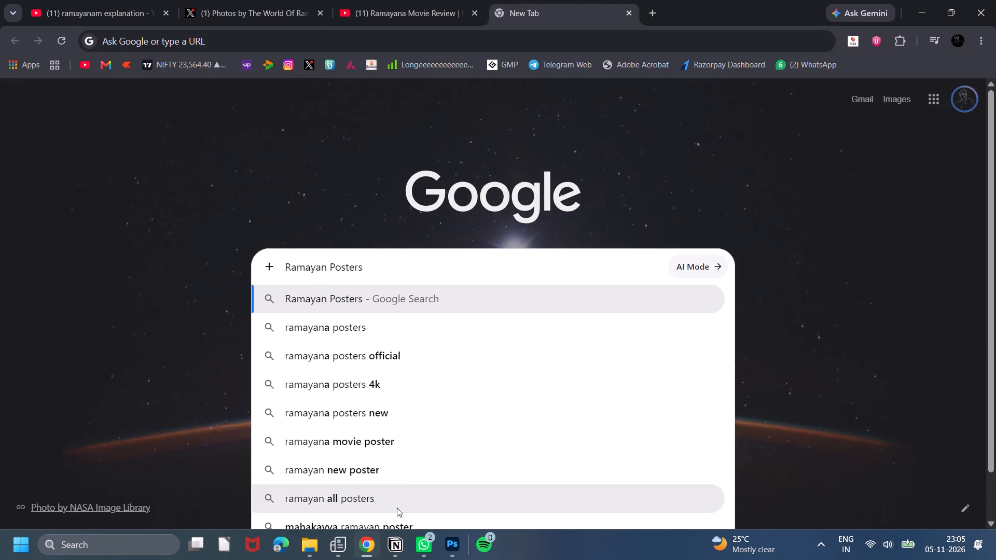
Open a separate Chrome window using the profile with the CVS logo picture.
click(0, 559)
click(118, 174)
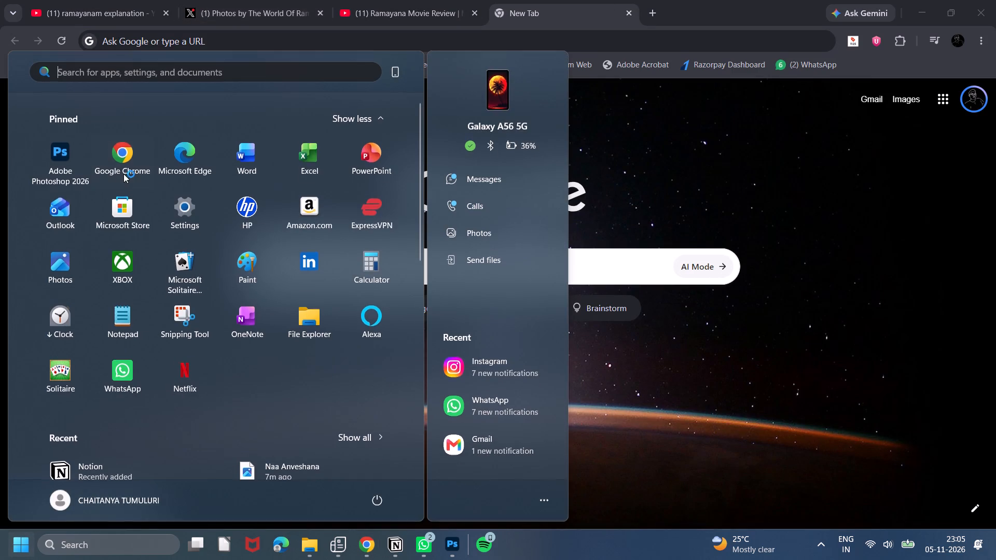
click(633, 383)
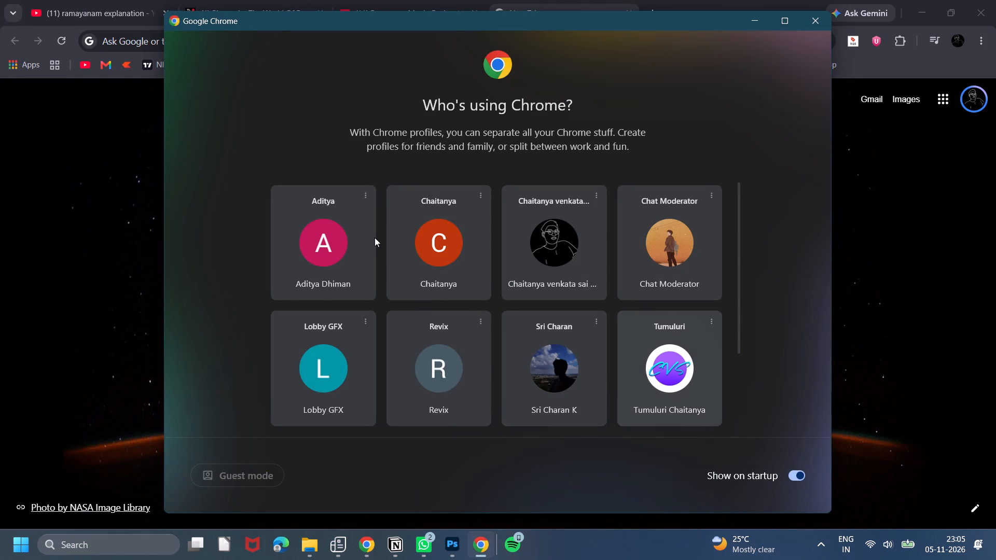
Enter a Google search for Ramayan Posters in the new profile's window.
click(410, 265)
key(shift+r)
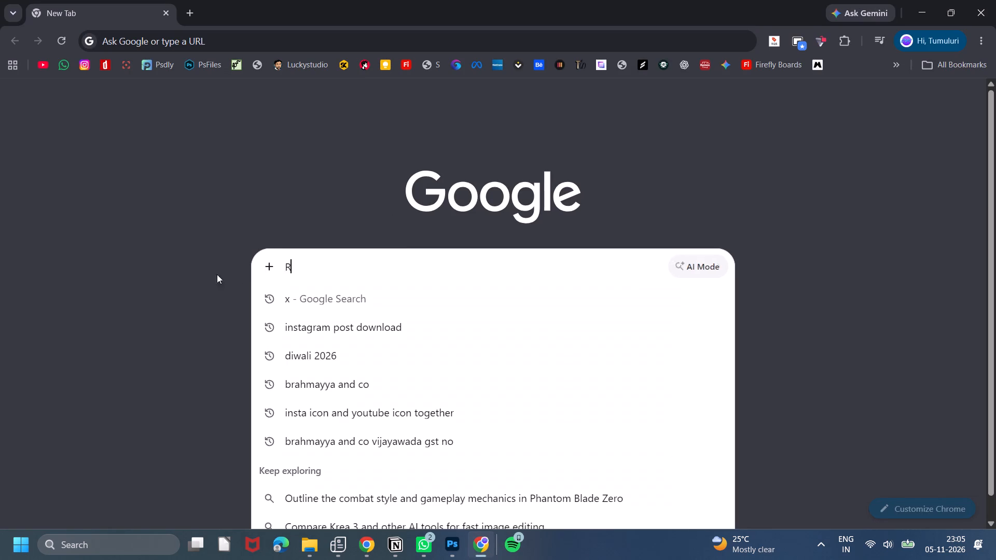
key(a)
key(m)
key(a)
key(y)
key(a)
key(n)
key(space)
key(shift+p)
key(o)
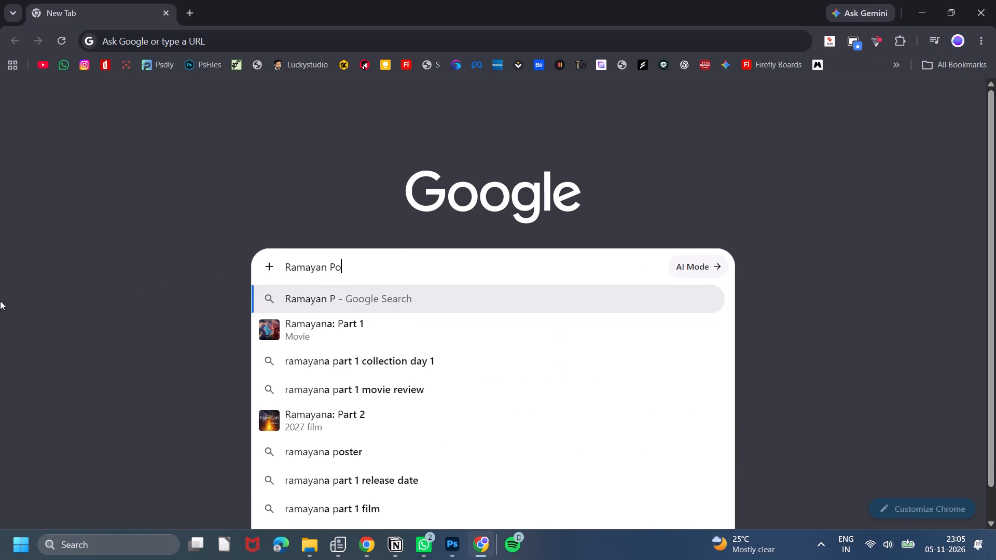
Complete the Google query as Ramayan Posters and run the search.
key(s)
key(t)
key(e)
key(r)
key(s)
key(Return)
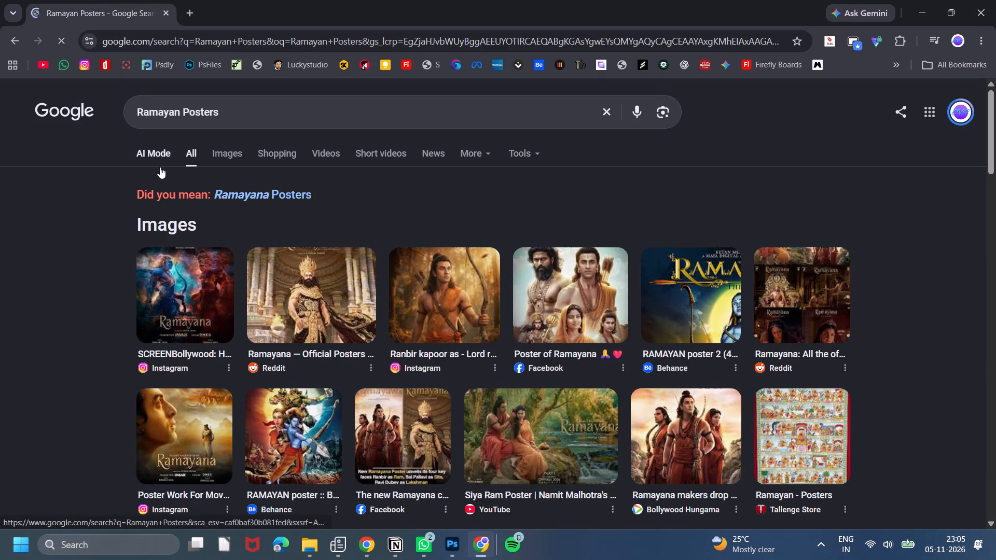
From the Bollywood Hungama trio poster's related images, find the Instagram "Ramayana New posters" result and open its source post in a new tab.
click(664, 436)
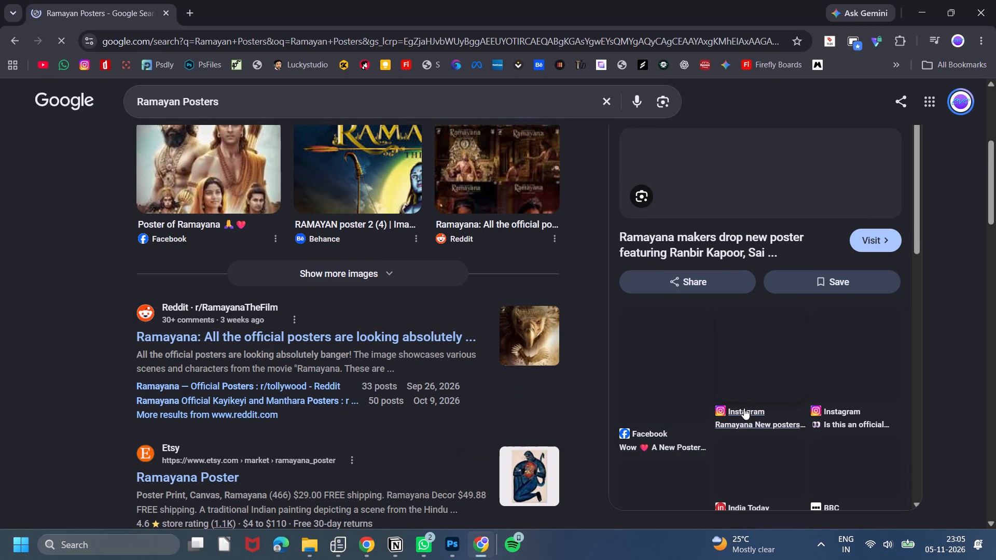
scroll(739, 390, up, 3)
scroll(451, 345, up, 8)
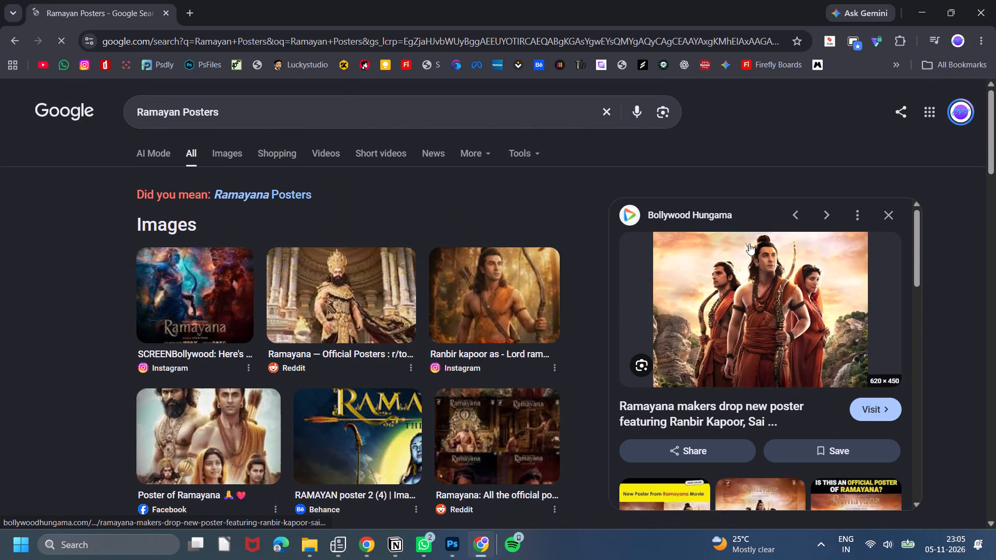
scroll(738, 310, down, 2)
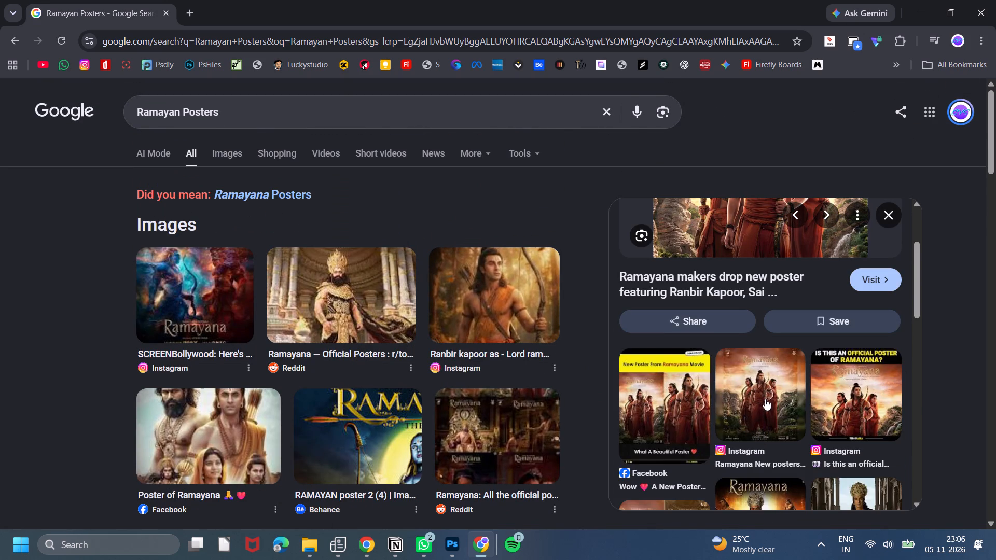
click(764, 397)
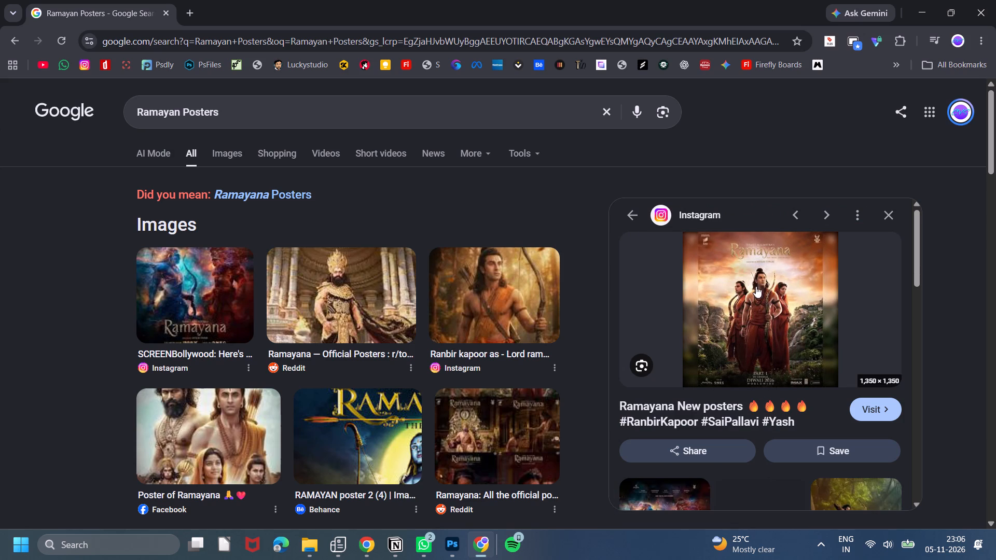
scroll(702, 400, down, 2)
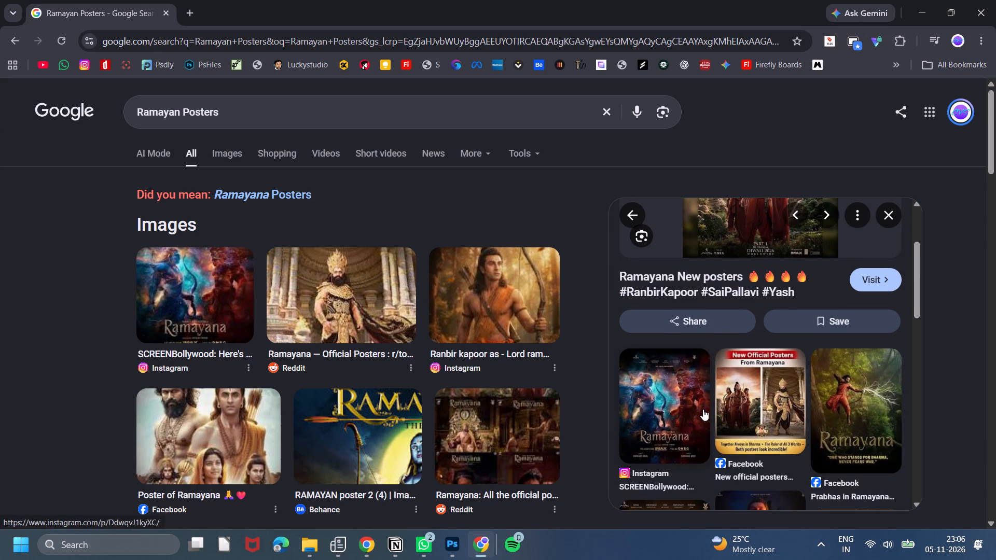
scroll(706, 415, up, 1)
middle_click(720, 343)
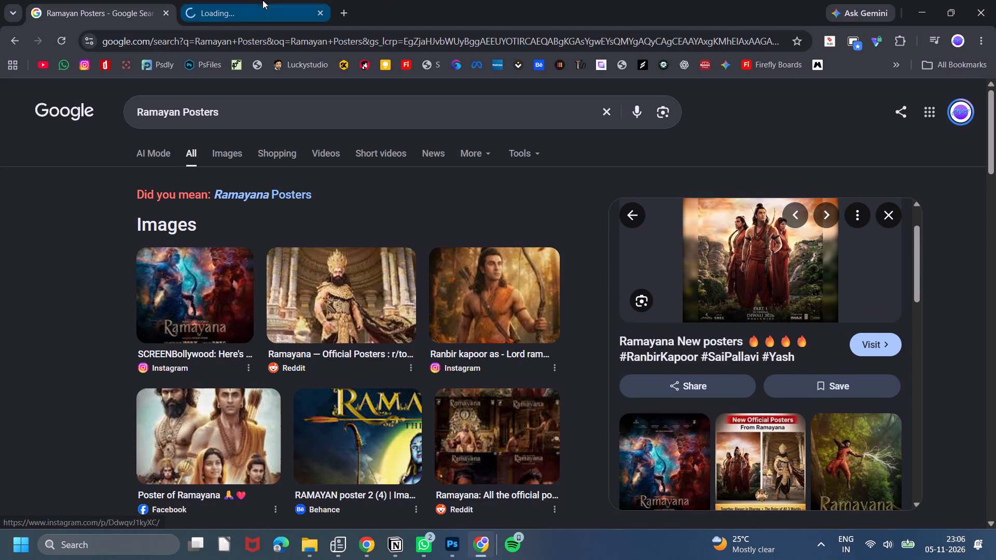
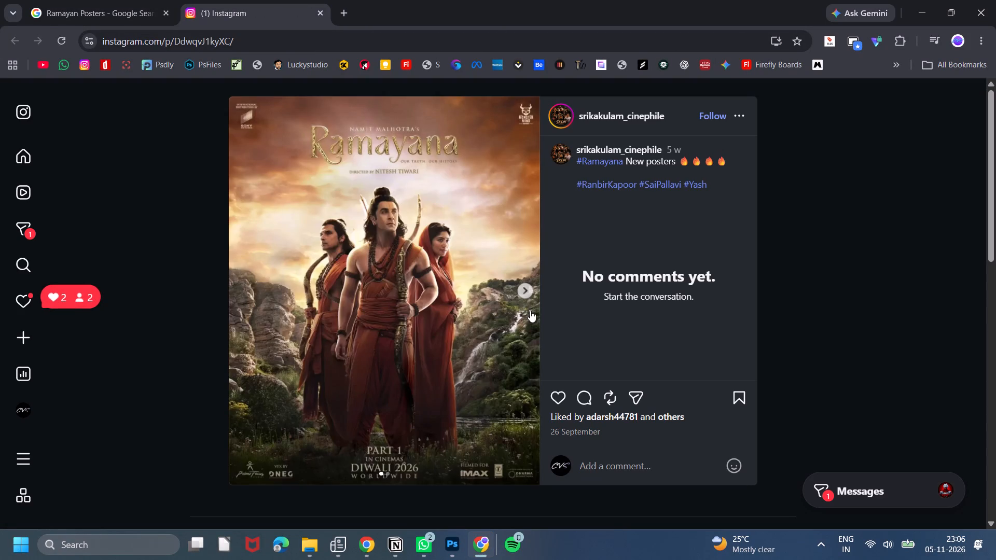
View the second poster in the srikakulam_cinephile Ramayana new posters post.
click(535, 303)
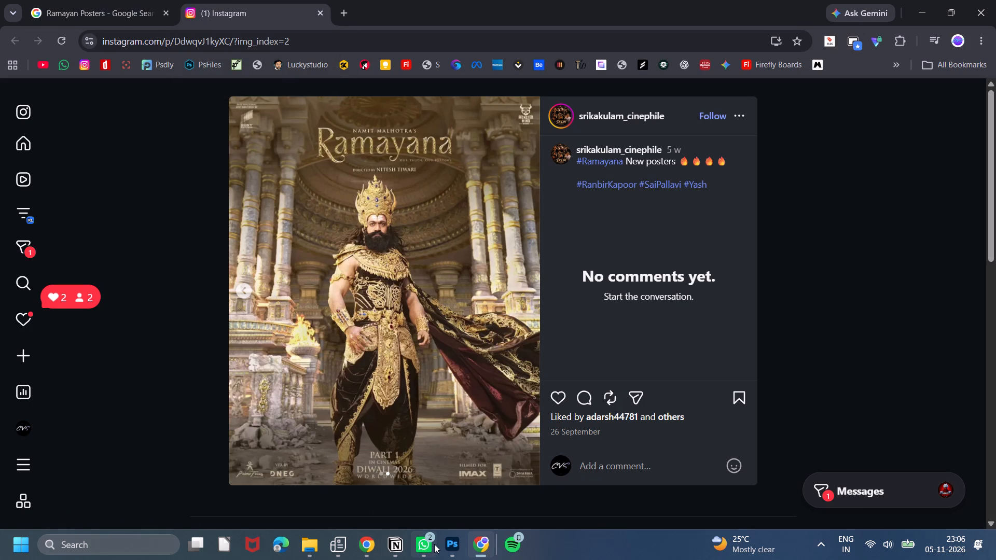
Switch to Photoshop with the blank Untitled-1 document.
click(452, 547)
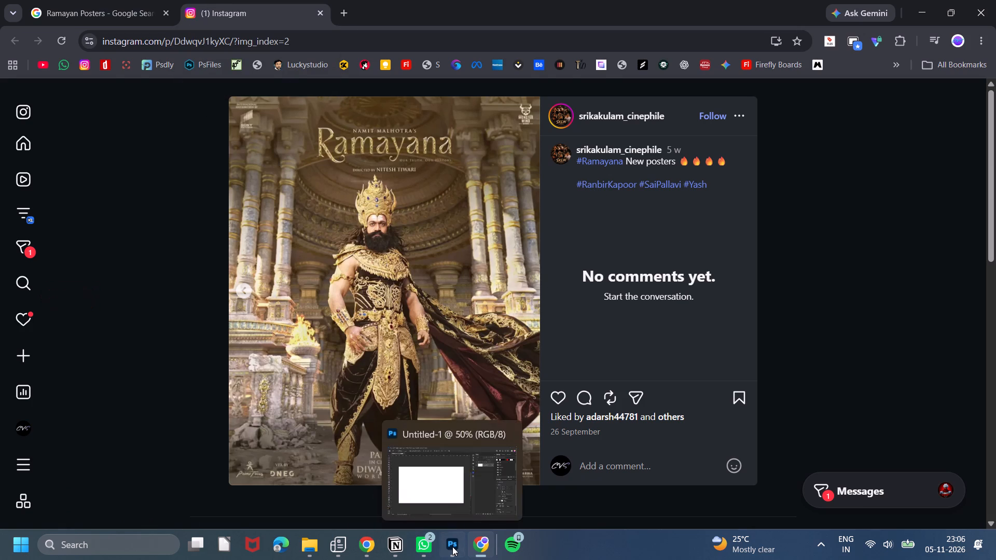
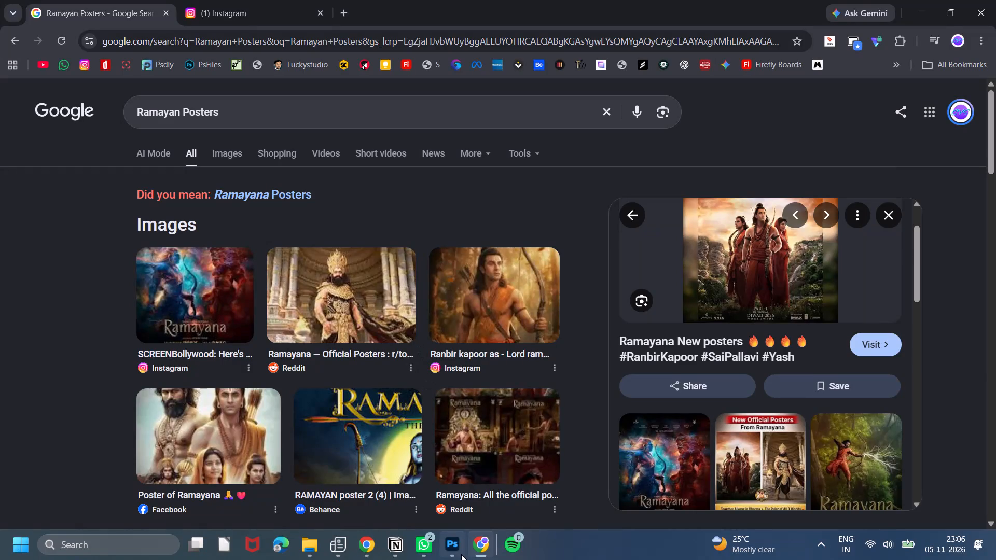
Return to The World Of Ramayana's X photos in the other Chrome window and look through the grid for usable posters.
click(381, 542)
click(369, 544)
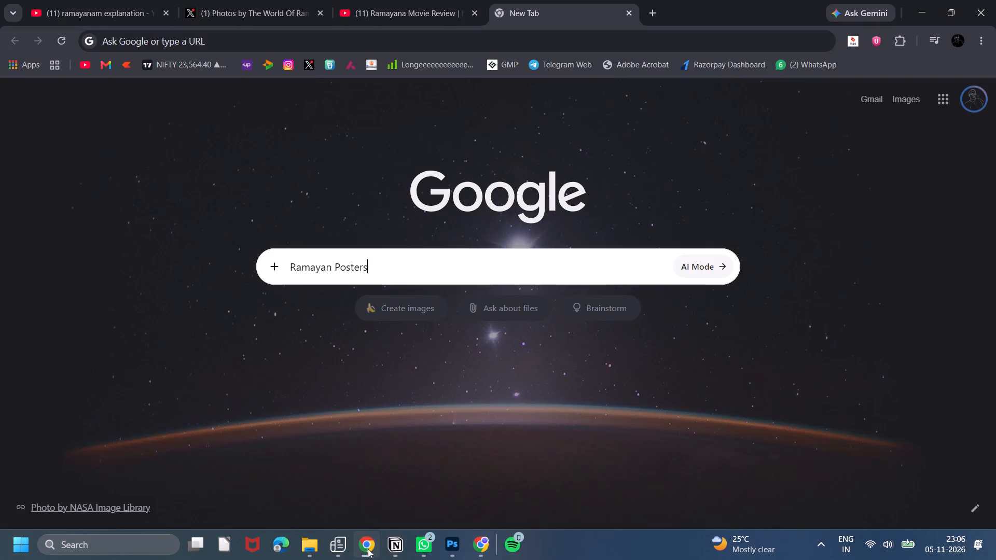
click(397, 0)
click(229, 0)
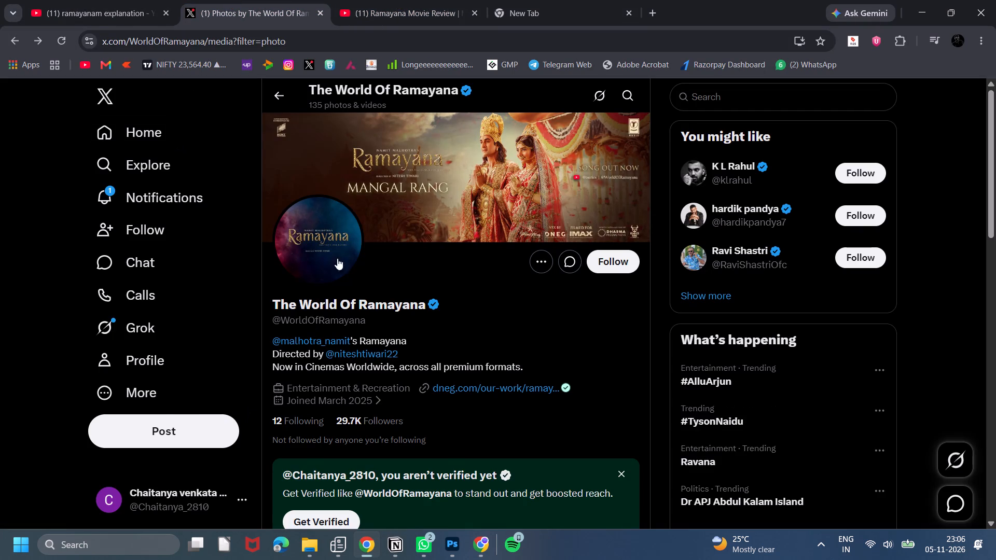
scroll(416, 411, down, 4)
scroll(349, 400, down, 5)
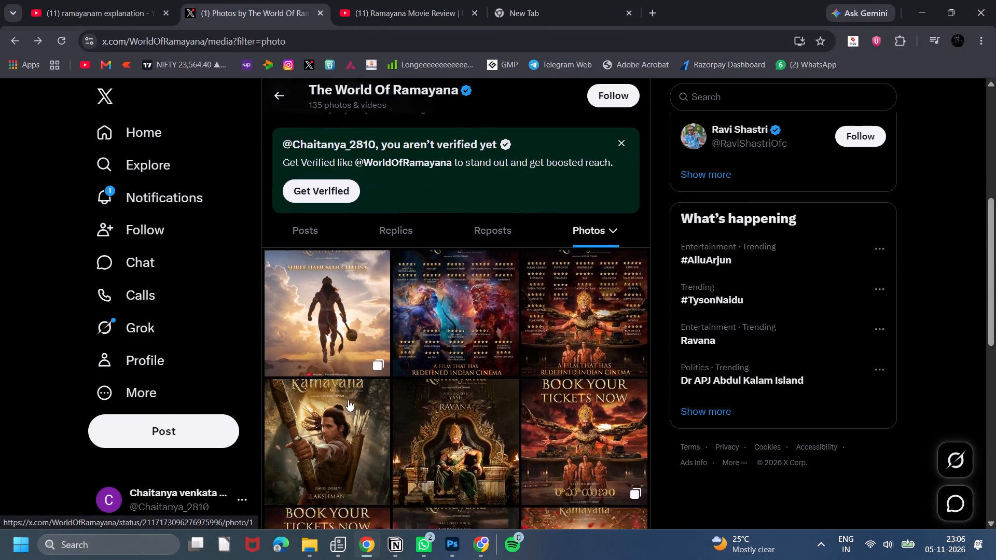
scroll(348, 400, down, 7)
scroll(347, 403, up, 7)
scroll(348, 403, down, 5)
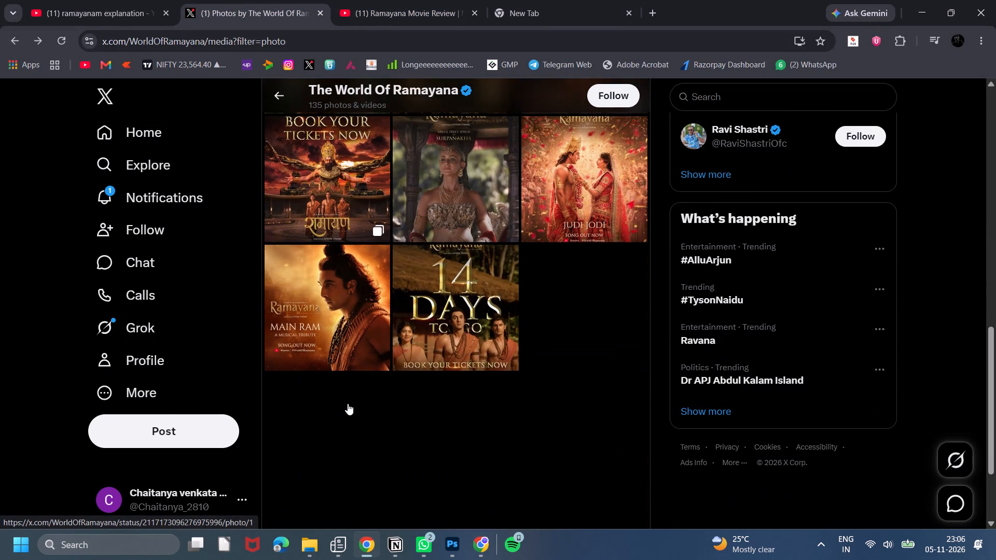
scroll(349, 402, up, 4)
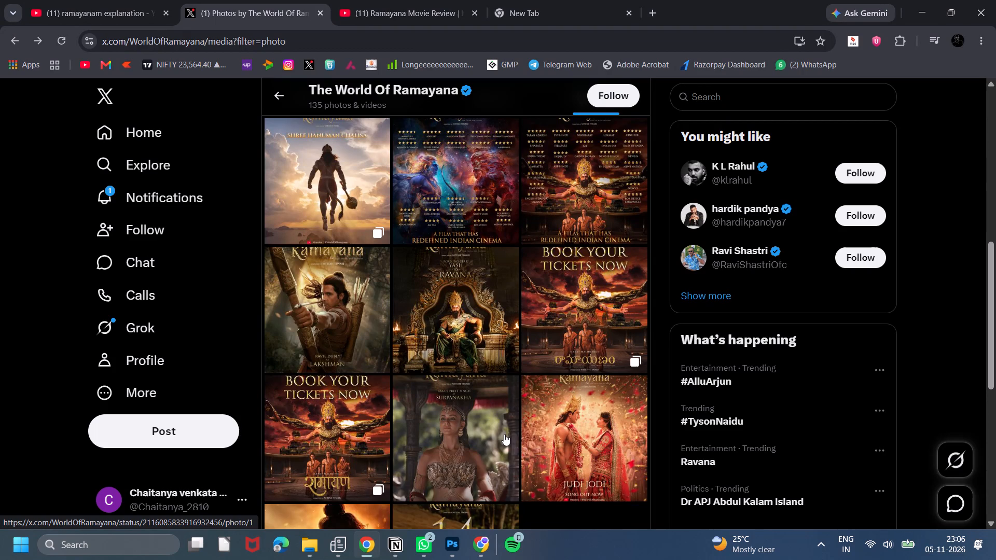
scroll(503, 434, up, 8)
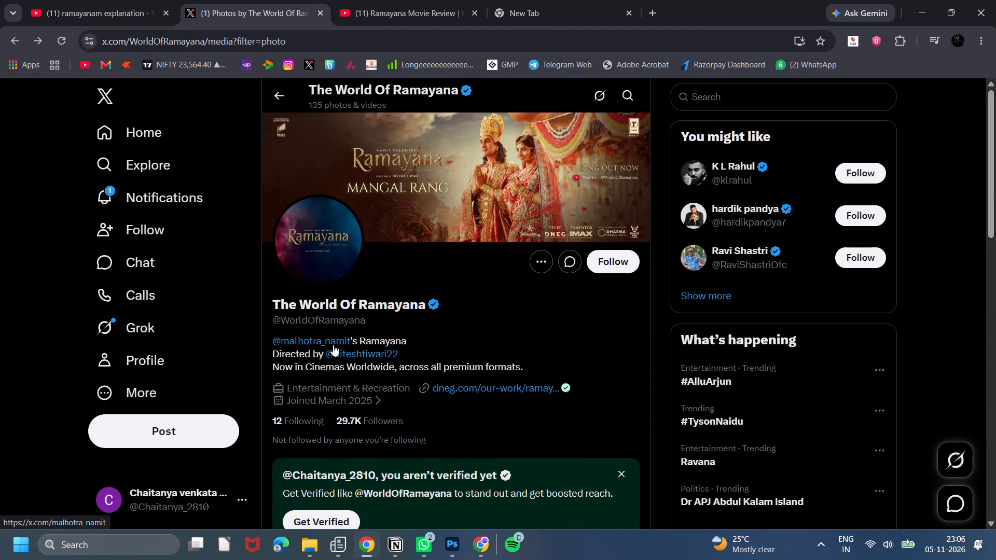
click(333, 345)
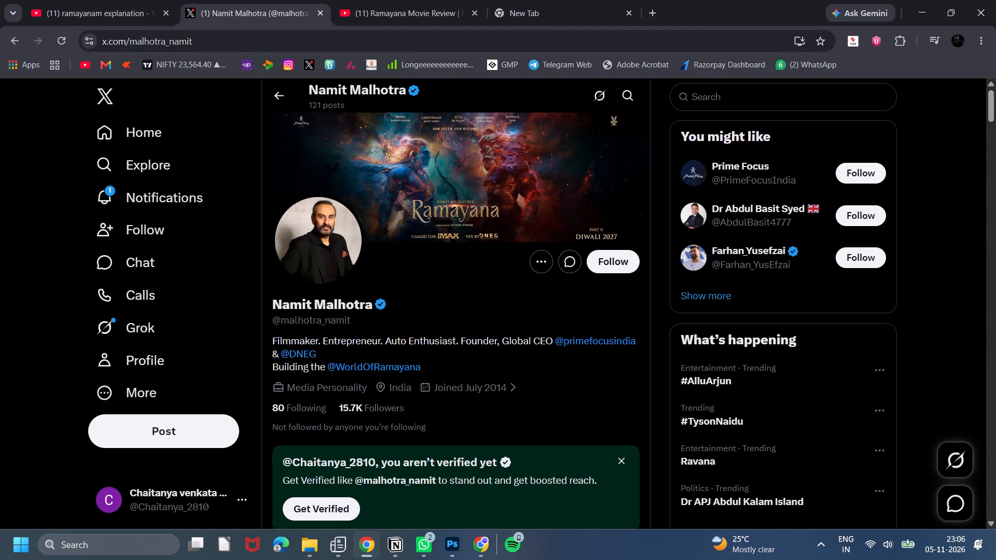
click(308, 350)
scroll(316, 347, down, 4)
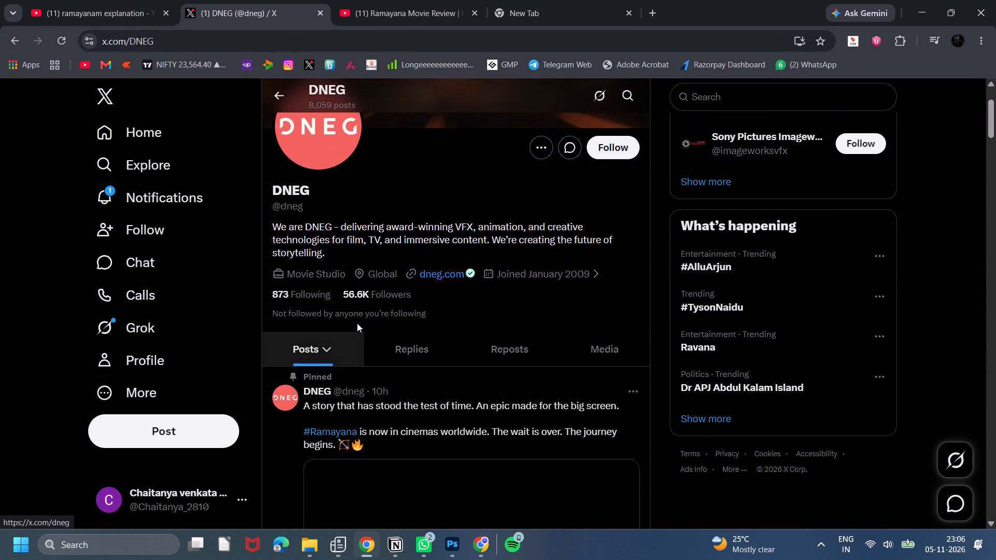
scroll(365, 321, down, 3)
click(614, 148)
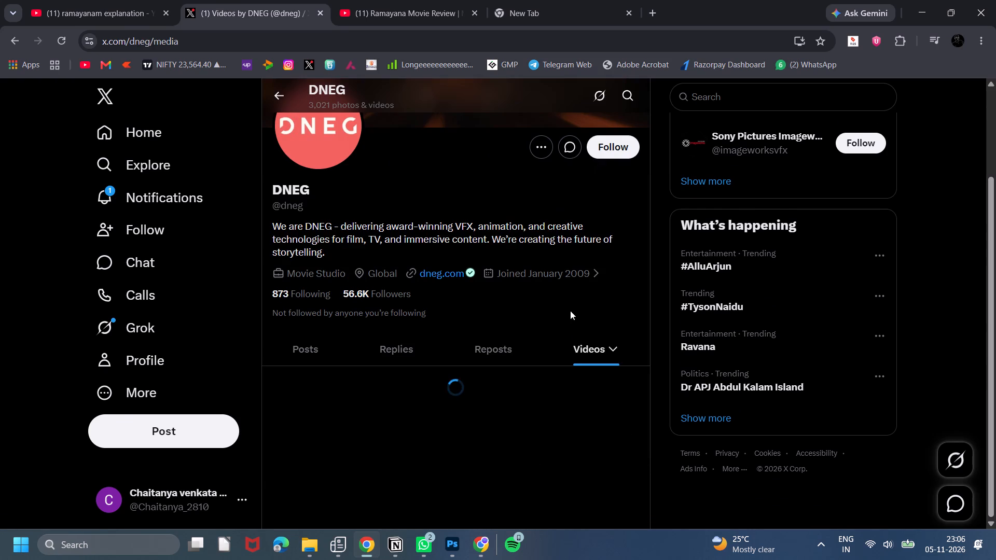
click(599, 356)
click(602, 375)
Look through the DNEG photo grid for usable Ramayana posters.
scroll(469, 379, down, 1)
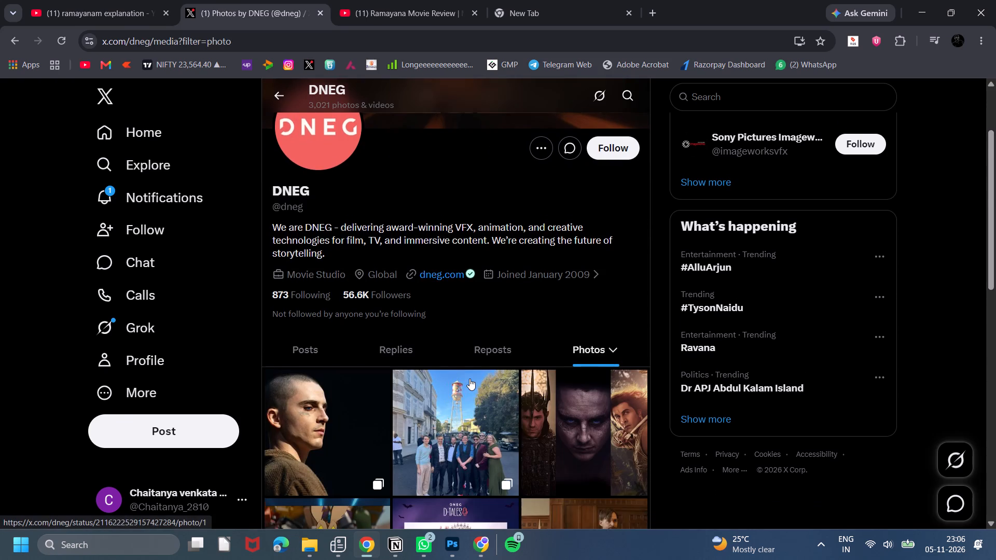
scroll(469, 379, down, 2)
scroll(382, 445, down, 3)
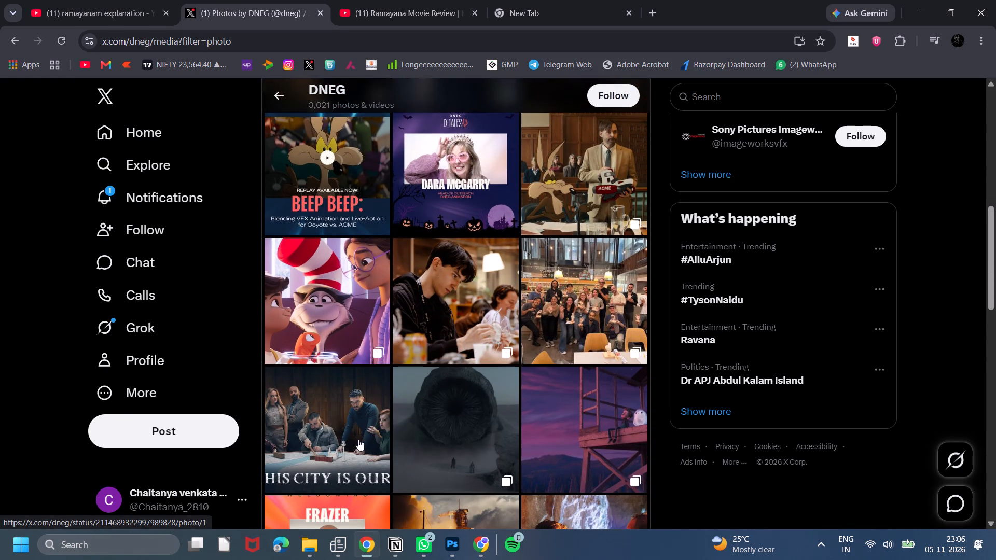
scroll(355, 438, down, 8)
scroll(351, 444, up, 7)
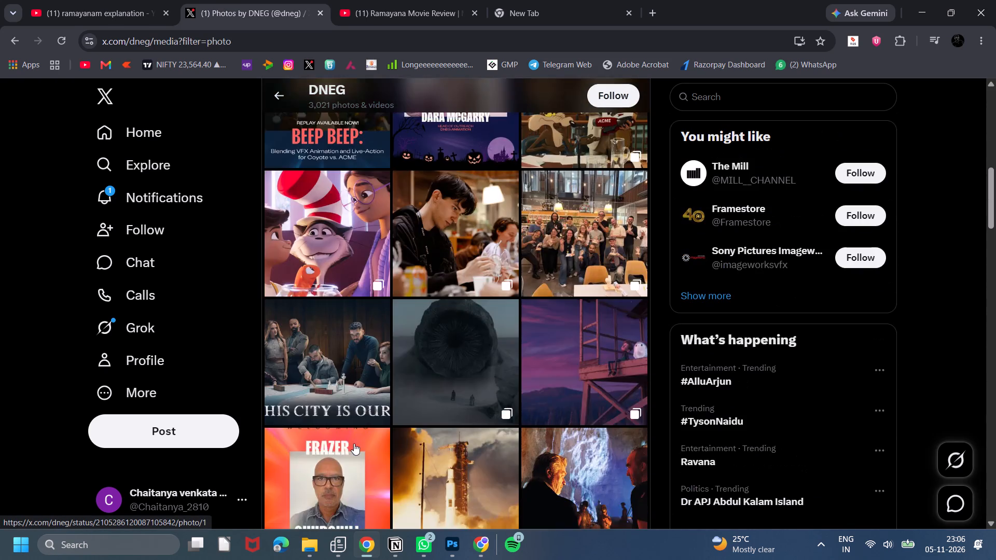
scroll(354, 443, up, 10)
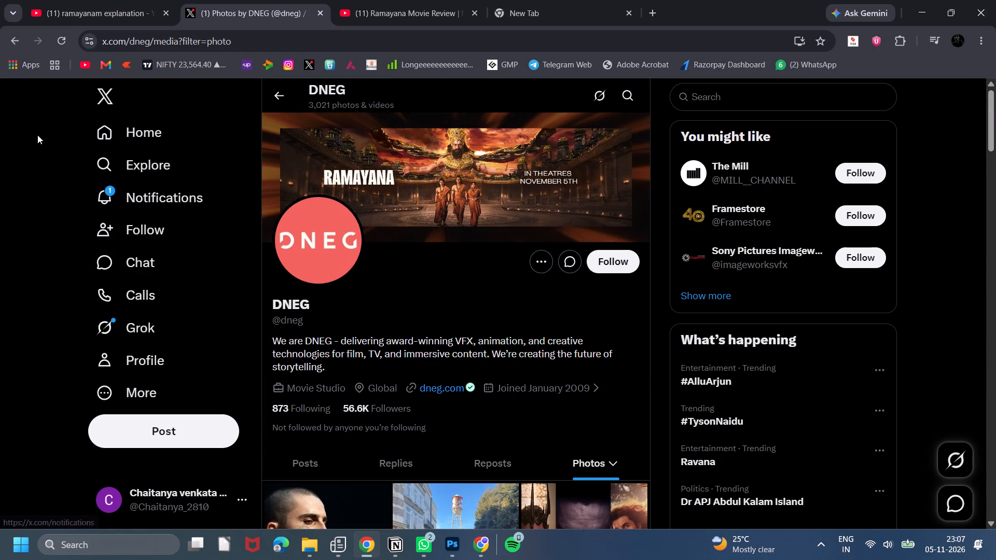
click(18, 36)
click(17, 37)
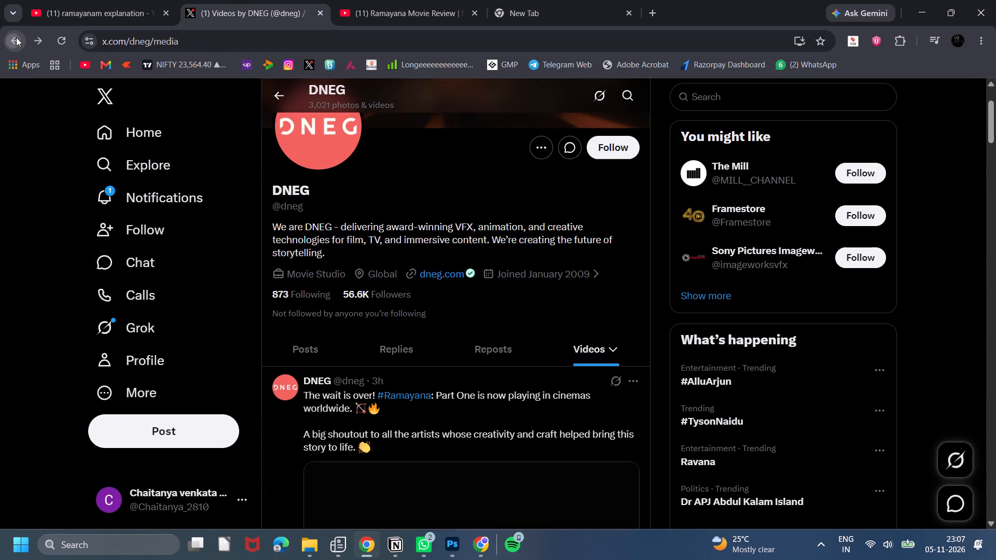
click(16, 37)
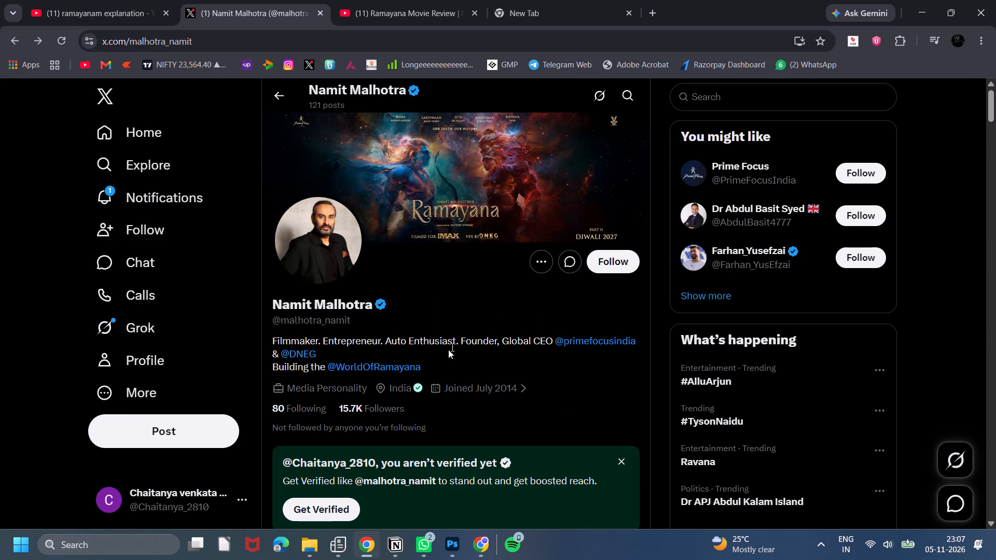
scroll(439, 356, down, 6)
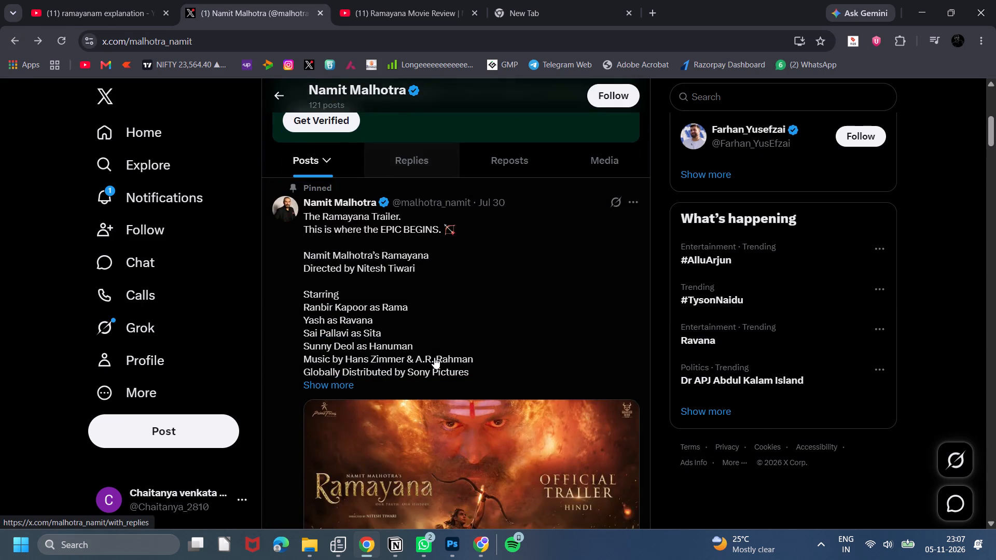
scroll(434, 357, down, 18)
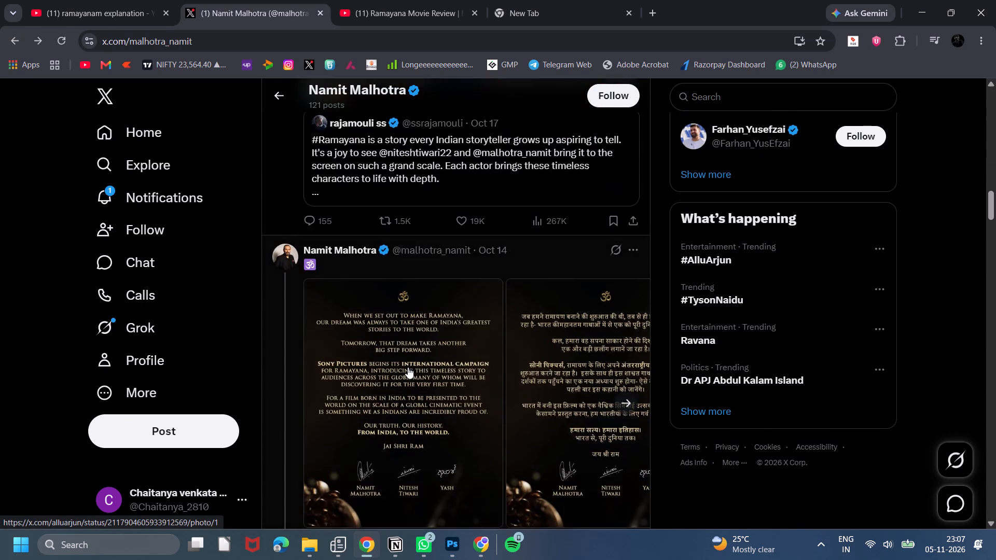
scroll(408, 367, down, 15)
scroll(406, 368, down, 13)
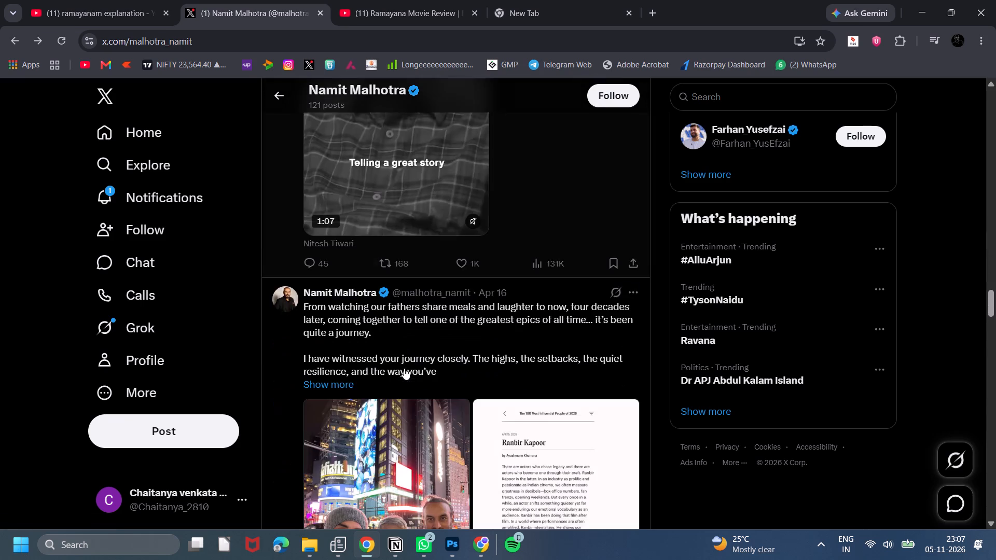
scroll(404, 368, down, 6)
scroll(403, 368, up, 5)
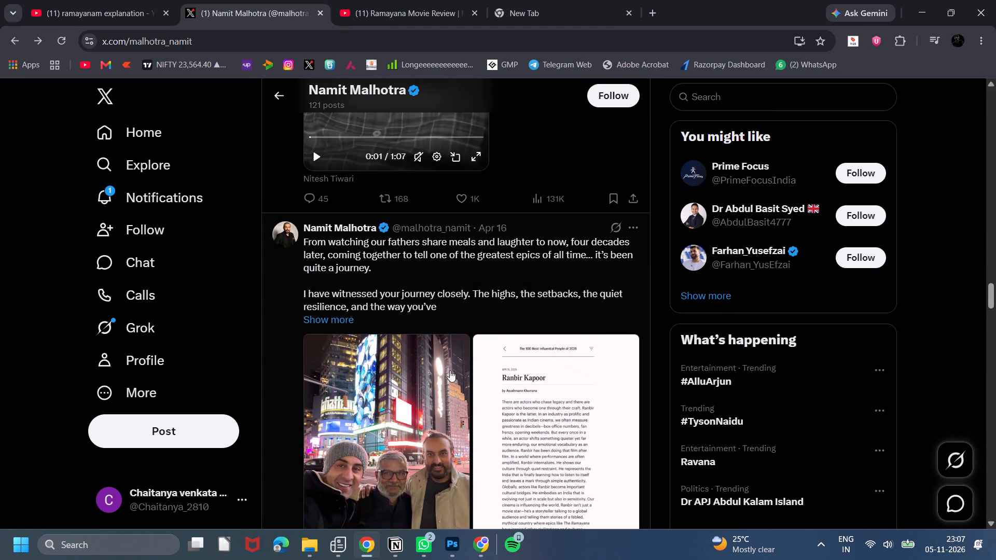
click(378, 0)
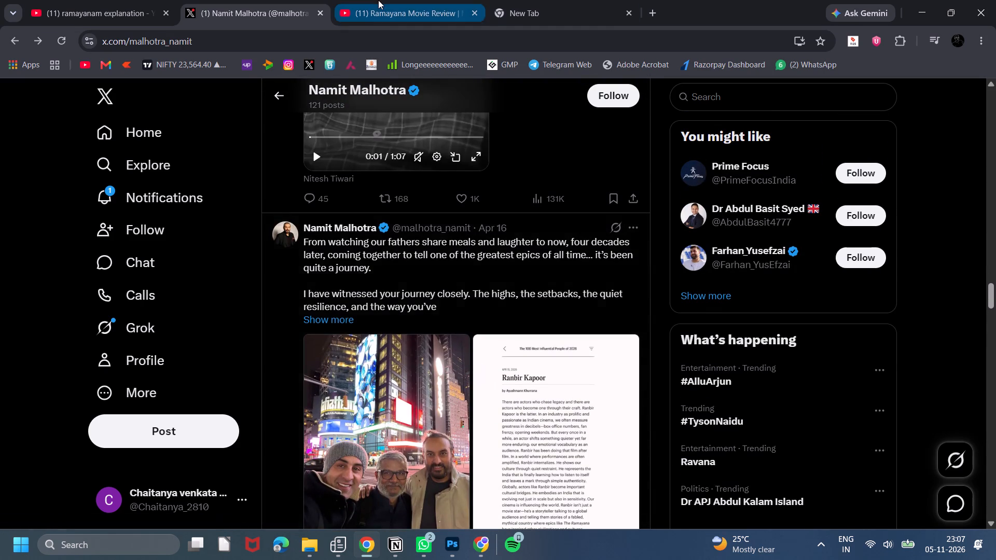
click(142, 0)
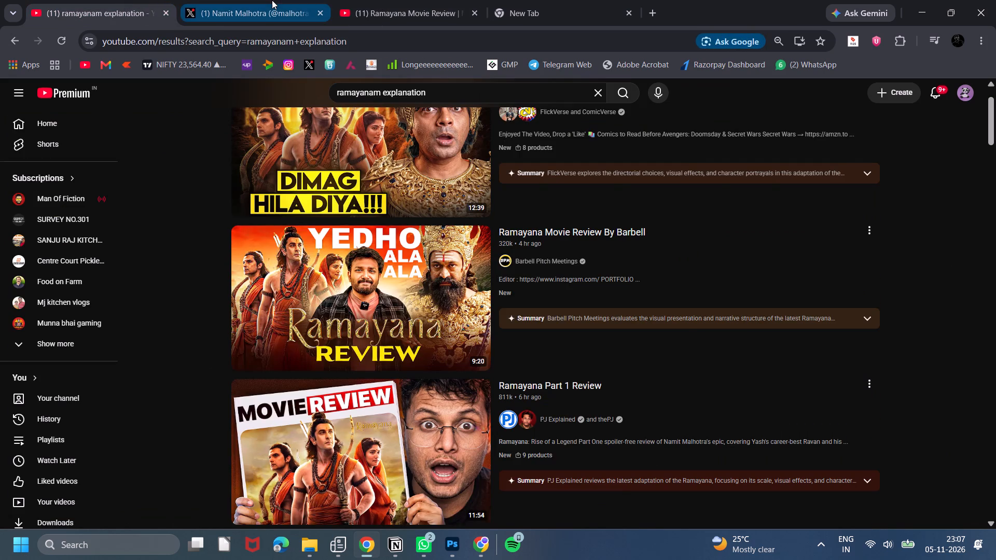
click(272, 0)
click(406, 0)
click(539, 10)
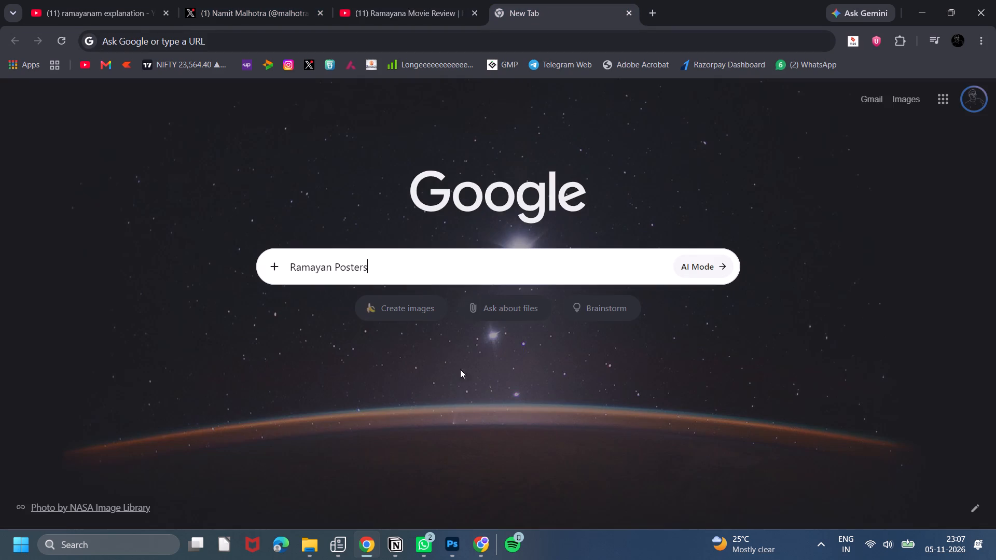
Switch to the other profile's Chrome window and show the image results for Ramayan Posters.
click(487, 552)
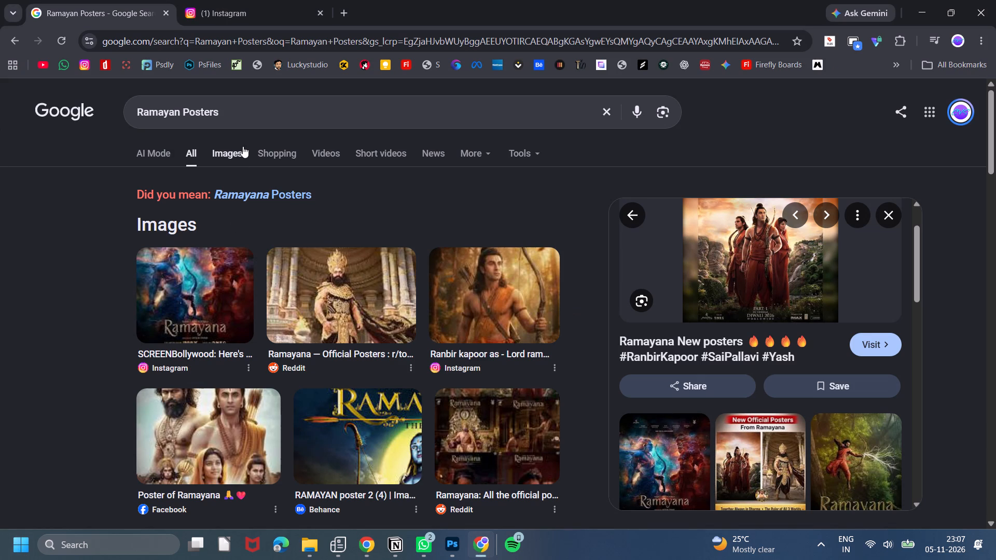
click(239, 146)
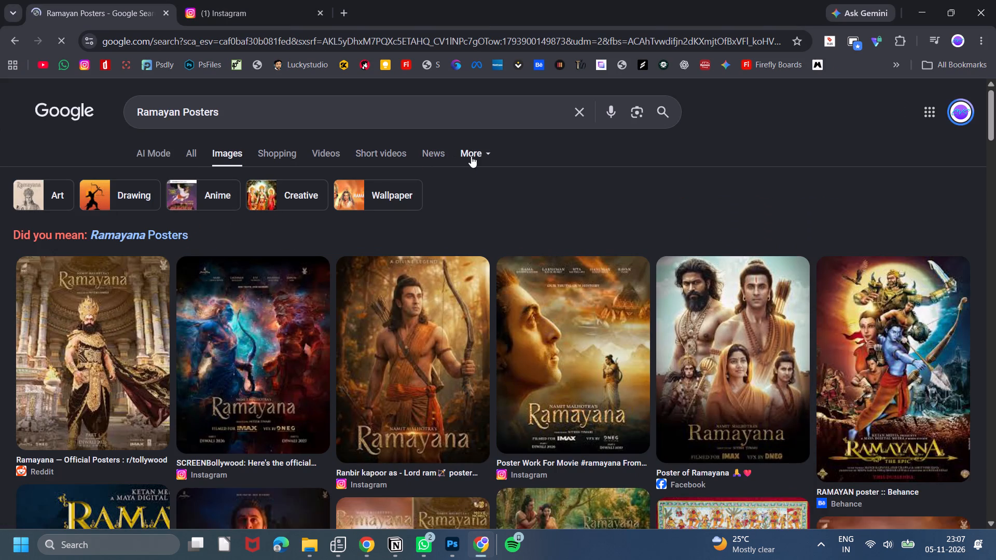
click(472, 156)
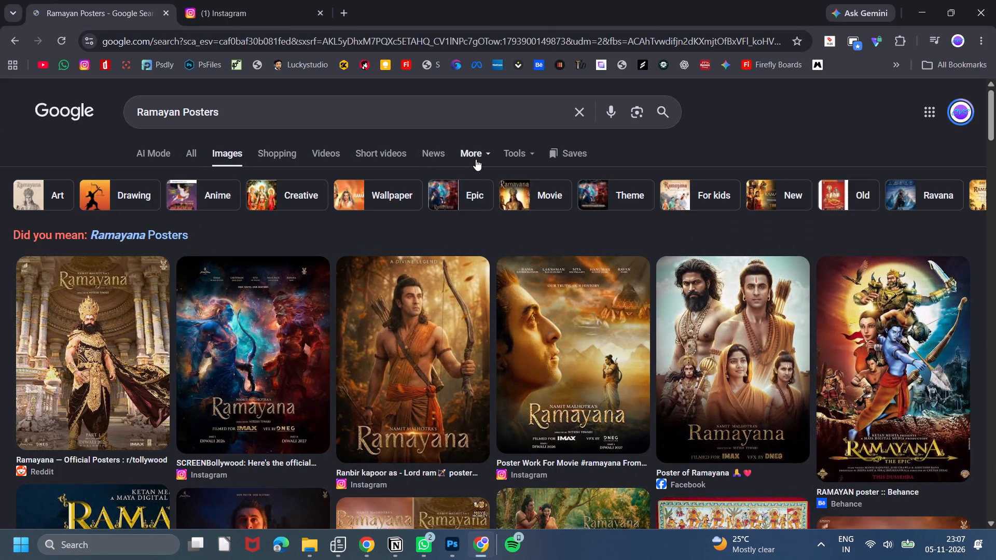
Find the Reddit image result of the three red-robed figures, New Poster of Ramayana, and open its source post.
scroll(445, 330, down, 2)
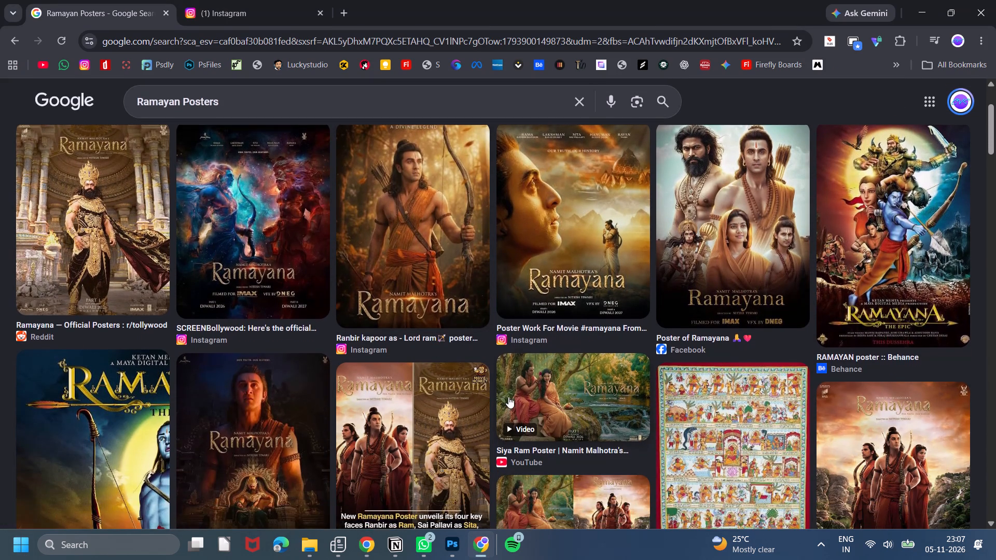
scroll(512, 398, down, 1)
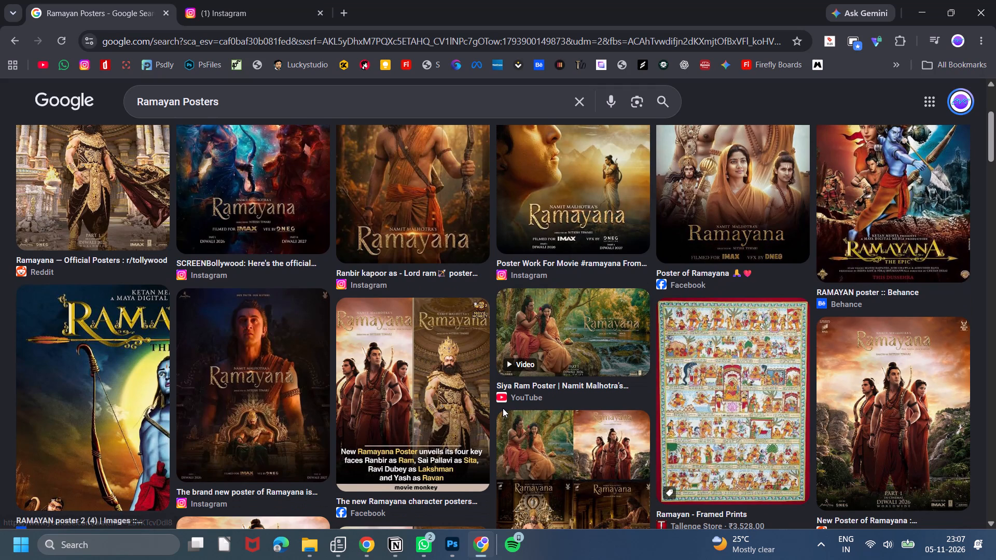
scroll(502, 409, down, 3)
scroll(787, 374, up, 1)
click(917, 291)
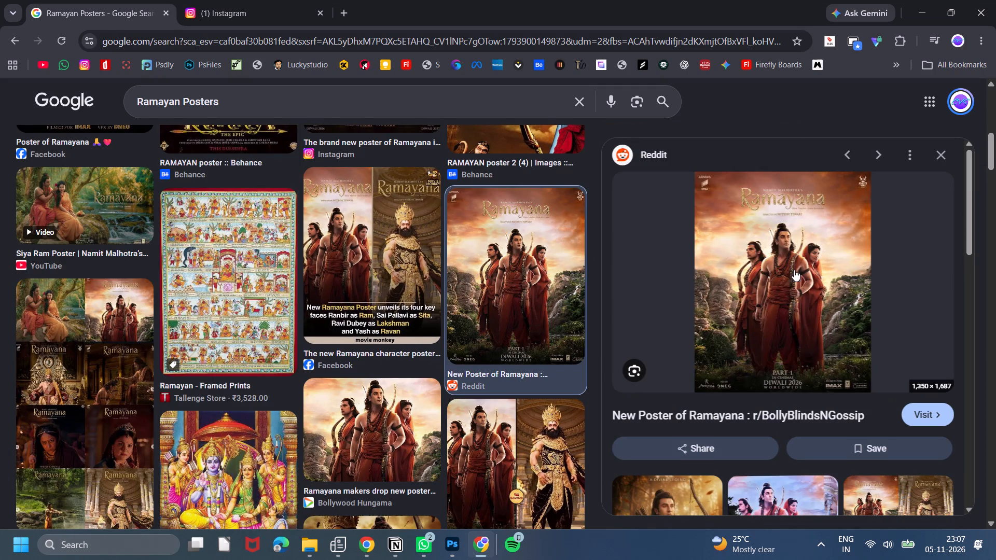
scroll(786, 293, down, 4)
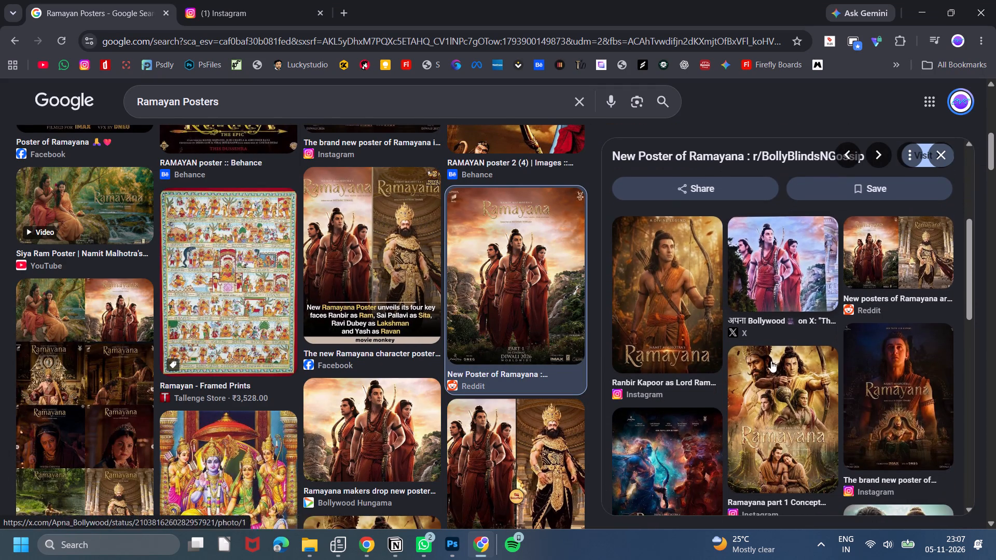
scroll(742, 416, up, 7)
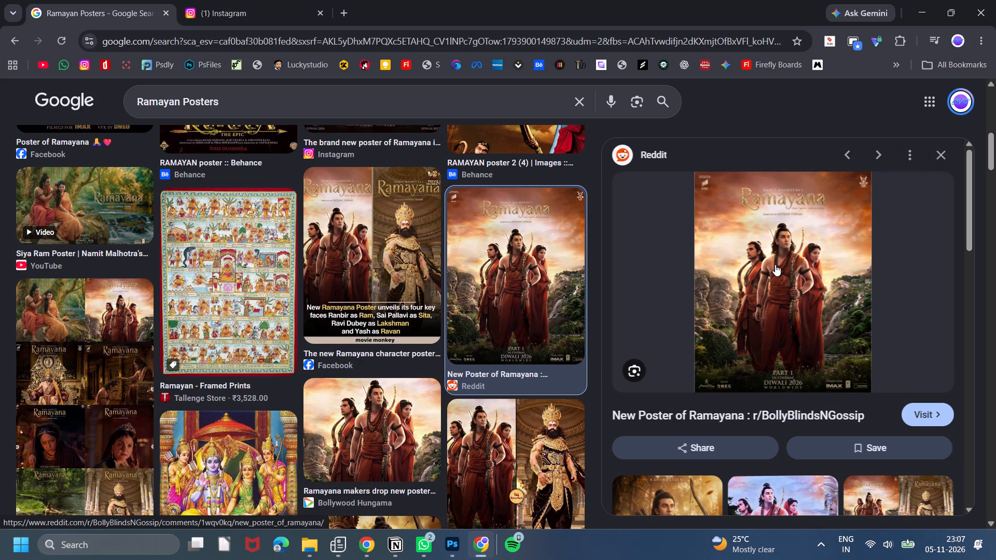
click(775, 264)
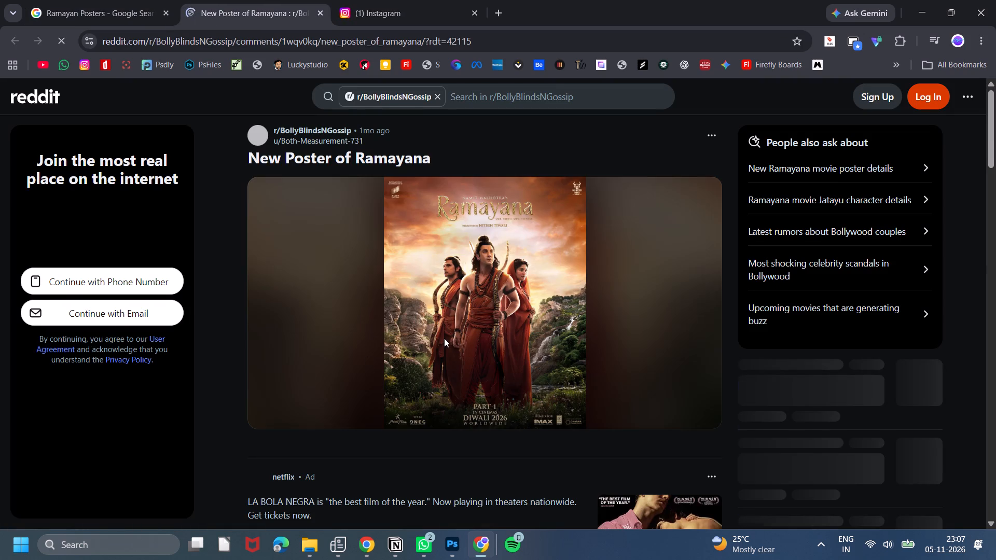
Save the poster image from the New Poster of Ramayana post to Downloads as the PNG image download (39).
scroll(371, 481, down, 2)
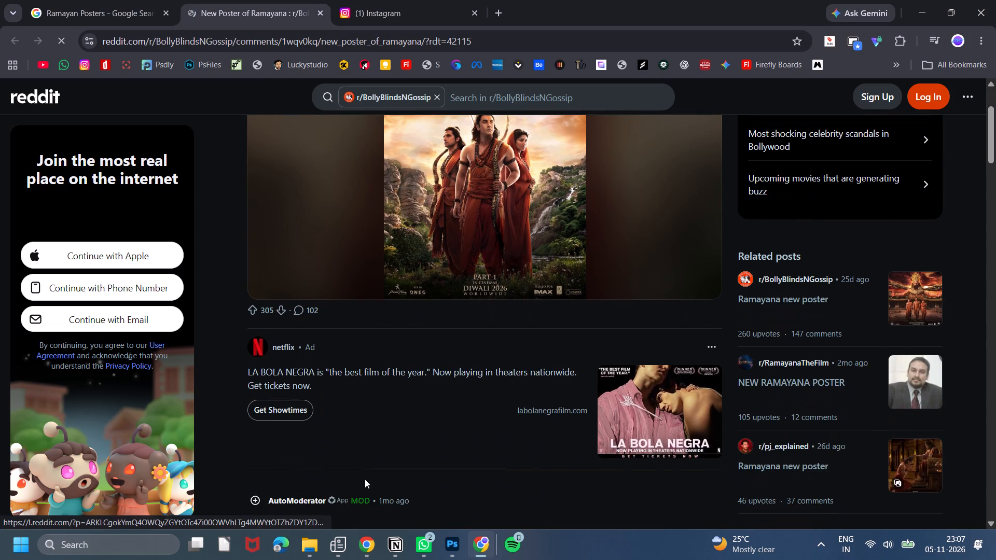
scroll(364, 469, down, 3)
scroll(363, 476, up, 6)
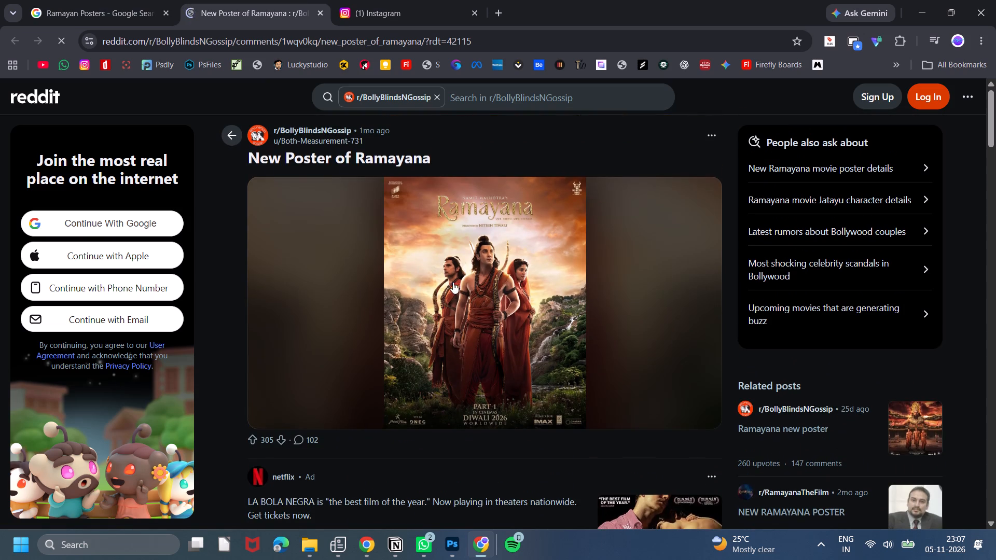
right_click(472, 281)
click(506, 423)
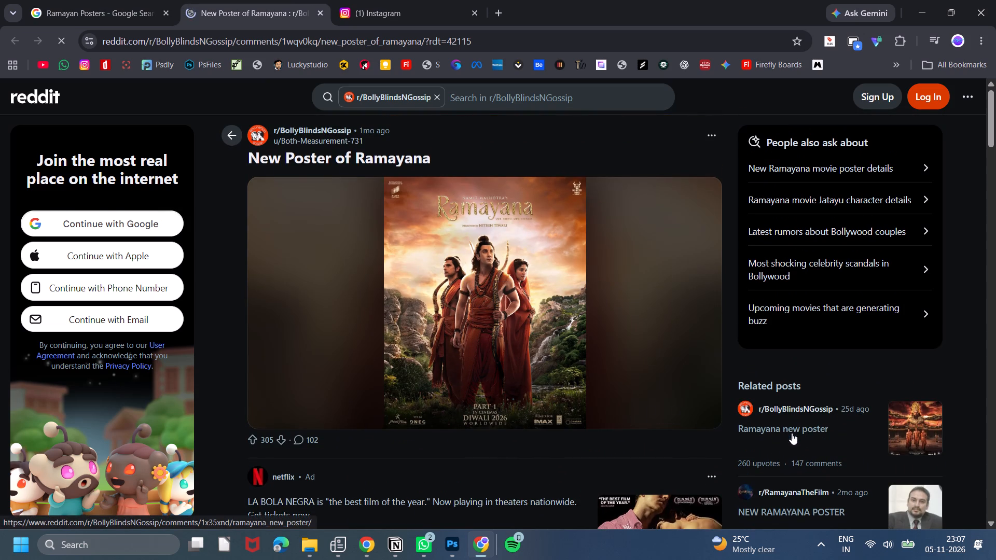
scroll(574, 422, down, 4)
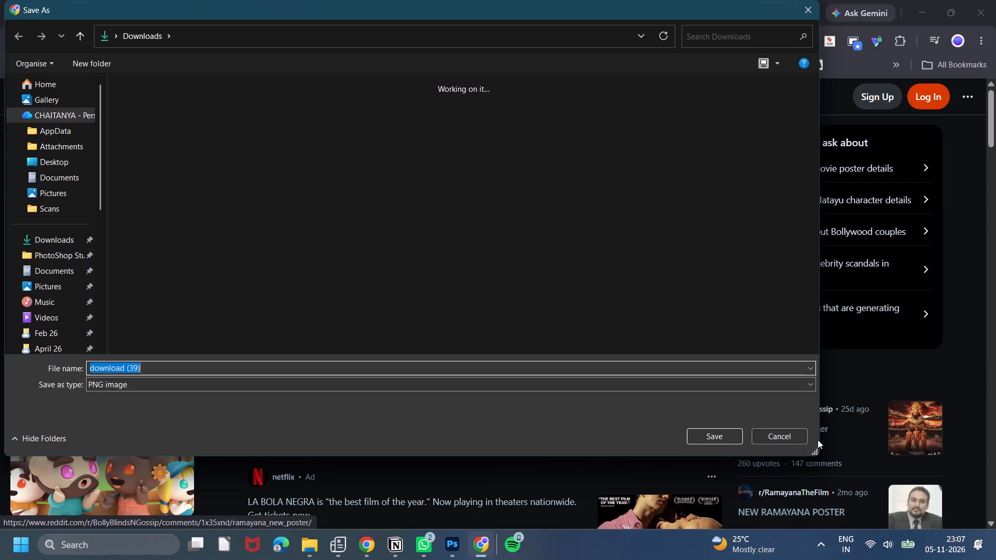
click(720, 436)
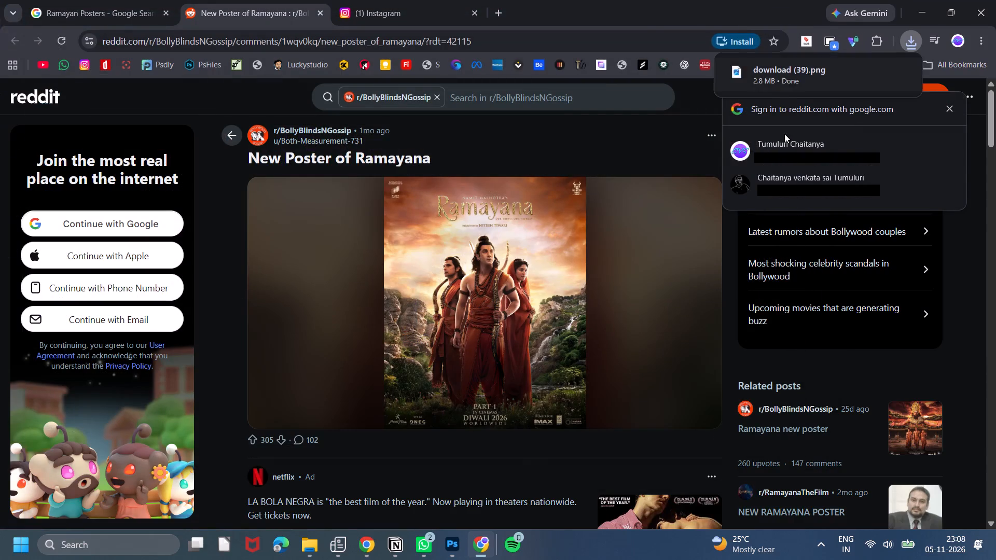
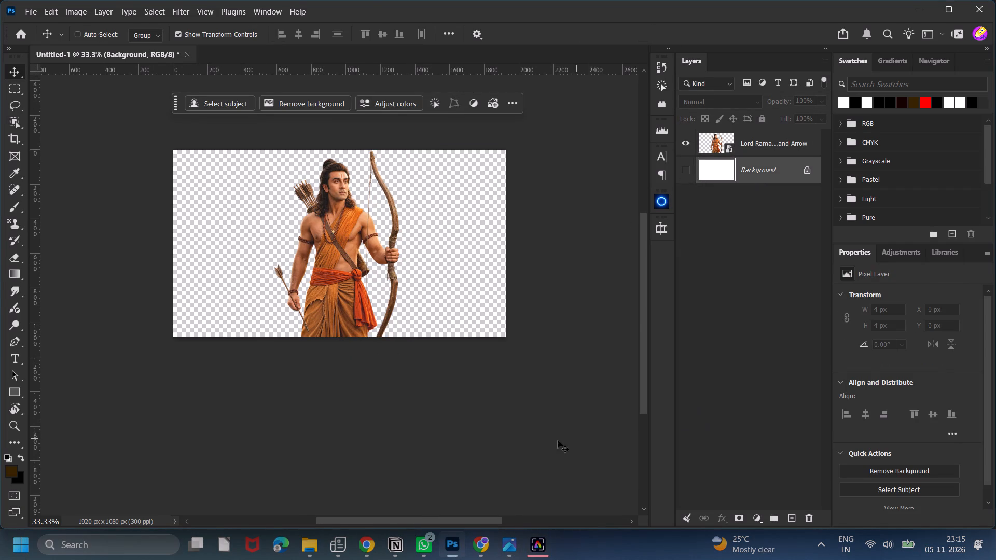
Enlarge the Rama layer to about 37.6% so it extends below the canvas, and shift it slightly right to X about 283 px.
key(ctrl+minus)
key(ctrl+minus)
click(778, 144)
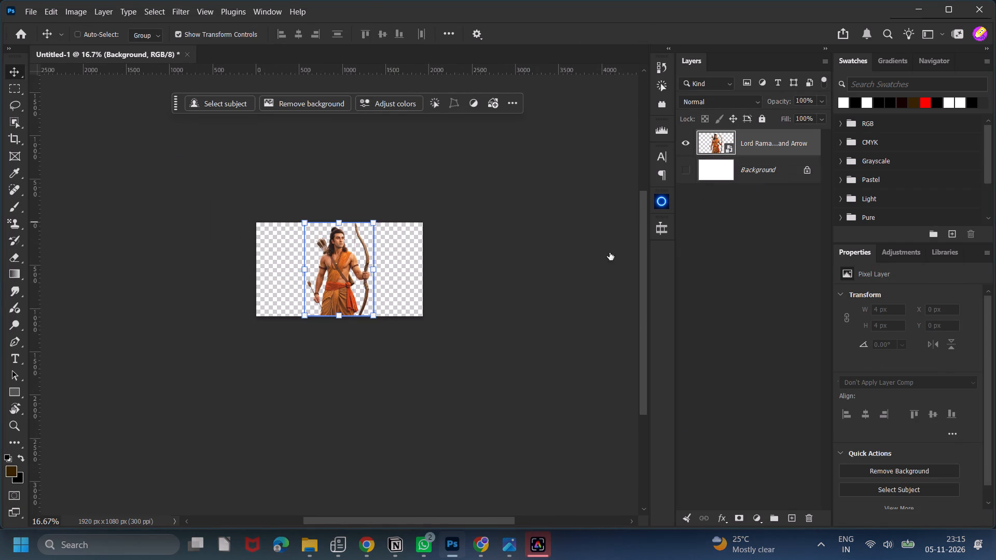
drag(341, 321, 339, 424)
drag(340, 284, 355, 283)
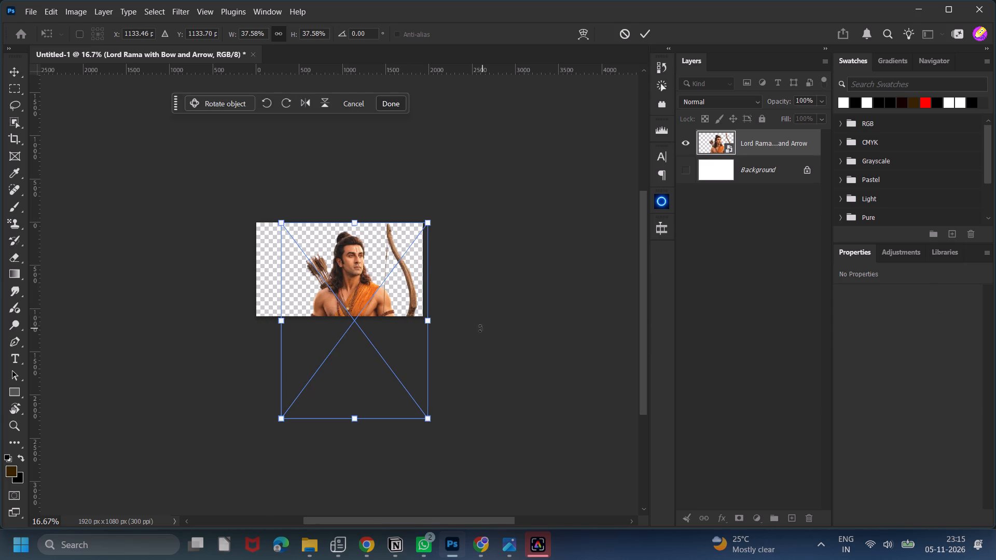
key(ctrl+equal)
key(ctrl+equal)
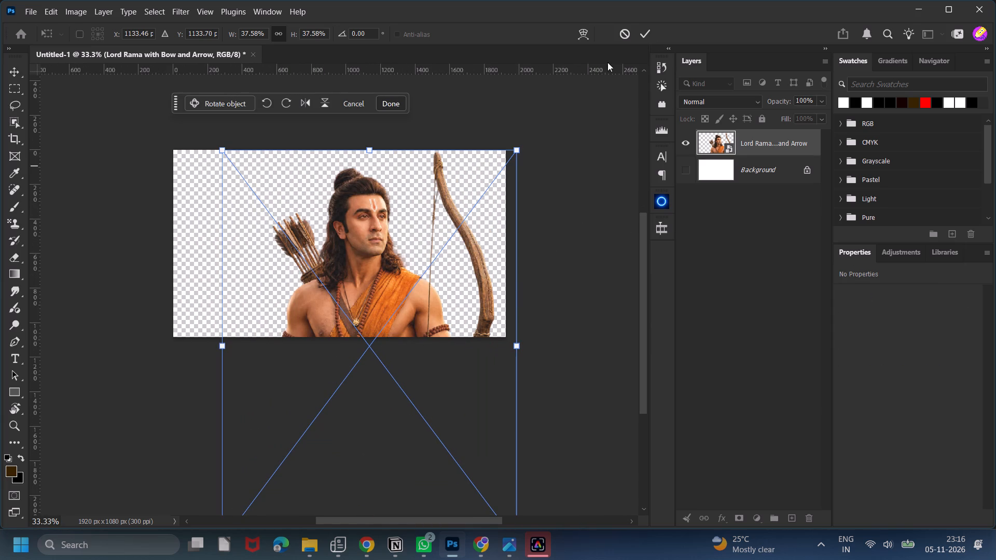
click(646, 34)
Raise the Rama figure about 53 px and enlarge it to about 39.3%, roughly 1754 x 2369 px.
scroll(580, 172, up, 5)
drag(584, 158, 585, 151)
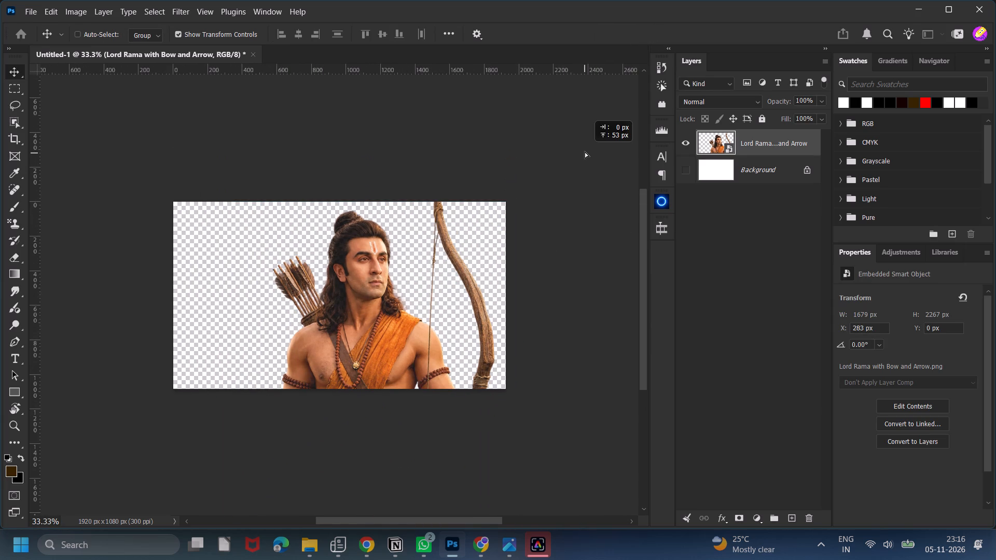
drag(585, 151, 585, 151)
scroll(405, 383, down, 14)
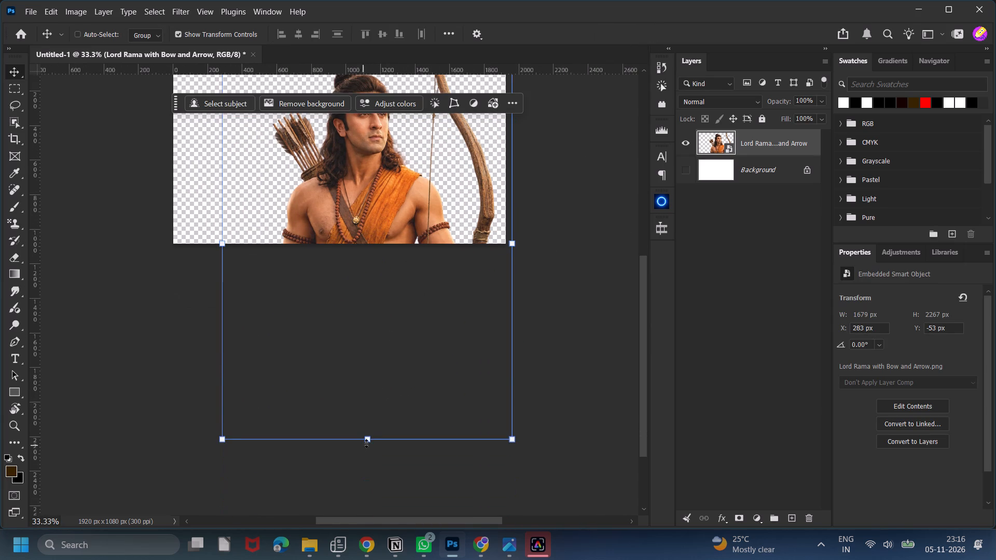
drag(369, 441, 368, 459)
scroll(378, 351, up, 6)
click(646, 38)
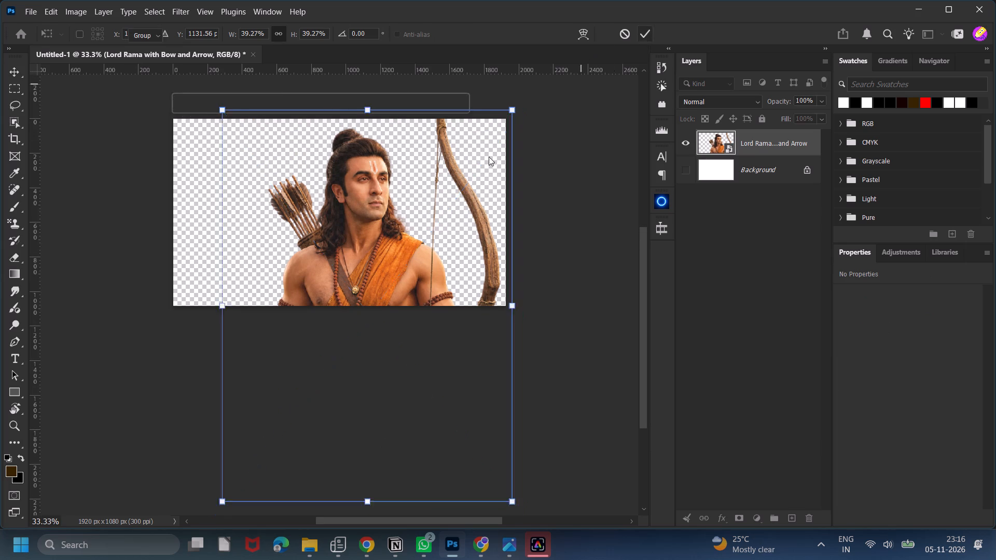
Try Rama at the right, left and centre-right of the canvas, settling at about X 209 px, Y -104 px.
drag(390, 246, 451, 244)
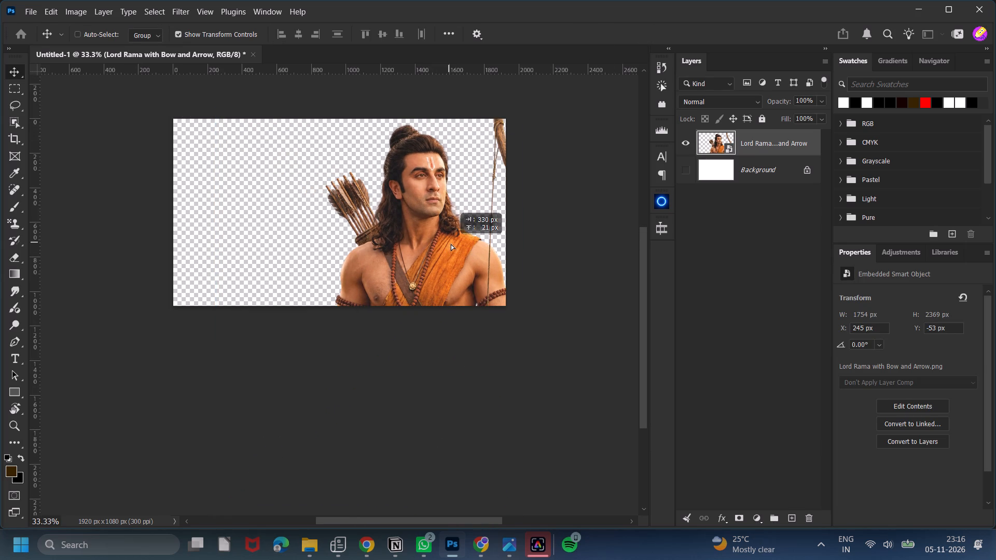
drag(451, 244, 450, 244)
drag(602, 165, 611, 166)
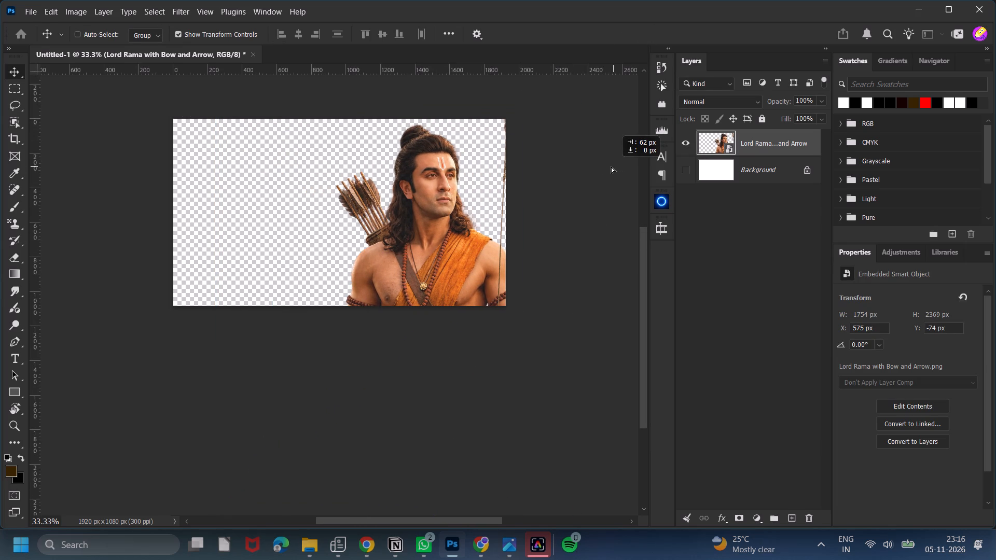
drag(611, 166, 574, 167)
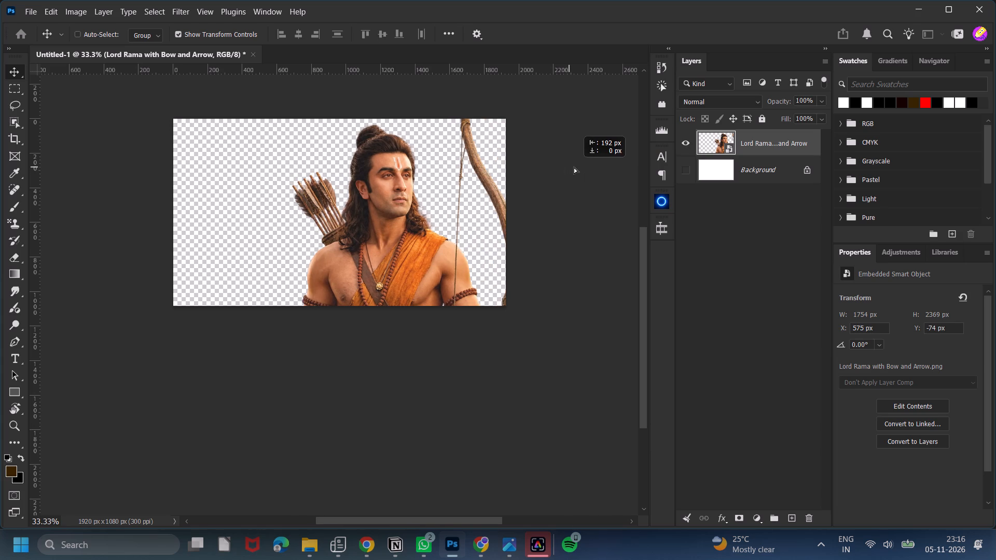
drag(574, 167, 424, 162)
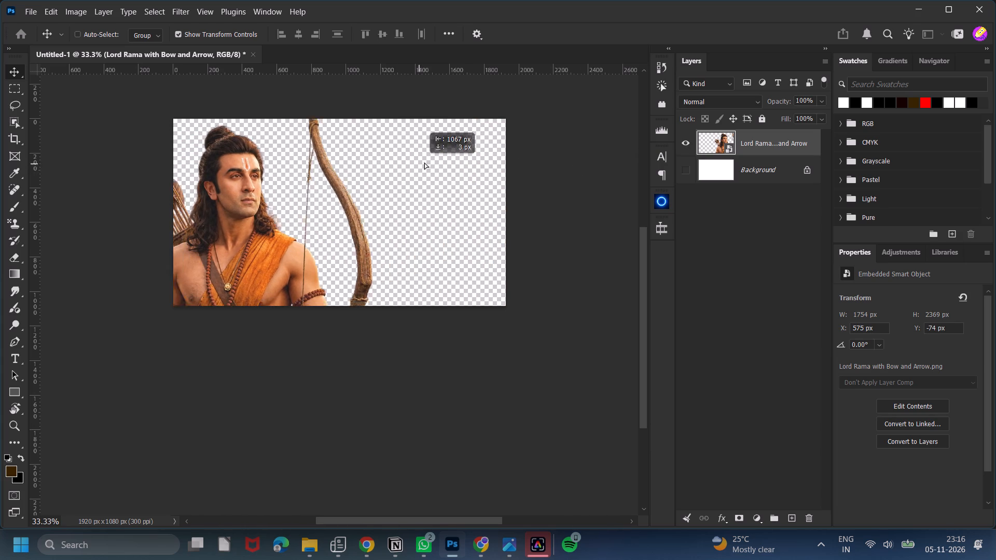
drag(424, 162, 537, 249)
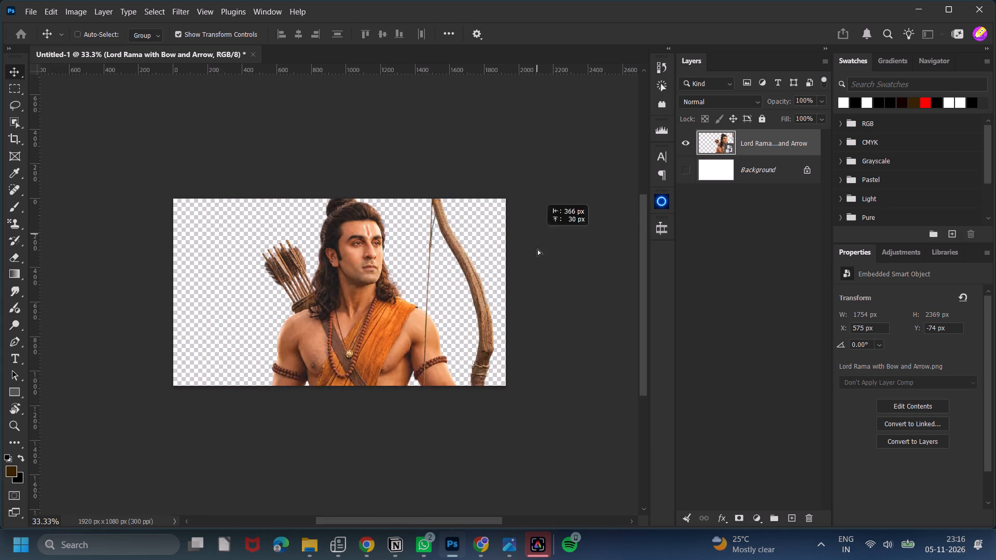
drag(537, 249, 538, 242)
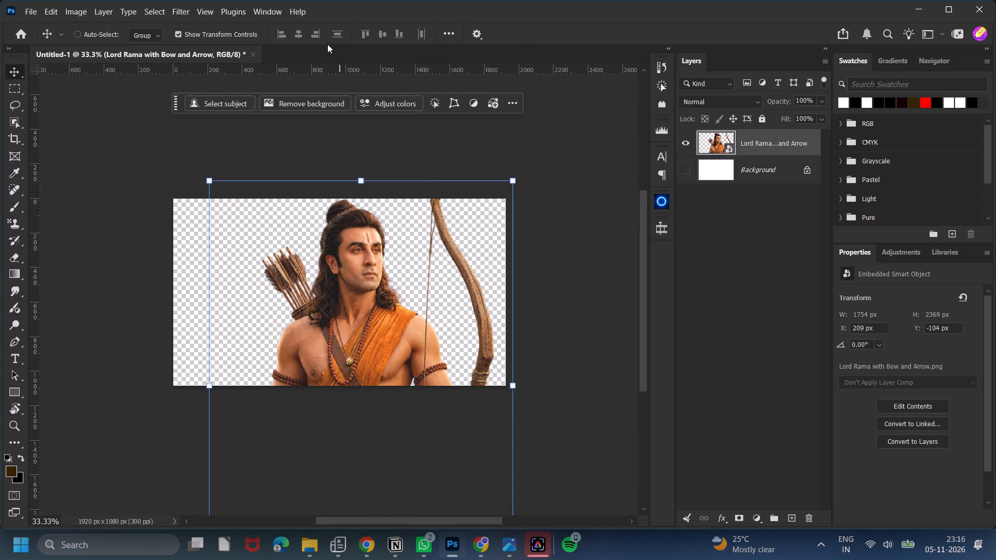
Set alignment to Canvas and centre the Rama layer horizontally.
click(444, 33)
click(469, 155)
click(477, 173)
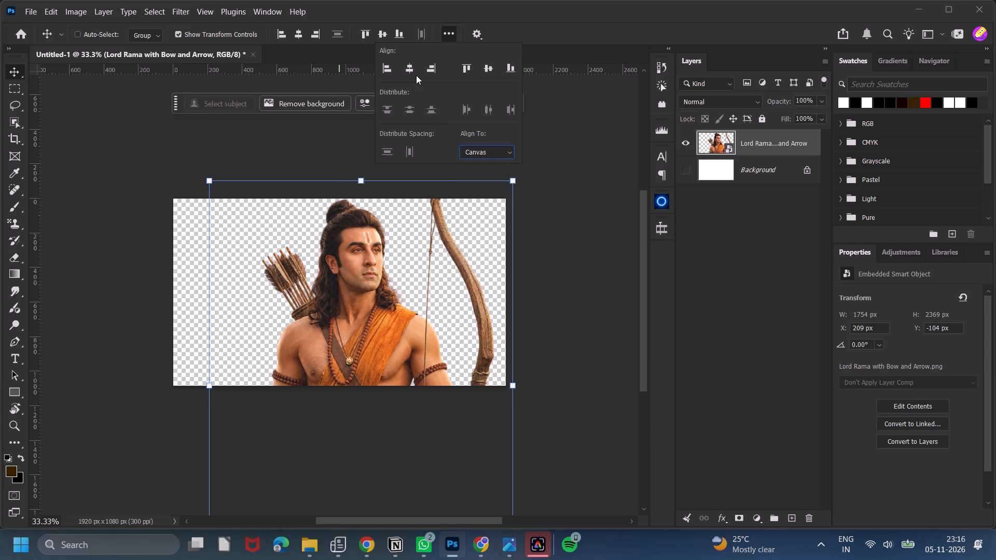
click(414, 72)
Move Rama against the canvas's right edge at about X 746 px, Y -104 px, leaving the bow outside the canvas.
drag(555, 235, 556, 245)
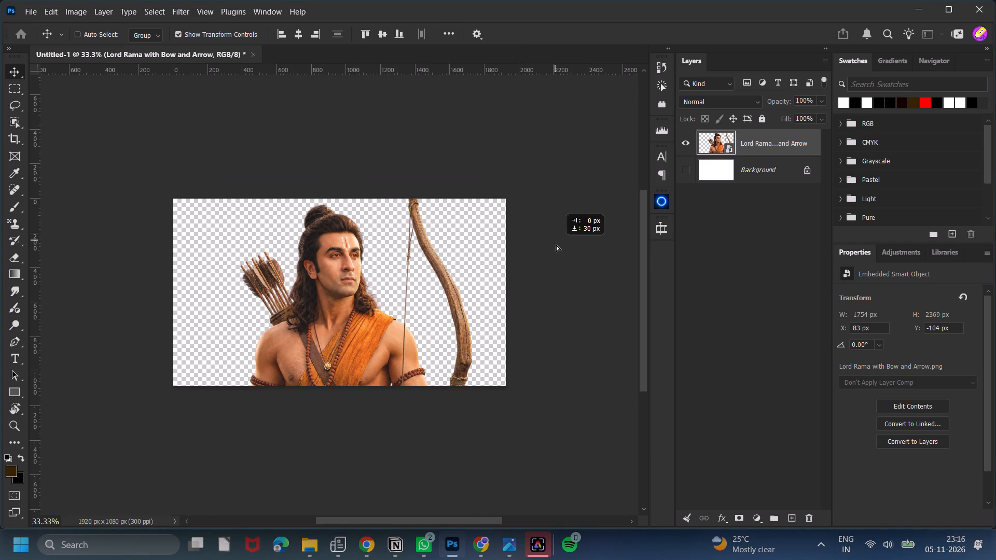
drag(556, 245, 562, 233)
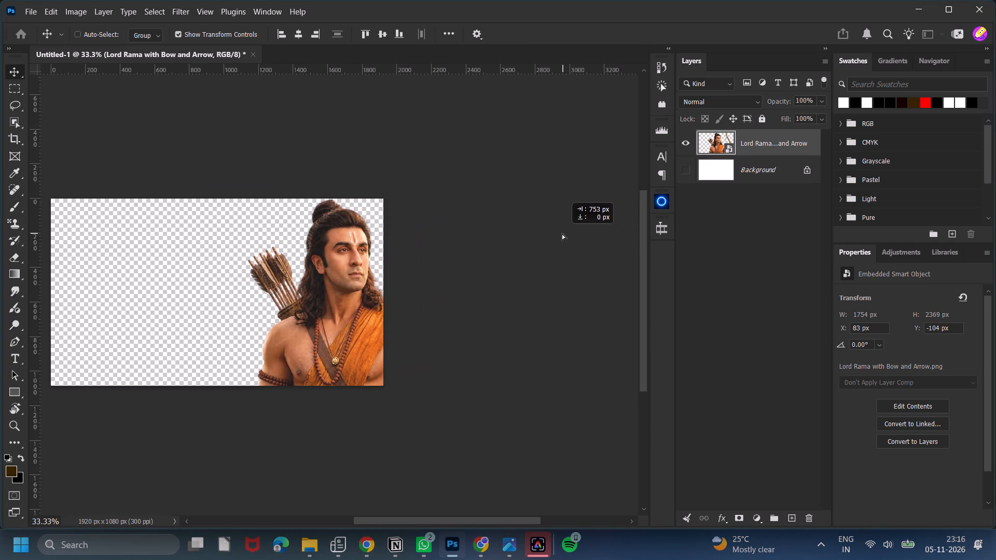
drag(562, 233, 545, 236)
key(space)
key(space)
key(space)
key(space)
key(space)
key(space)
key(space)
key(space)
key(space)
key(space)
key(space)
key(space)
key(space)
key(space)
key(space)
key(space)
key(space)
key(space)
key(space)
key(space)
drag(345, 257, 507, 177)
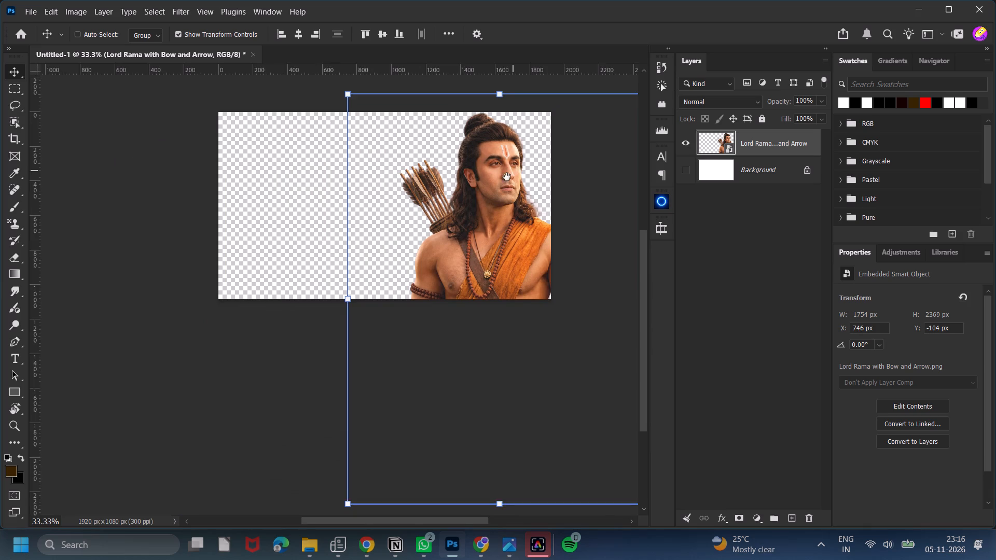
drag(507, 177, 466, 198)
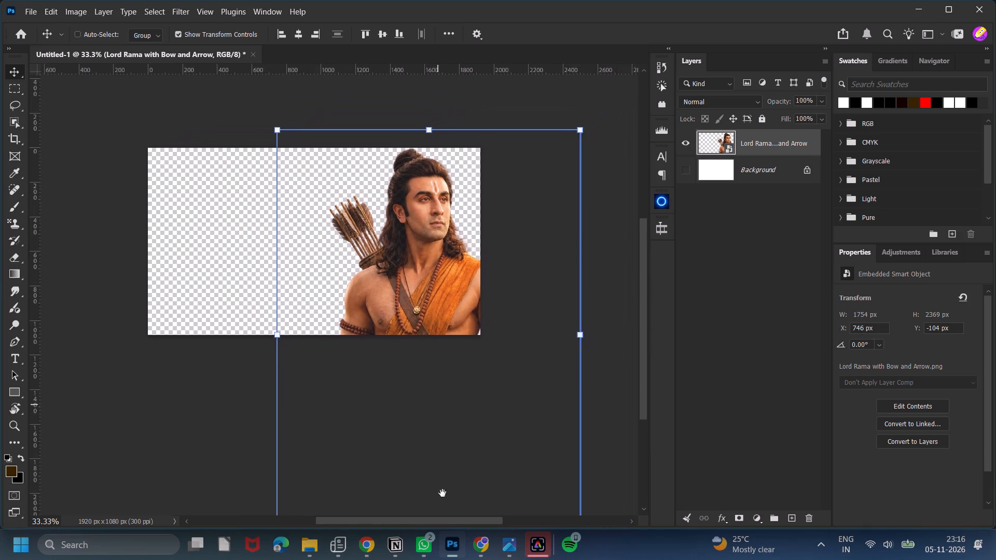
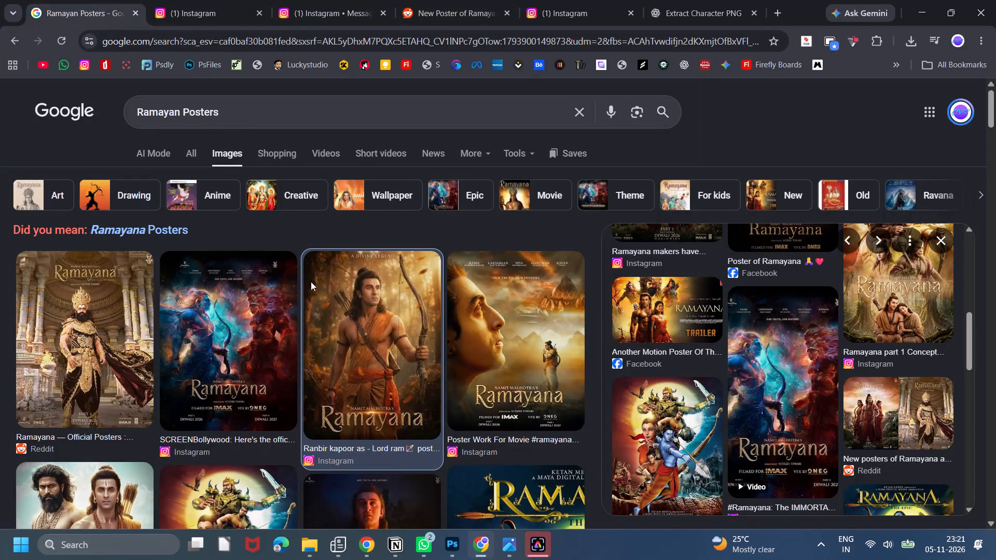
Open the YouTube Siya Ram Poster from the Ramayan Posters image results and download the image as a PNG.
scroll(94, 368, down, 3)
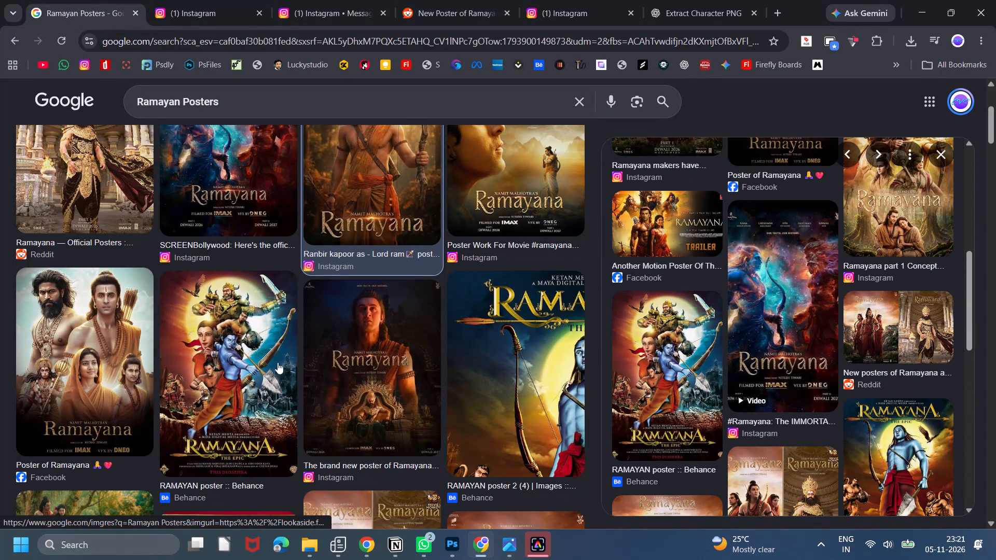
scroll(275, 365, down, 4)
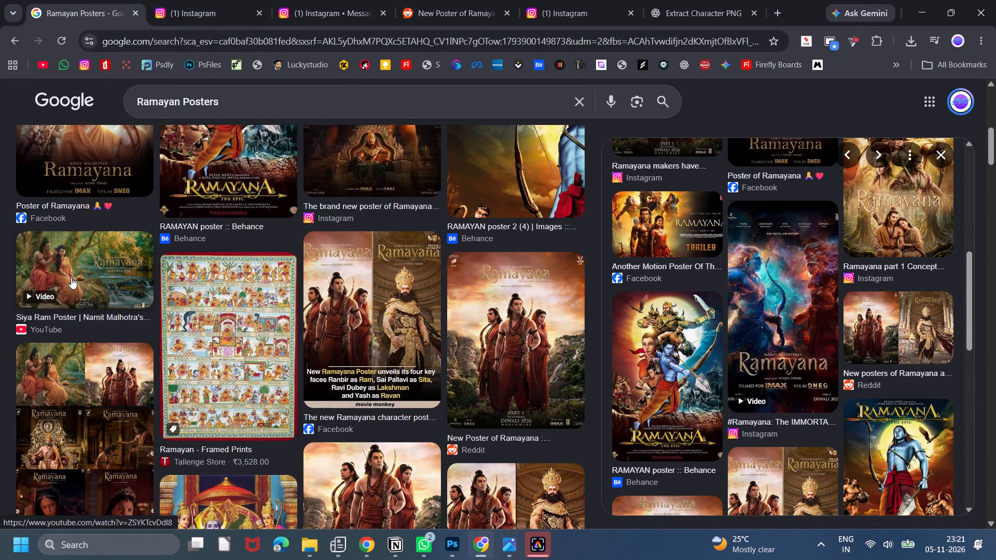
click(78, 257)
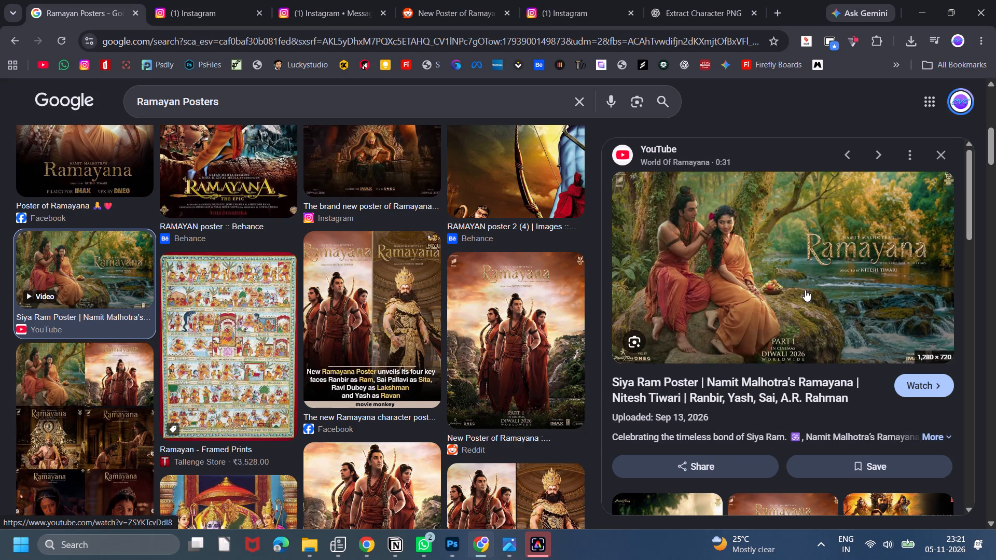
right_click(766, 243)
click(831, 461)
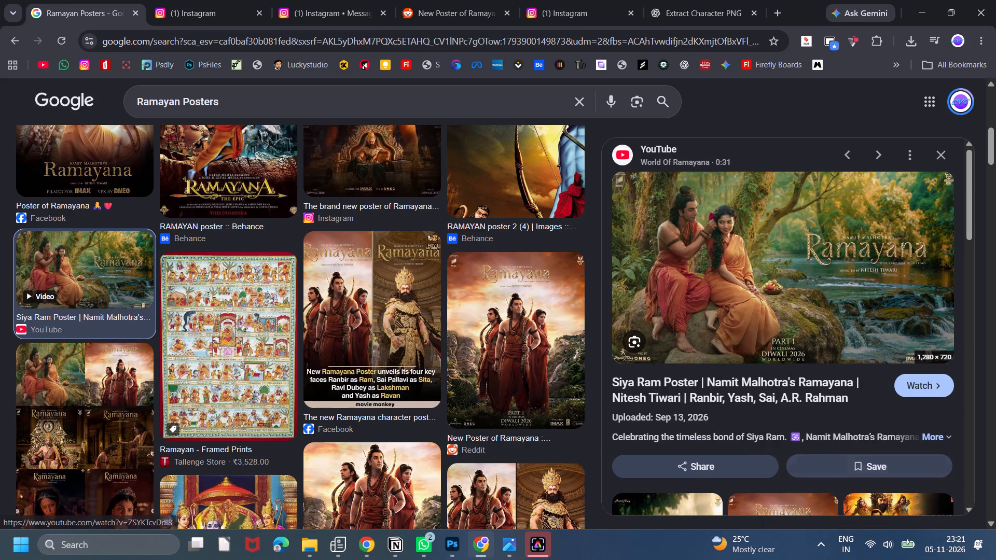
click(721, 432)
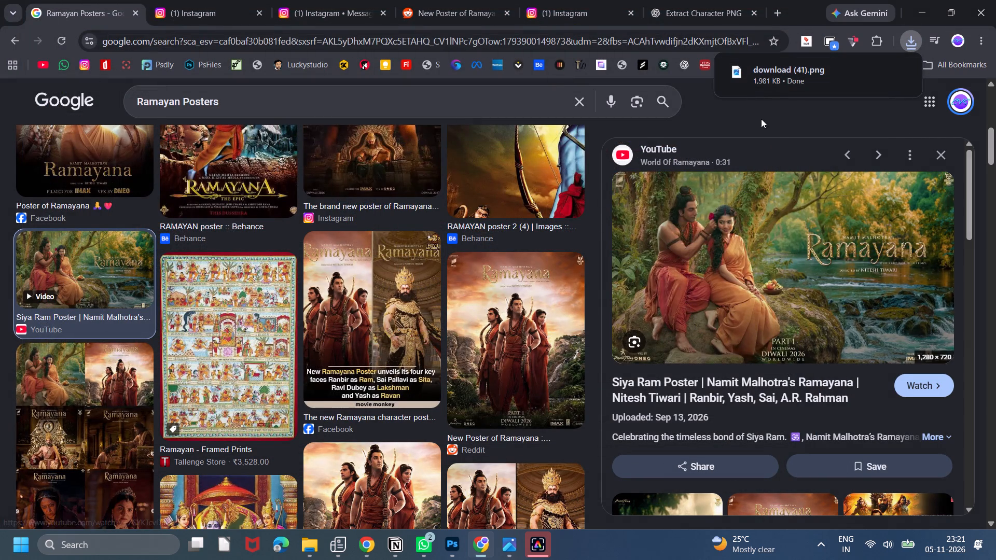
Find the Ramayana poster of the figure standing in a forest river from Bhaskar English and save it as PNG download (42).
scroll(469, 508, down, 4)
scroll(441, 435, down, 12)
scroll(410, 437, up, 4)
scroll(410, 437, down, 2)
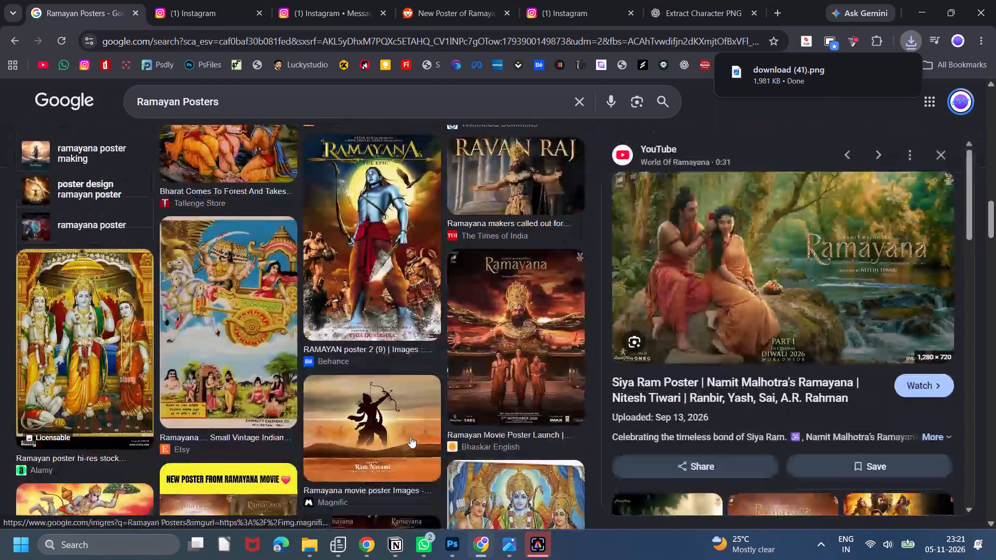
scroll(410, 437, down, 3)
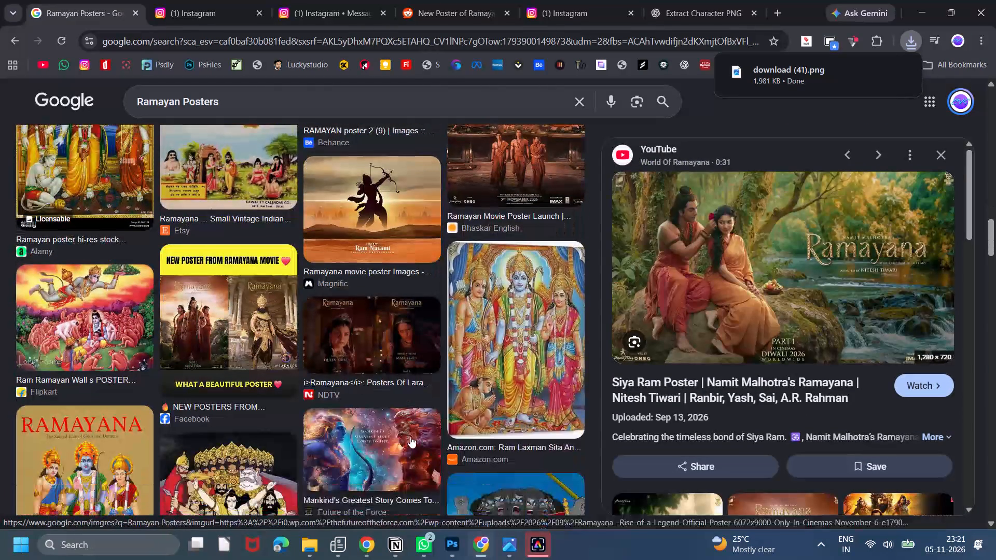
scroll(409, 437, down, 13)
scroll(409, 436, up, 3)
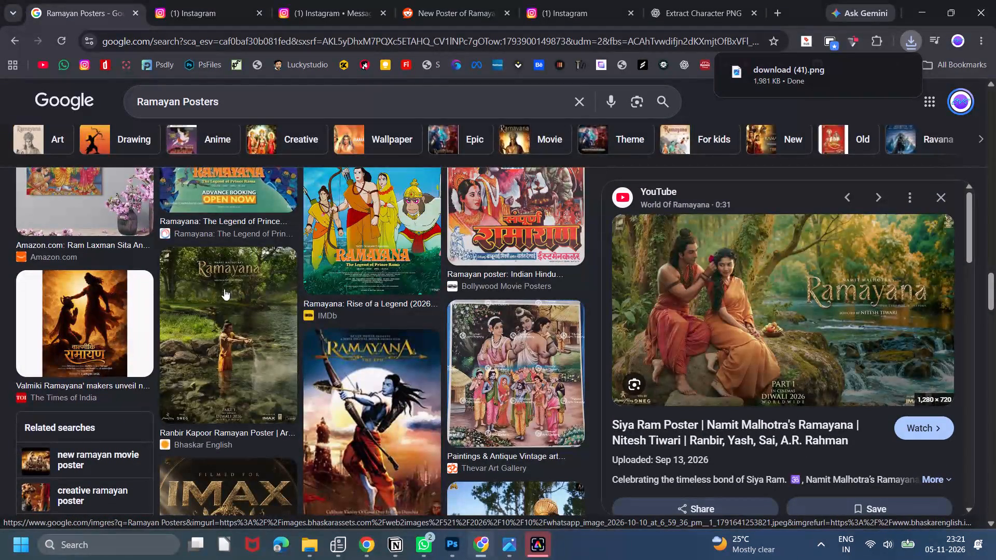
click(224, 289)
right_click(233, 311)
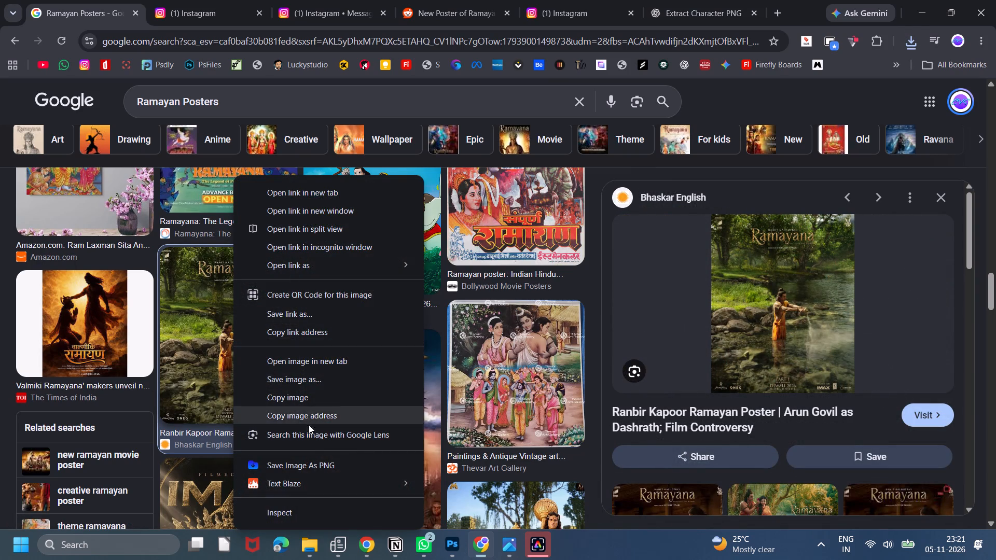
click(310, 463)
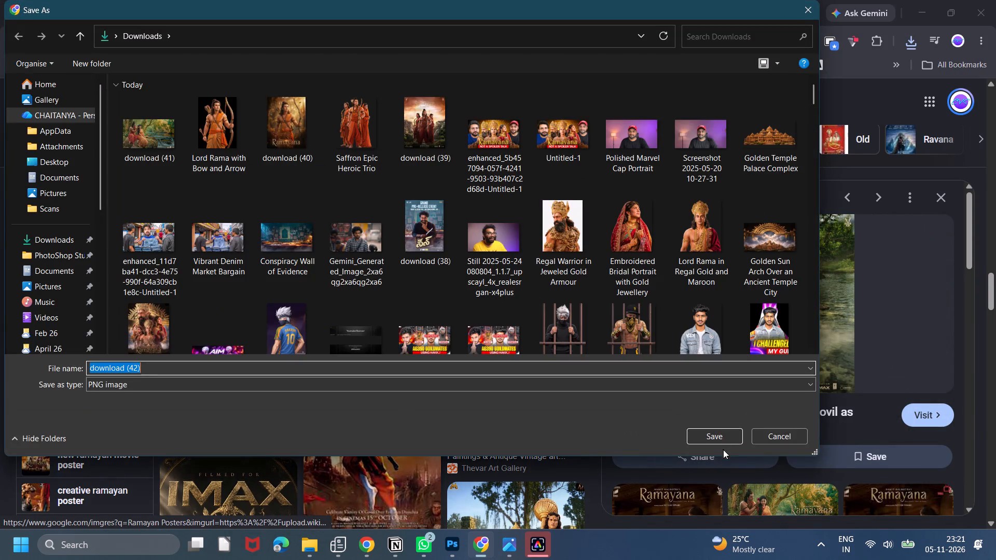
click(724, 444)
Look through more of the Ramayan Posters image results for further forest scenery references.
scroll(713, 444, down, 6)
scroll(421, 415, down, 4)
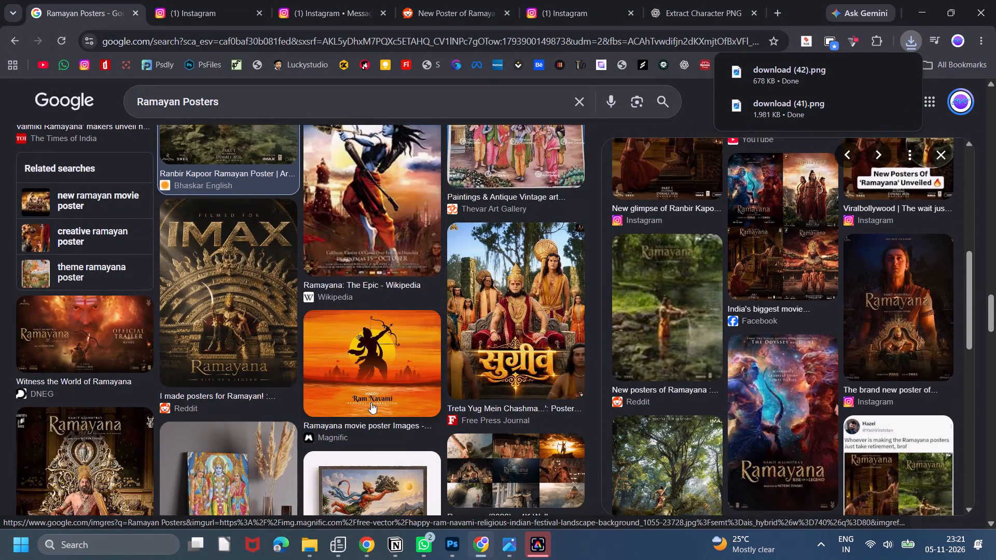
scroll(344, 396, down, 5)
scroll(286, 379, down, 4)
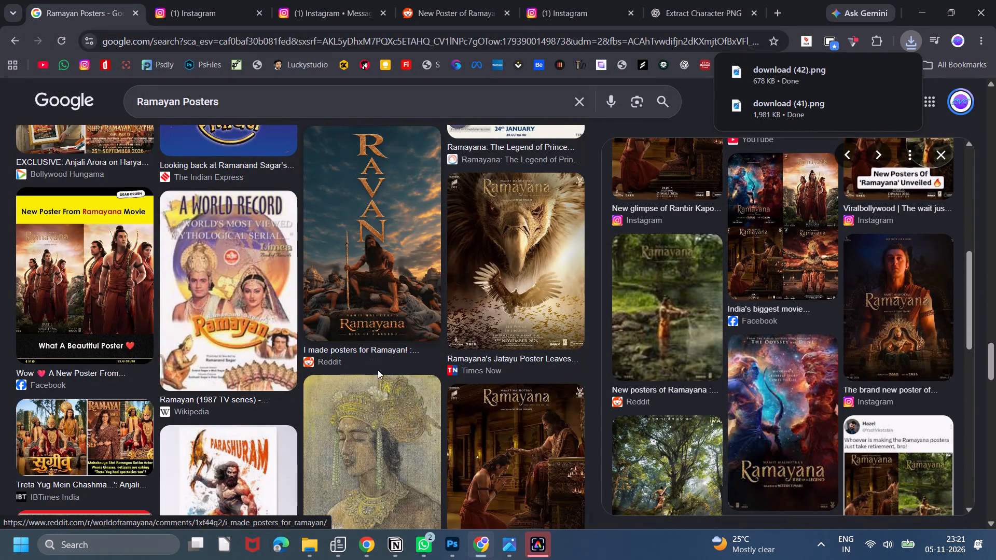
scroll(379, 374, down, 7)
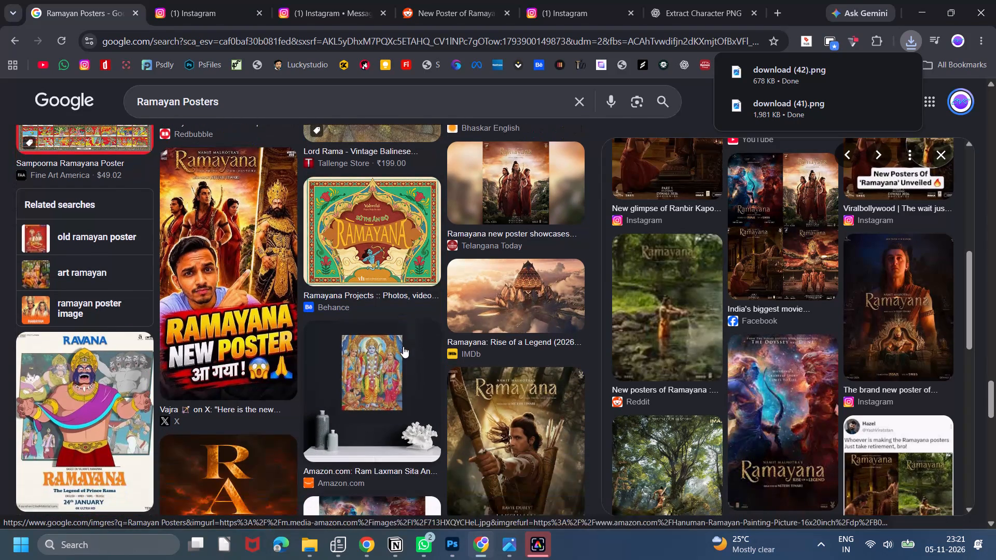
scroll(403, 346, down, 14)
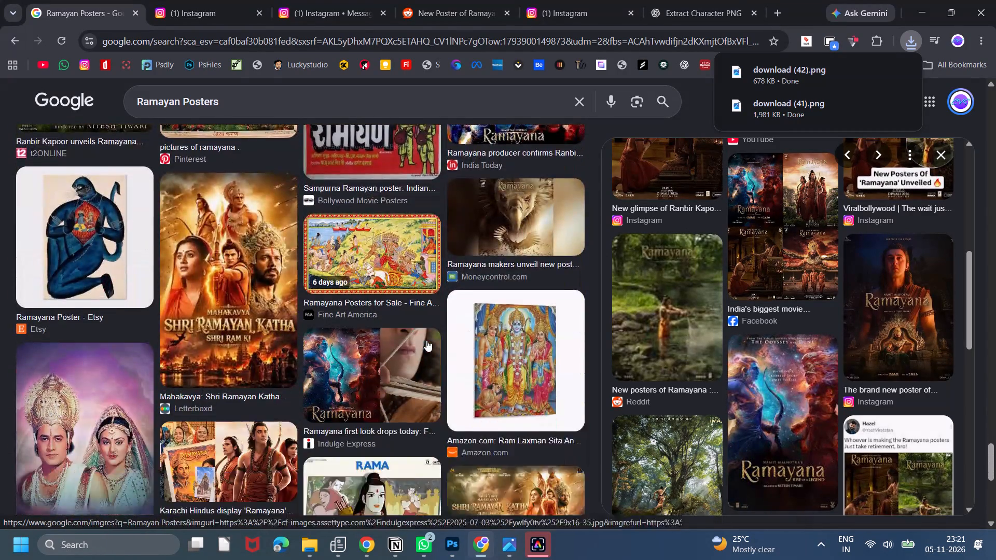
scroll(567, 362, down, 3)
scroll(461, 383, down, 3)
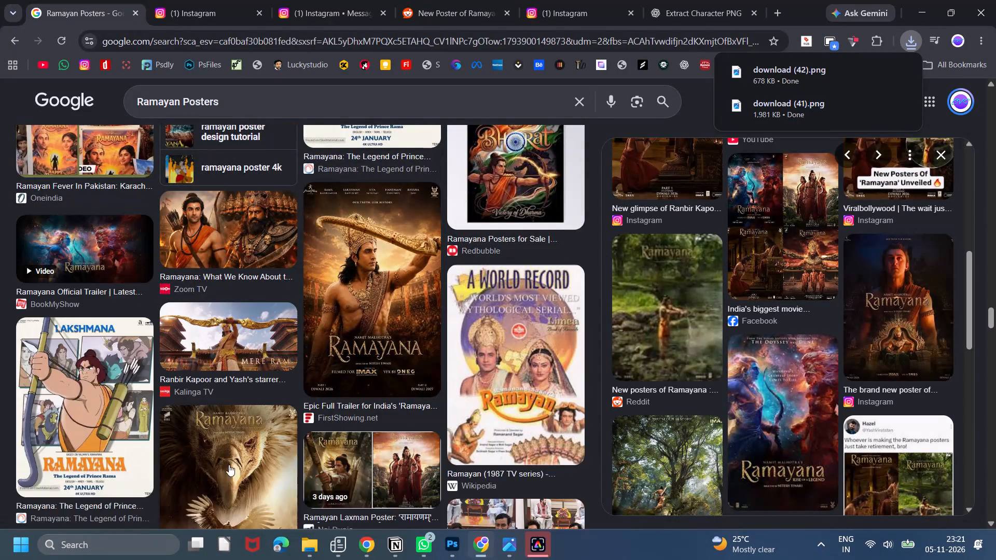
Browse further through the Ramayan Posters image results and related images for more character and scenery posters usable as source material.
scroll(234, 451, up, 8)
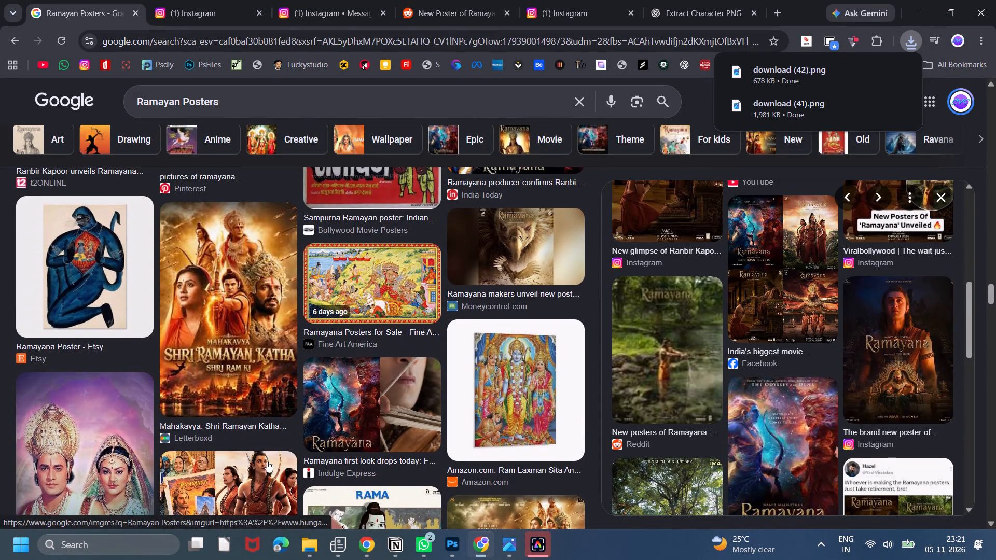
scroll(305, 456, down, 1)
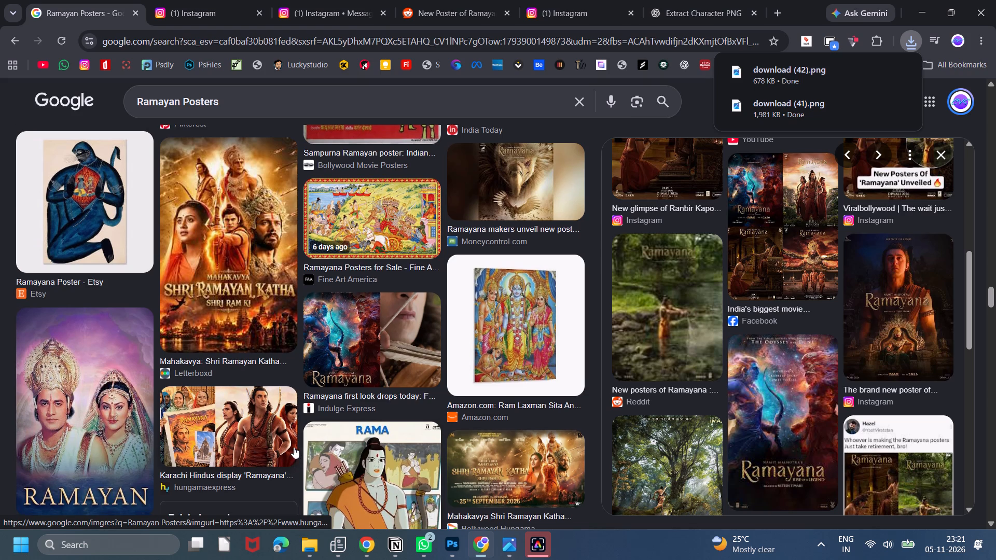
scroll(294, 446, down, 7)
scroll(305, 402, down, 2)
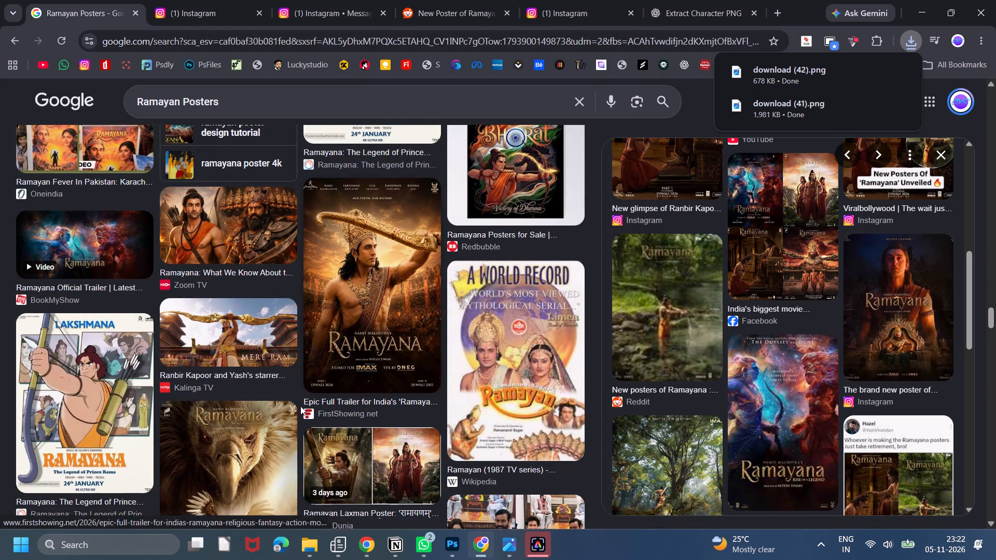
scroll(300, 406, down, 2)
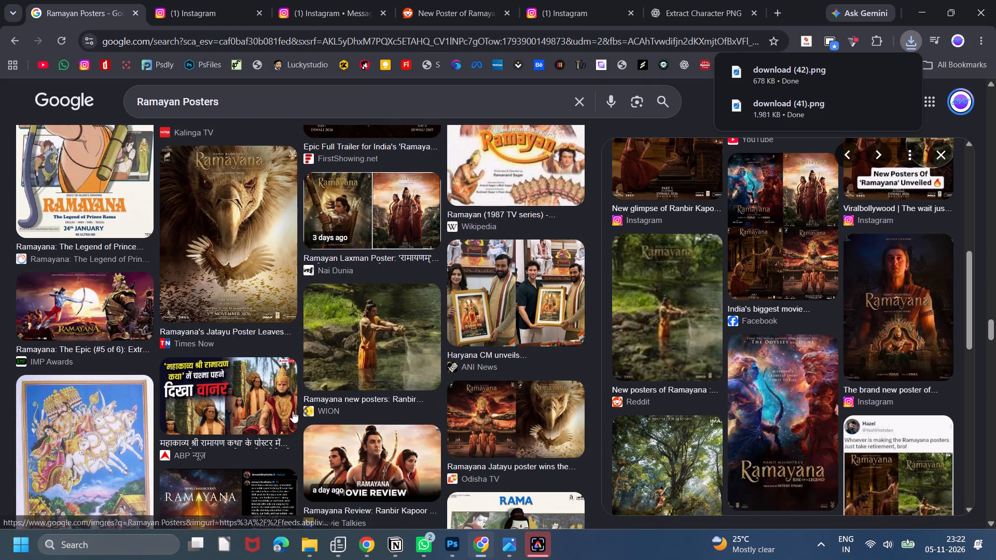
scroll(267, 417, down, 8)
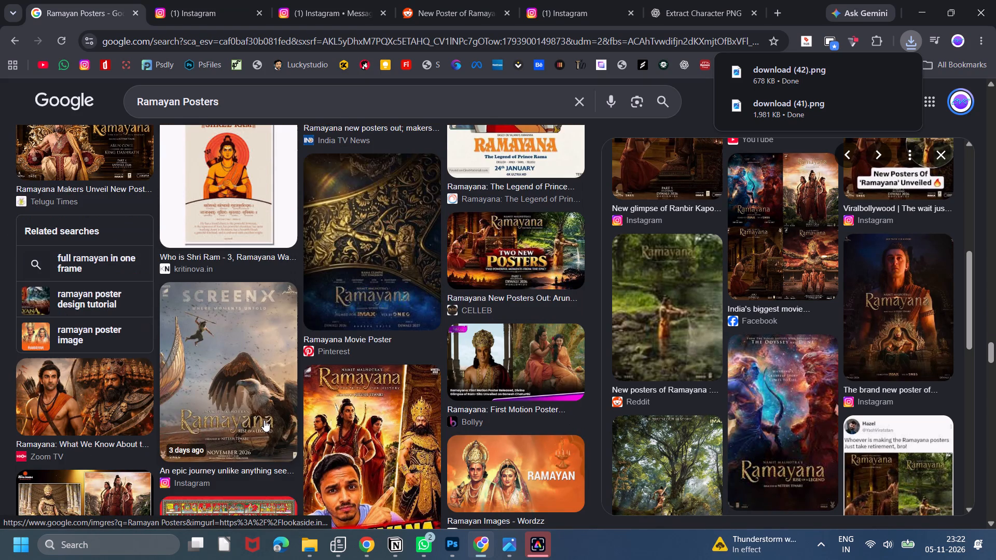
scroll(264, 420, down, 6)
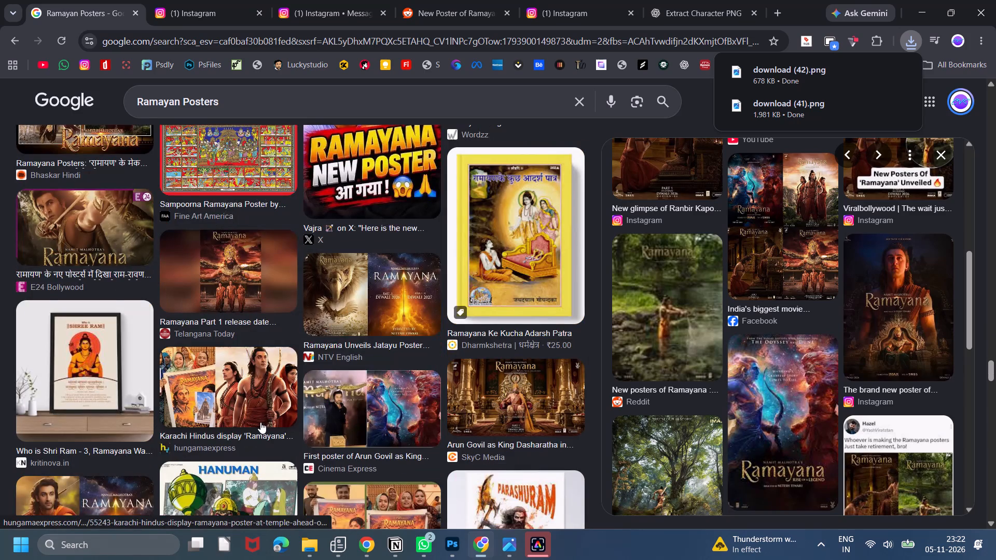
scroll(260, 423, down, 4)
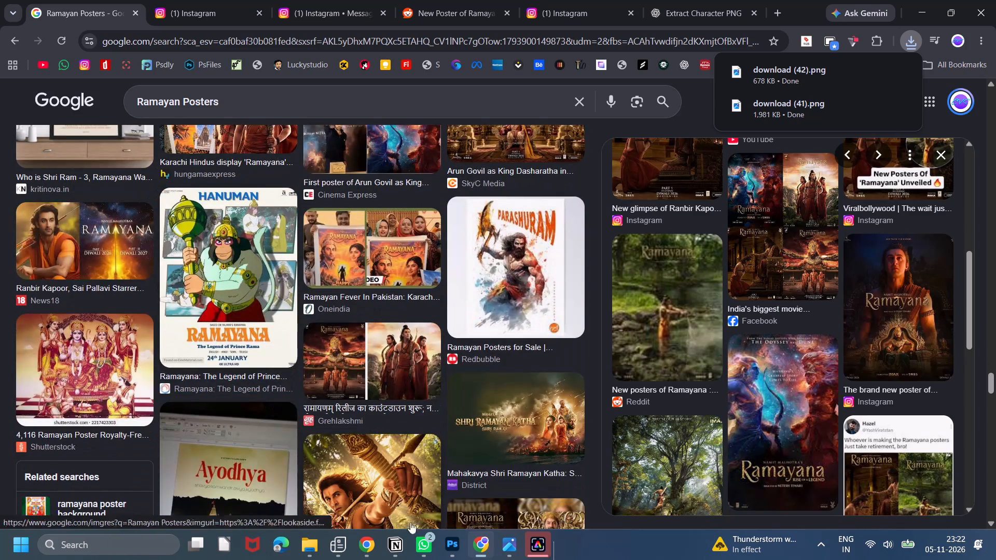
scroll(499, 327, down, 2)
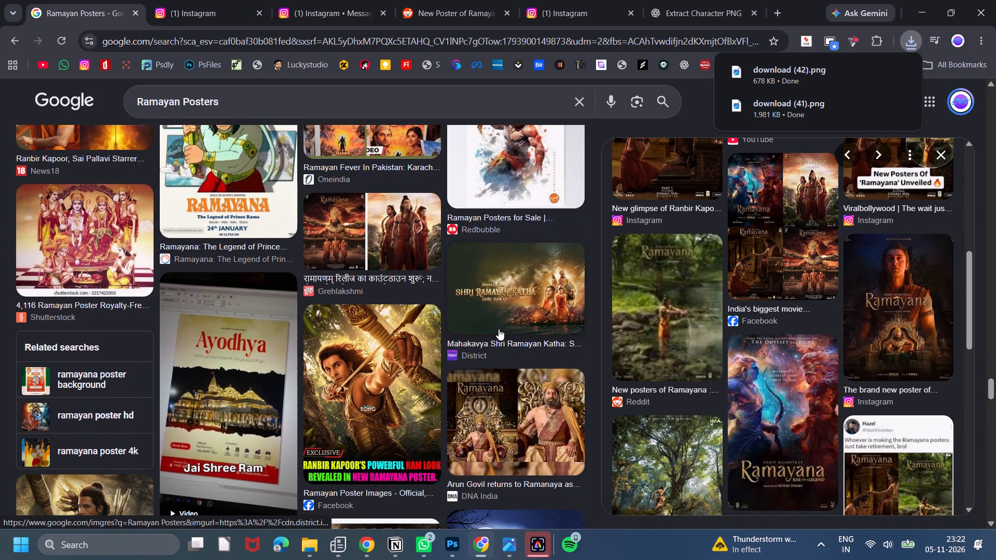
scroll(499, 329, down, 7)
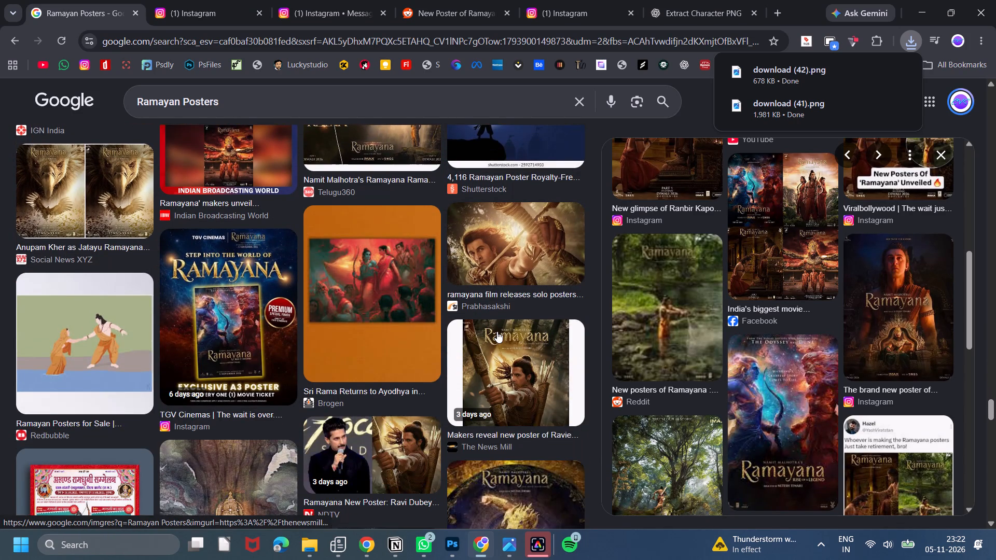
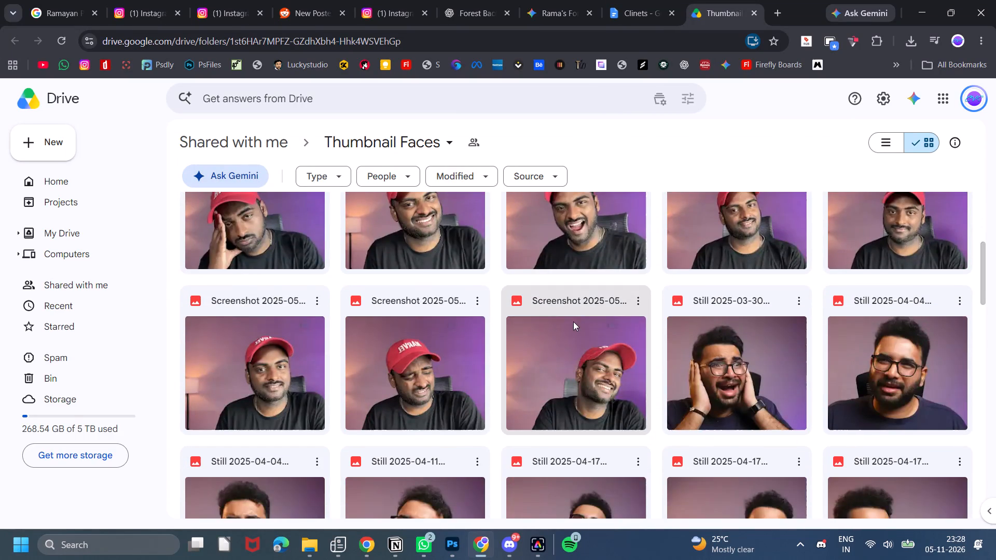
Look through the client face photos in the shared Thumbnail Faces folder for a suitable expression.
scroll(573, 319, down, 5)
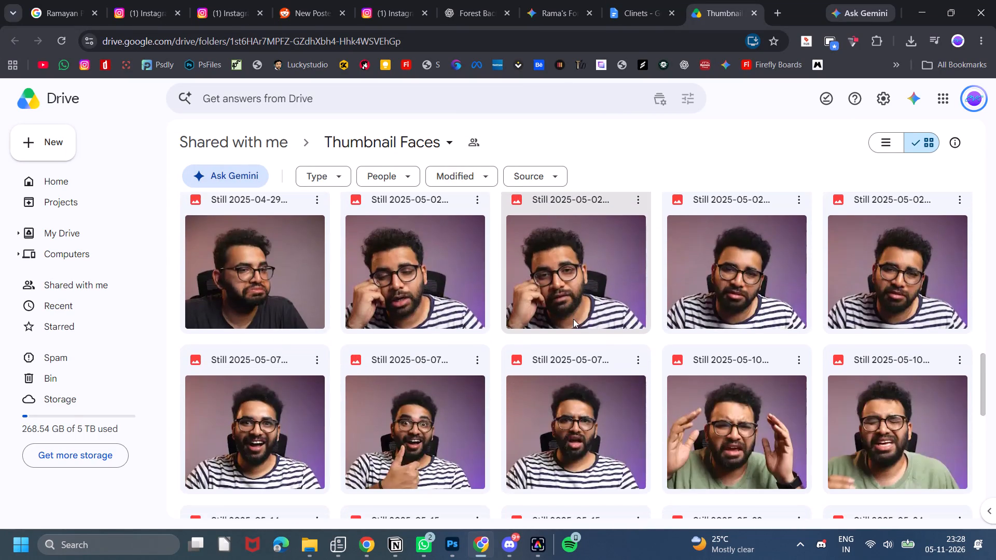
scroll(573, 321, down, 12)
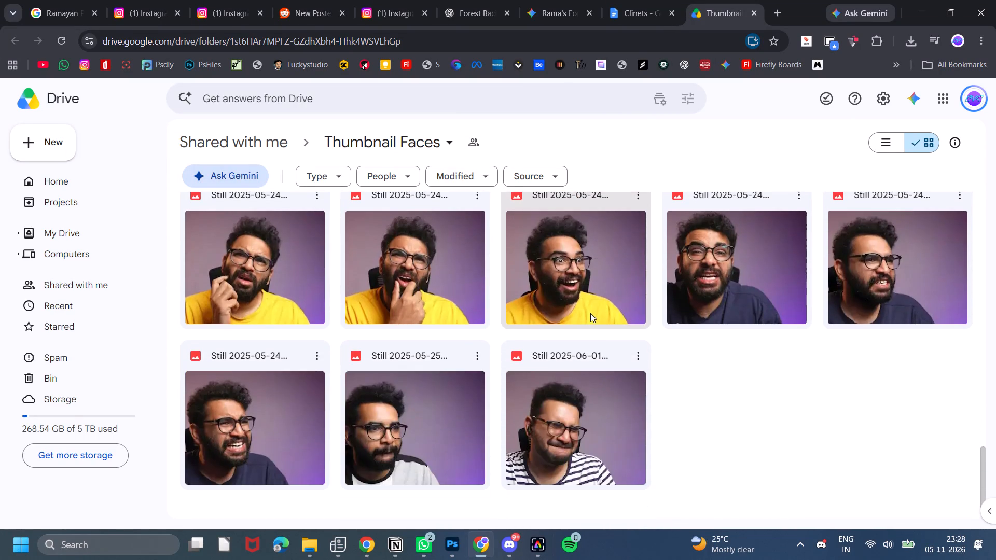
scroll(590, 313, down, 5)
scroll(583, 319, up, 20)
scroll(583, 319, up, 8)
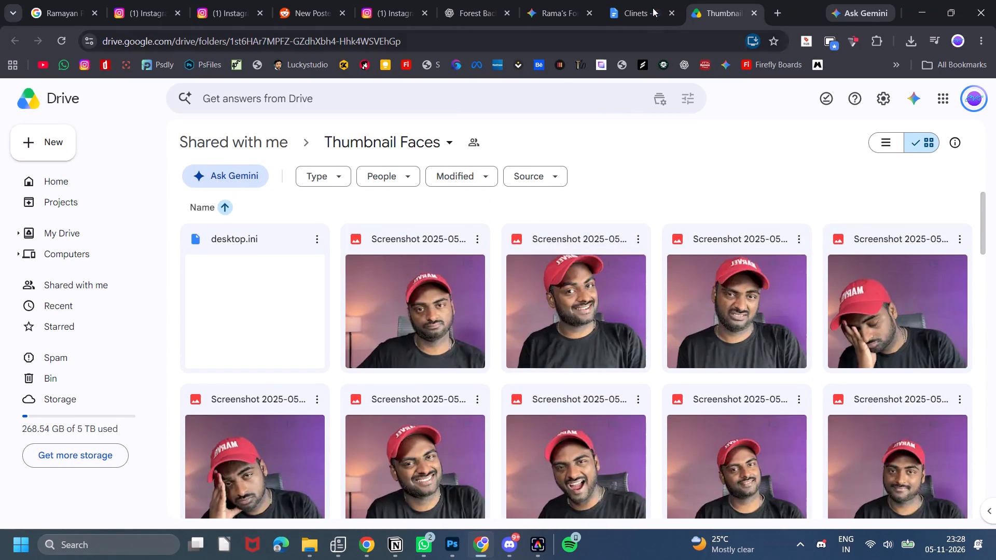
Open the upscayl_png_realesrgan-x4plus_4x folder linked in the Clinets document and look through its client photos.
click(648, 0)
click(428, 283)
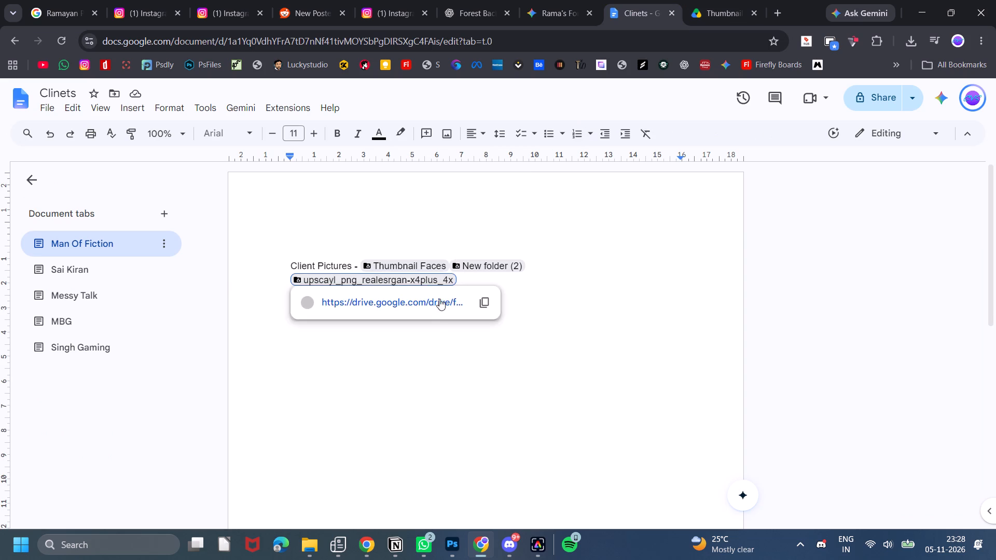
click(436, 303)
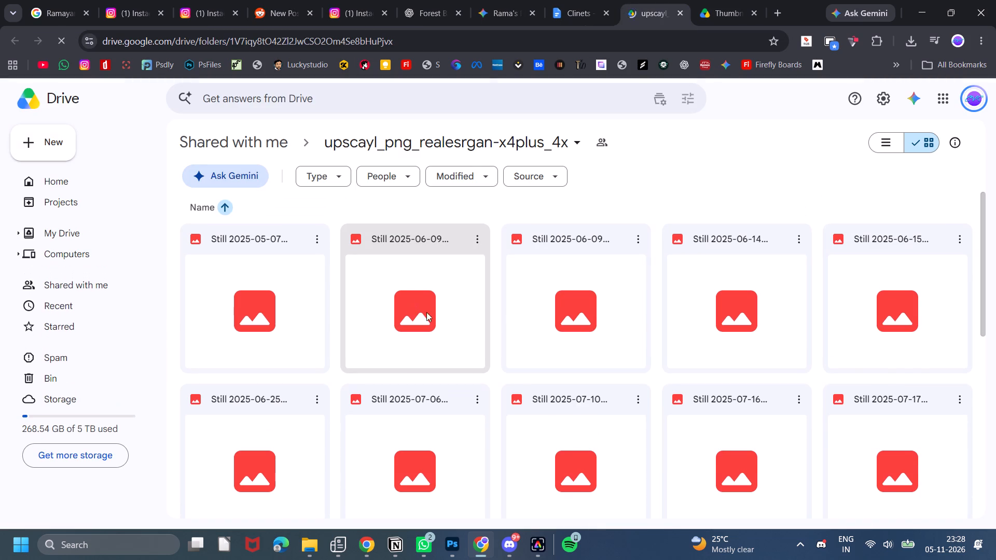
scroll(541, 298, down, 8)
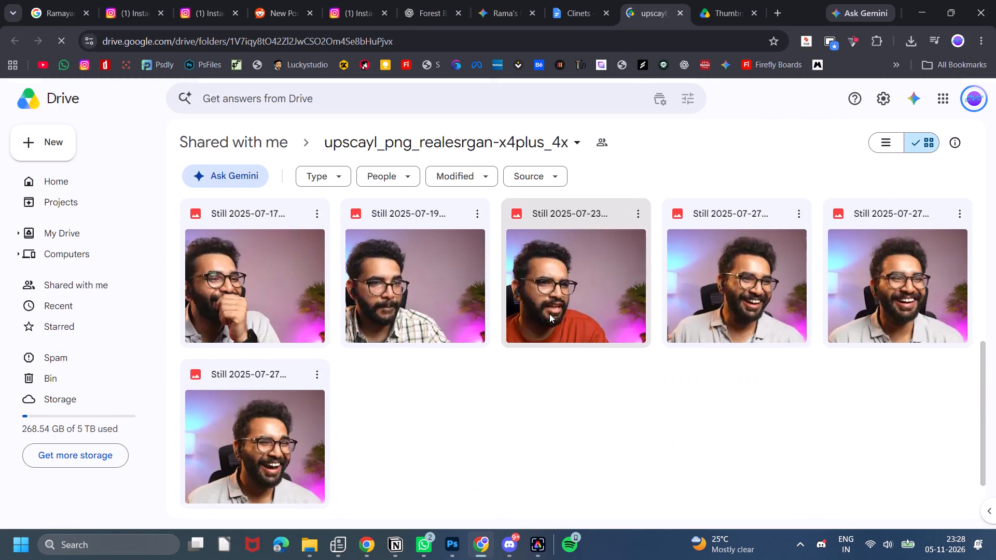
scroll(549, 314, down, 4)
Return to the Clinets document, open the linked New folder (2) and examine its client photos.
click(590, 0)
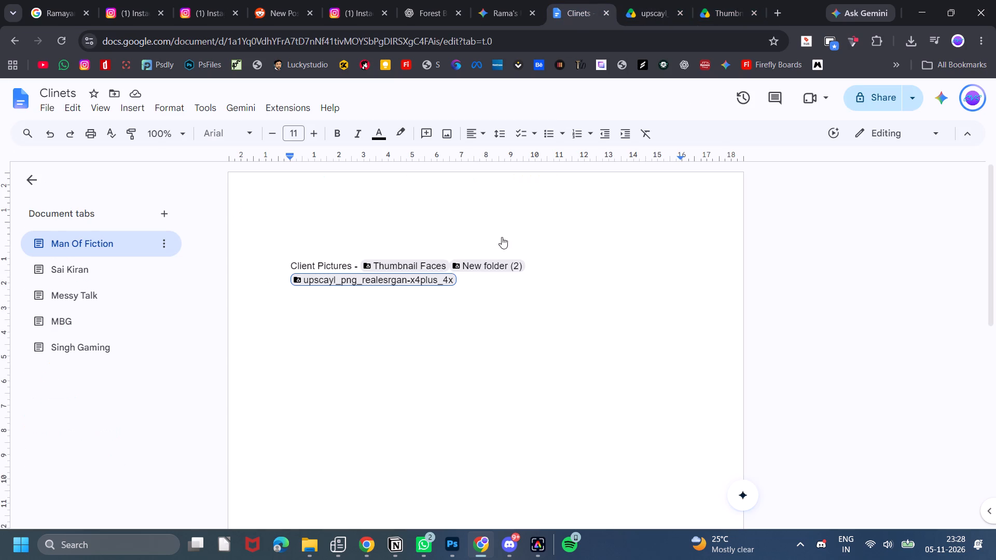
click(474, 272)
click(500, 286)
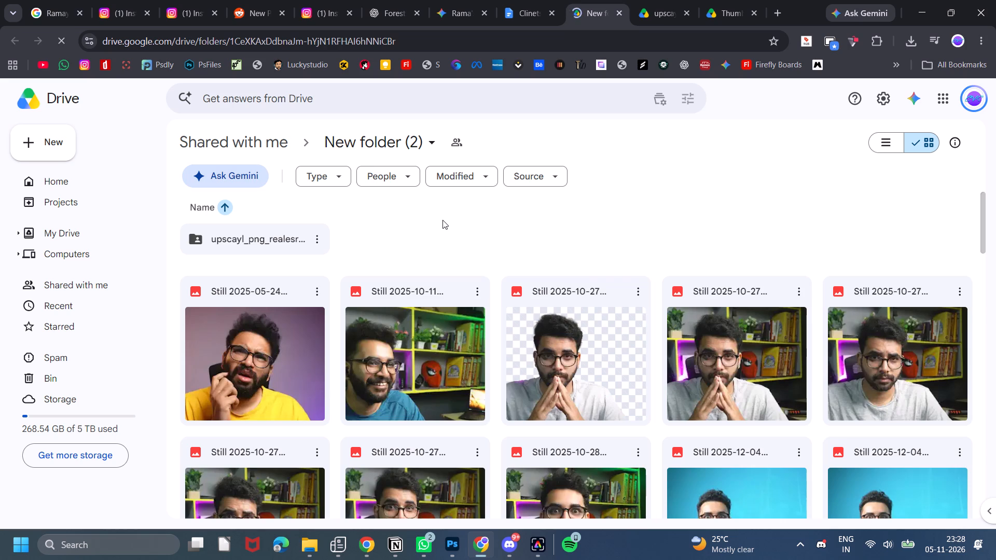
scroll(609, 308, down, 1)
scroll(437, 397, down, 1)
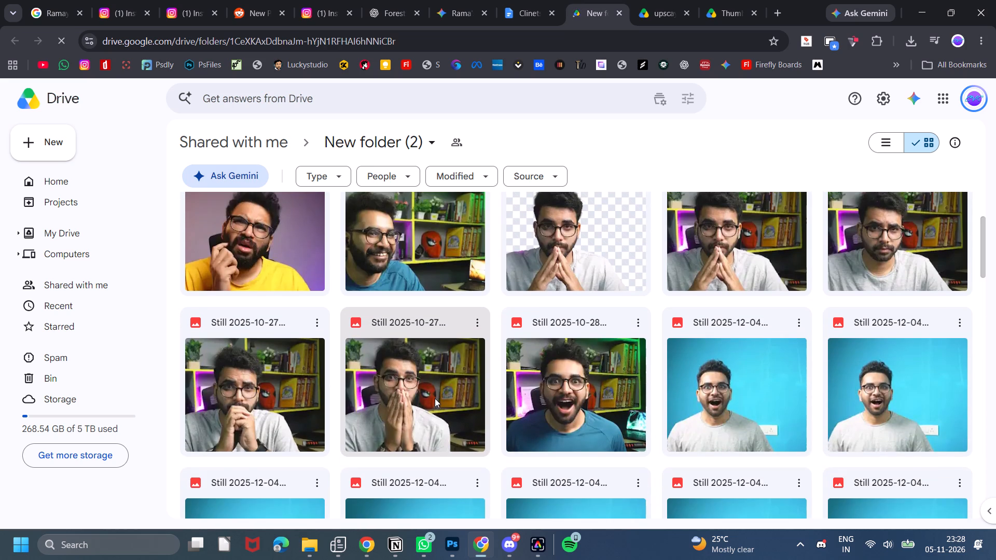
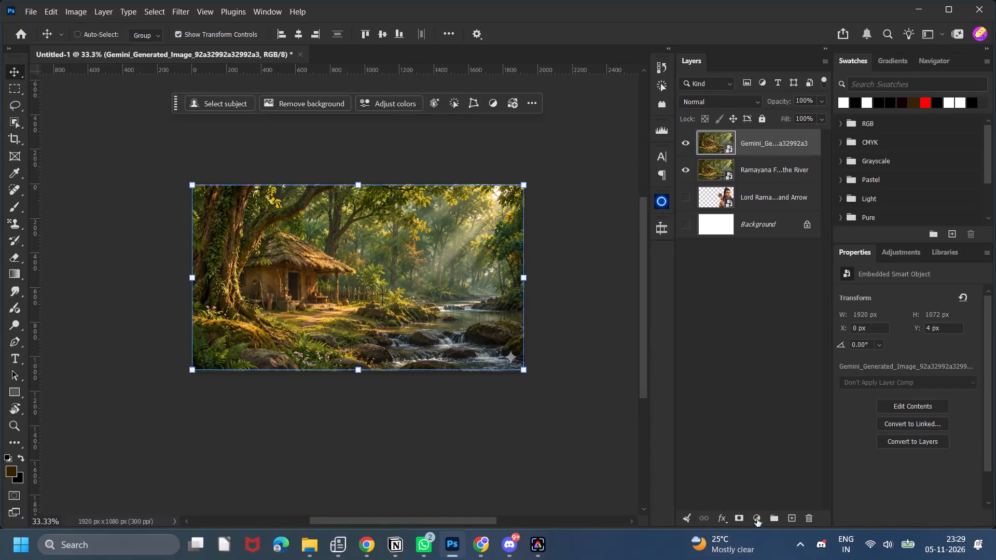
Add a dark green (#082e00) solid color fill layer above the forest-and-hut background layer.
click(757, 519)
click(757, 484)
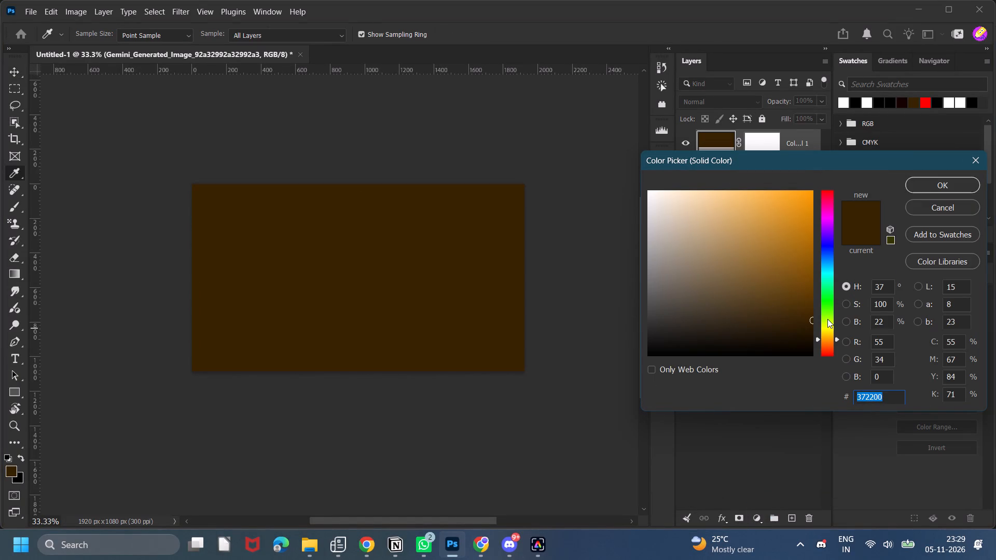
click(827, 319)
drag(824, 312, 824, 305)
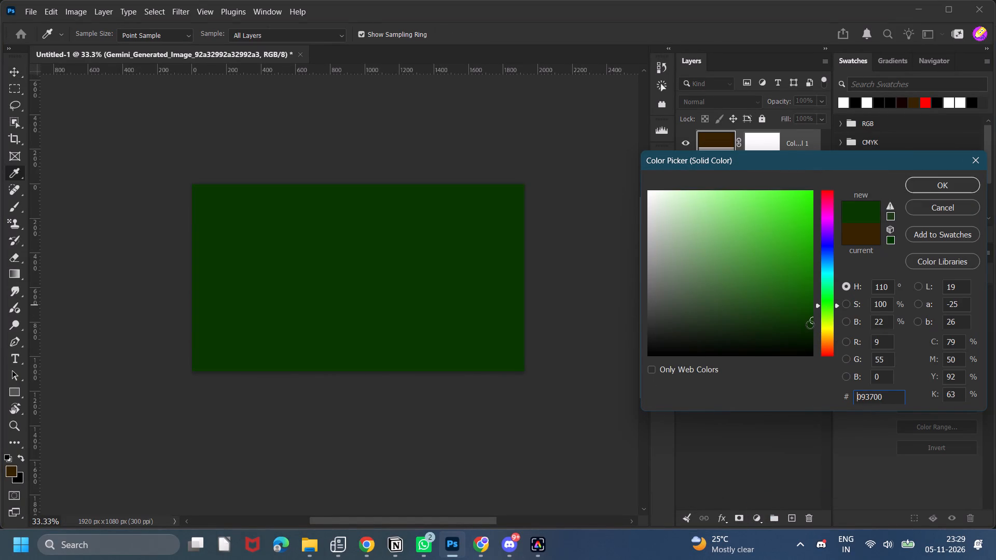
drag(810, 325, 817, 326)
click(913, 194)
click(919, 187)
Mask out the centre of the green fill with a soft black 2500 px brush, leaving a vignette around the hut scene.
click(758, 151)
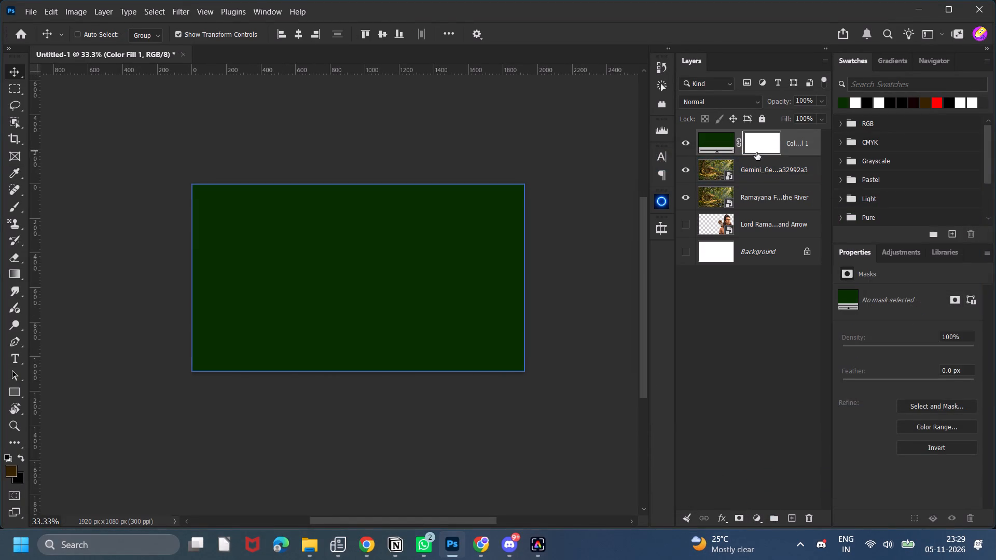
key(ctrl+minus)
key(b)
key(x)
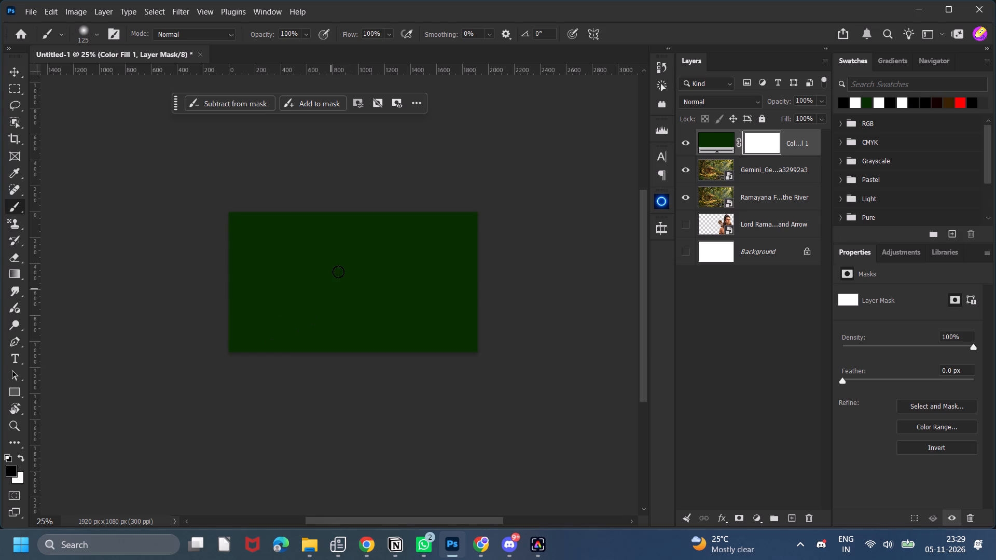
key(bracketright)
key(bracketright)
key(bracketright)
key(bracketright)
key(bracketright)
key(bracketright)
key(bracketright)
key(bracketright)
key(bracketright)
key(bracketright)
key(bracketright)
key(bracketright)
key(bracketright)
key(bracketright)
key(bracketright)
key(bracketright)
key(bracketright)
key(bracketright)
key(bracketright)
key(bracketright)
key(bracketright)
key(bracketright)
key(bracketright)
key(bracketright)
key(bracketright)
key(bracketright)
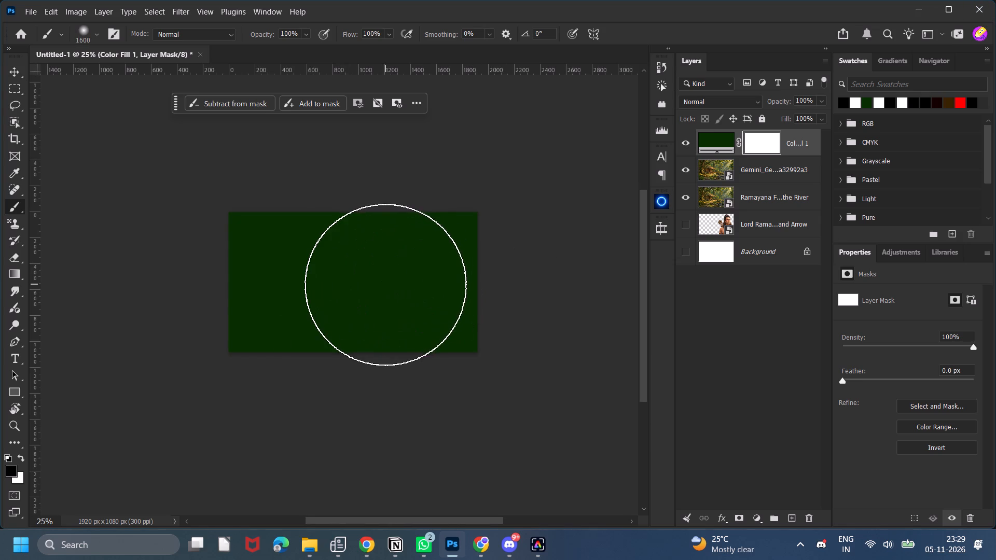
key(bracketright)
key(bracketright)
click(358, 284)
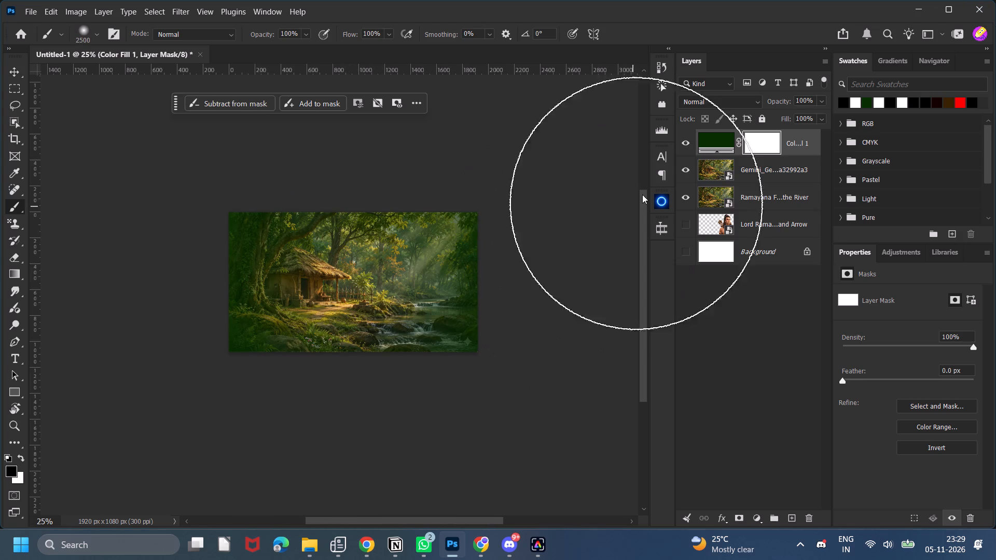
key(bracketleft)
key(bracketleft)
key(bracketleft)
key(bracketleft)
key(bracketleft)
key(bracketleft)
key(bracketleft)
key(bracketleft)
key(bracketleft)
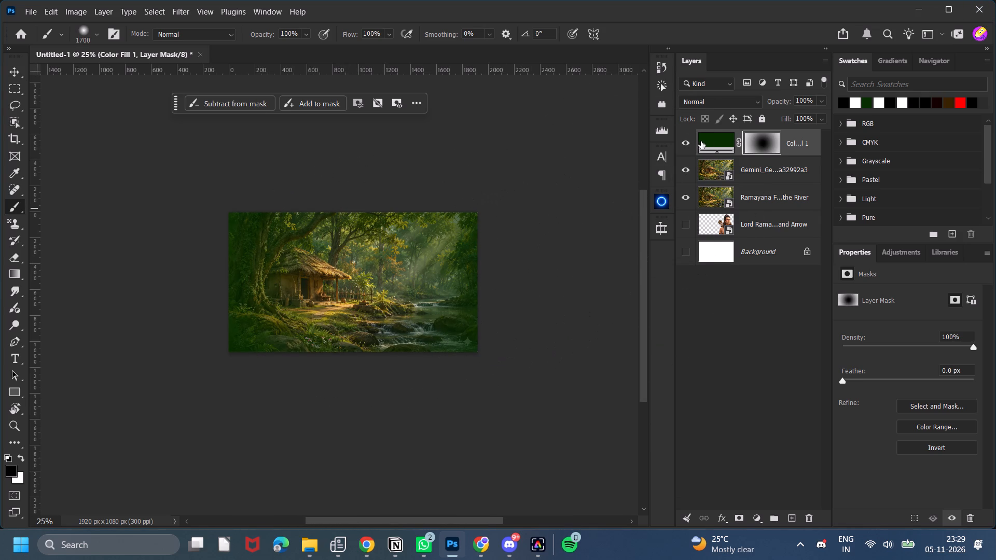
Darken the vignette fill layer's color to #062200.
double_click(706, 141)
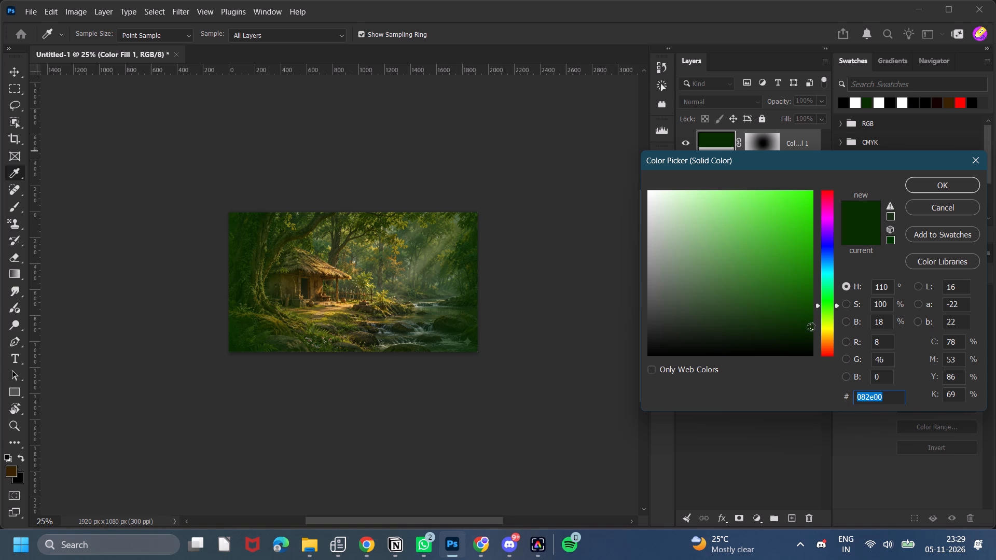
drag(810, 330, 818, 333)
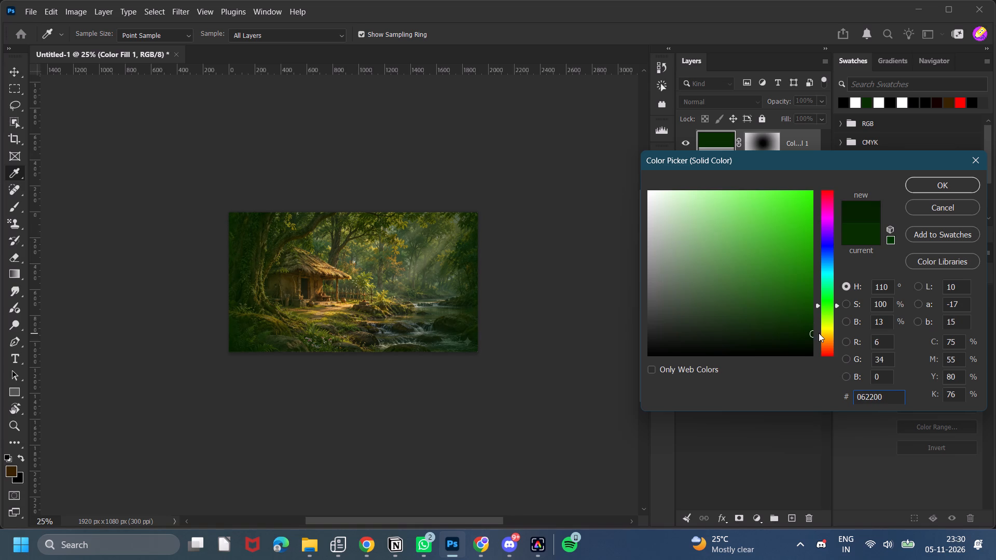
click(942, 183)
In Camera Raw on the hut background, set Exposure +0.20, Contrast +5, Highlights -13, Shadows +9, Whites +5 and Blacks -8.
click(715, 170)
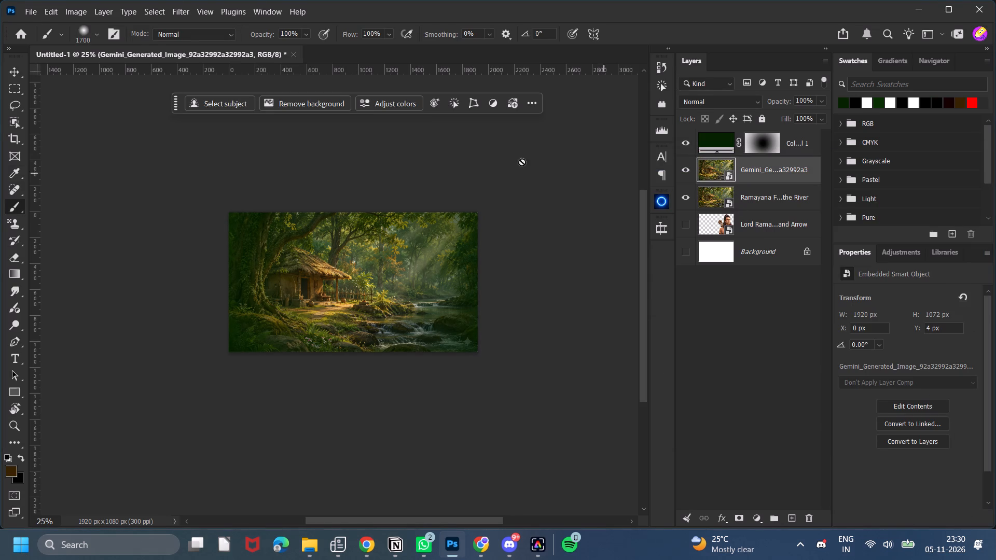
click(174, 9)
click(205, 100)
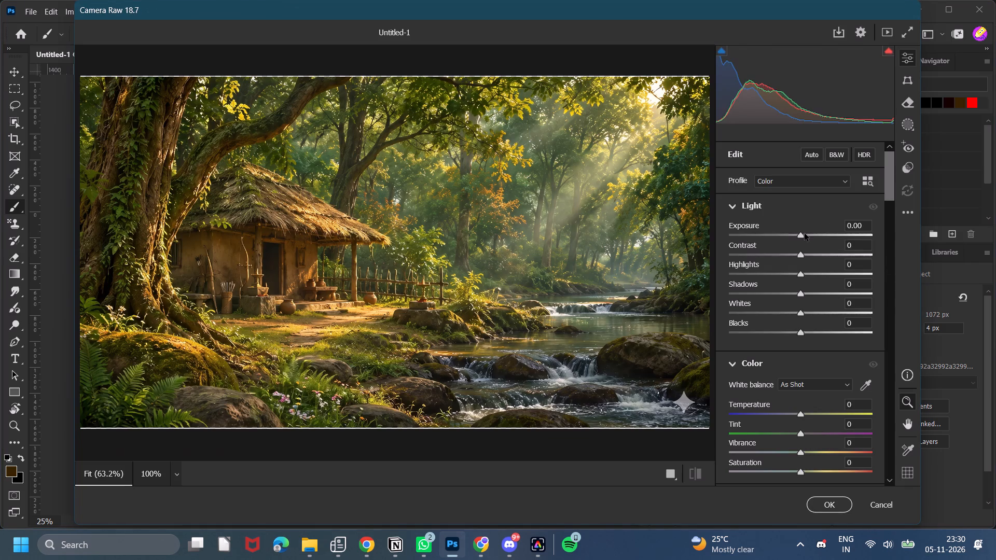
click(804, 234)
click(797, 256)
drag(800, 270, 792, 274)
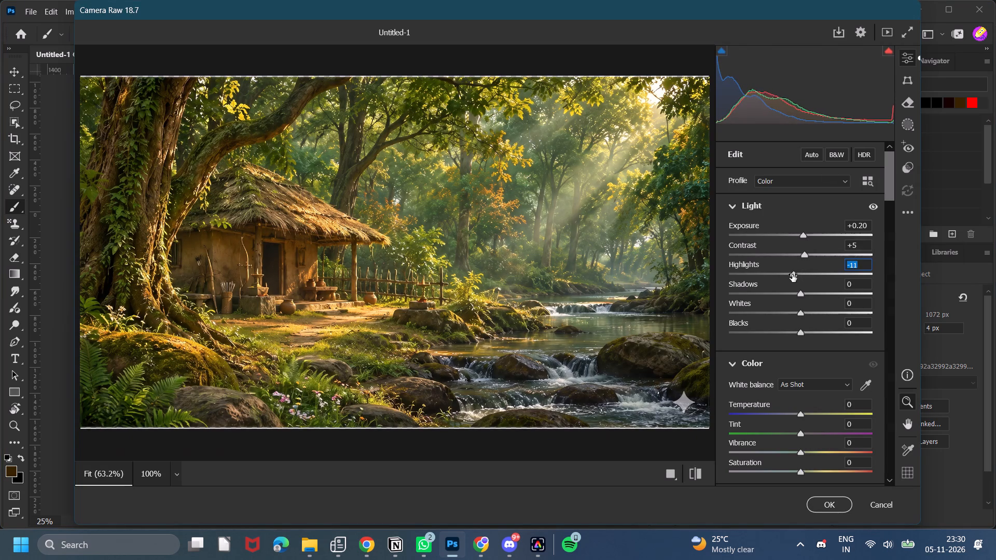
drag(792, 274, 792, 274)
drag(796, 291, 807, 292)
click(802, 311)
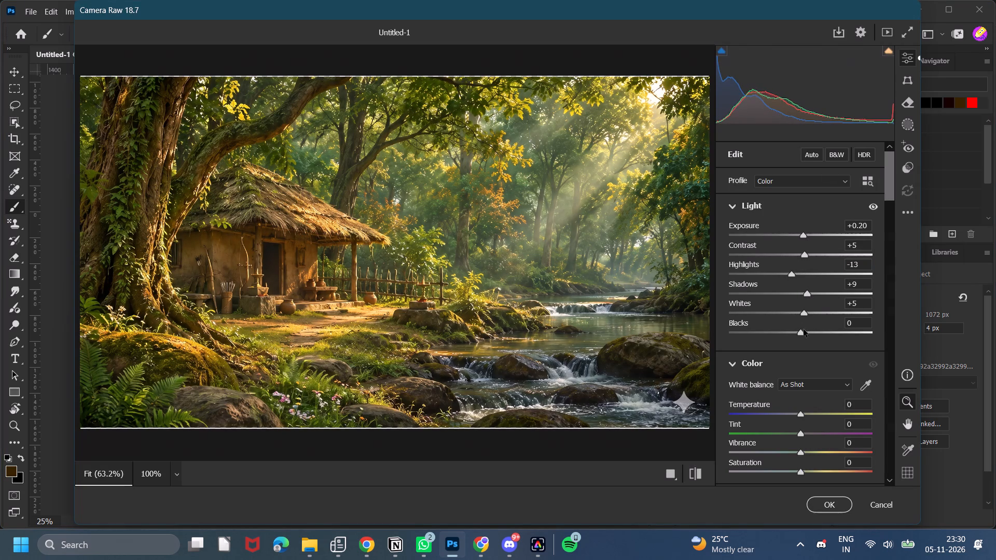
drag(804, 329, 798, 333)
Raise the background's Vibrance to +38 and shift its Temperature slightly cooler.
scroll(788, 379, down, 2)
drag(803, 296, 829, 296)
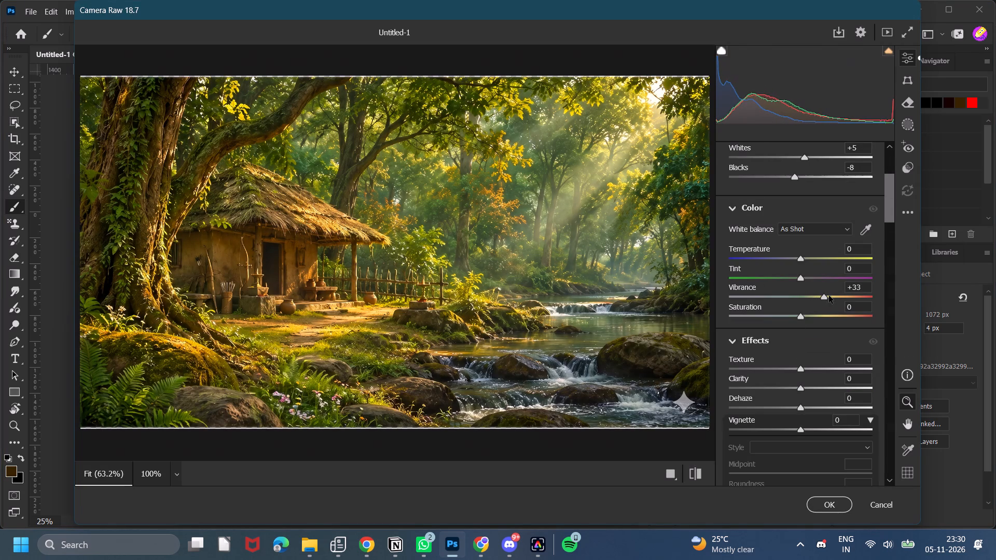
drag(829, 296, 831, 295)
drag(801, 259, 795, 274)
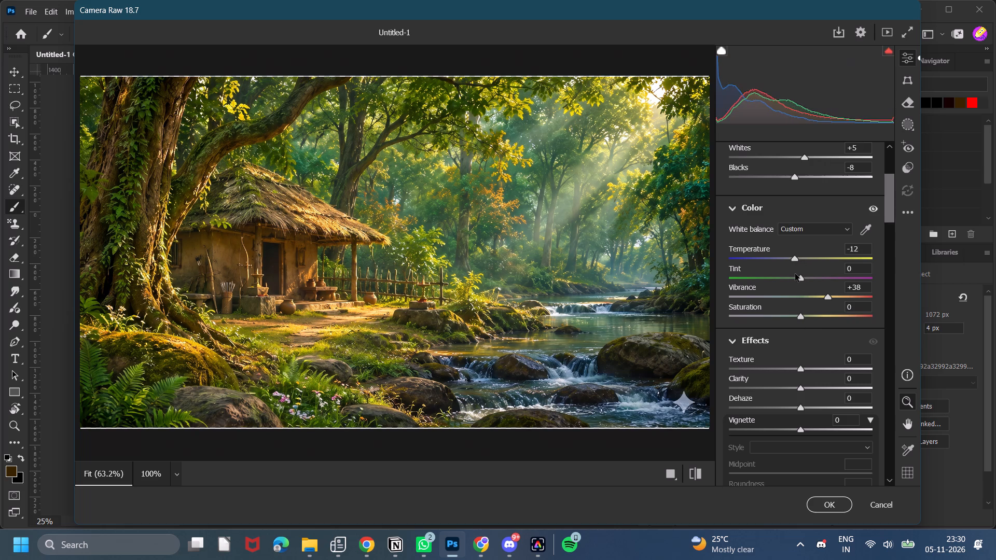
drag(795, 274, 798, 285)
In the Color Mixer, set Saturation to -13 for Yellows and -2 for Greens, and Yellows Hue to +57.
scroll(797, 301, down, 9)
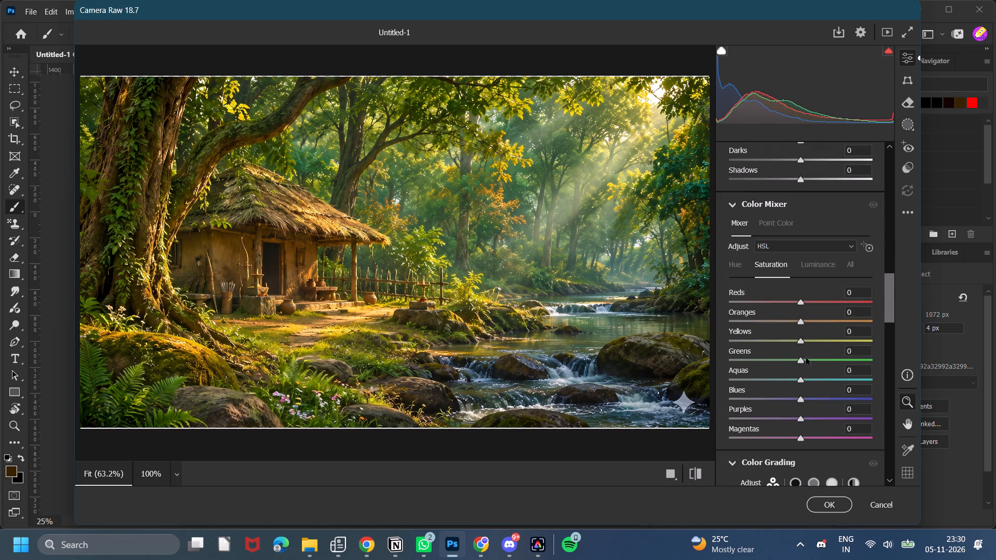
drag(800, 339, 671, 361)
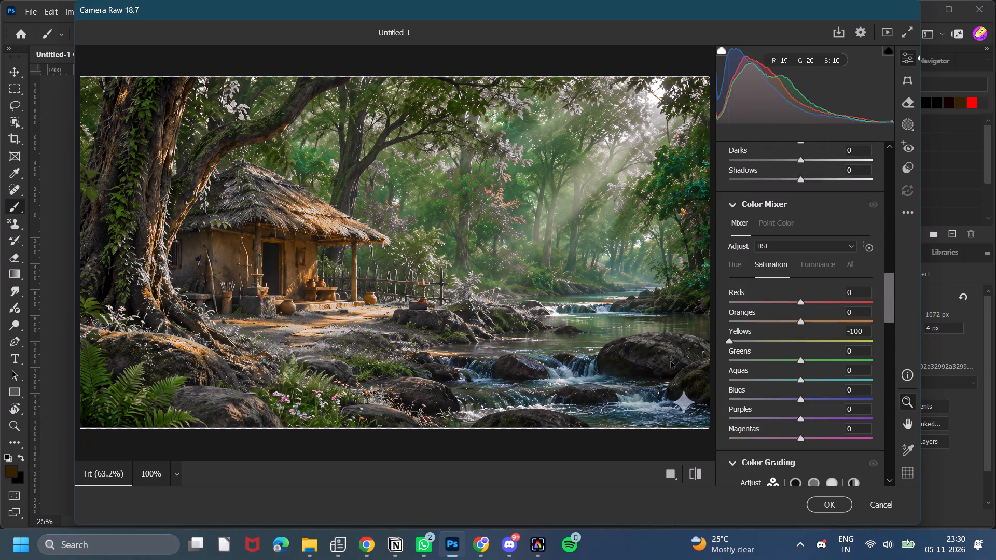
drag(671, 361, 771, 347)
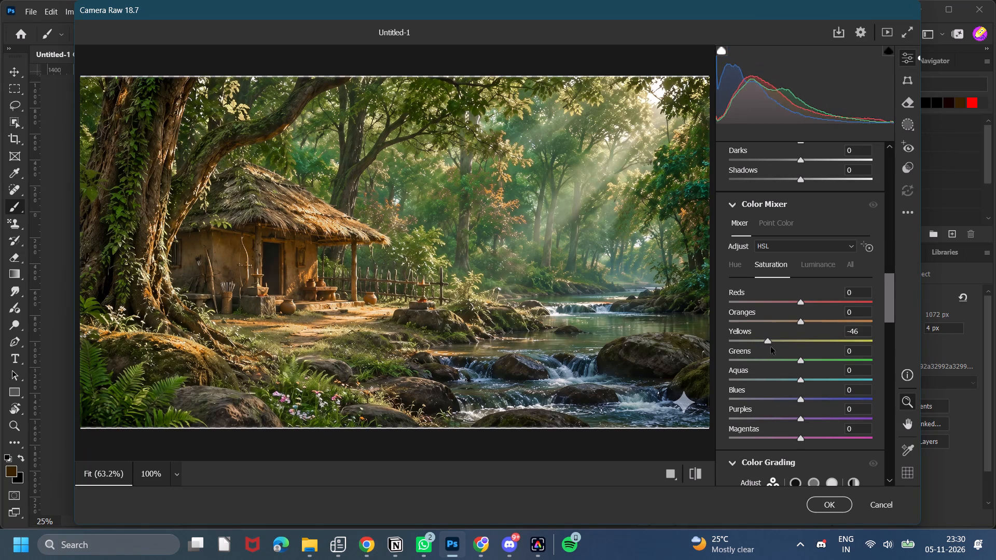
drag(771, 347, 792, 346)
click(792, 346)
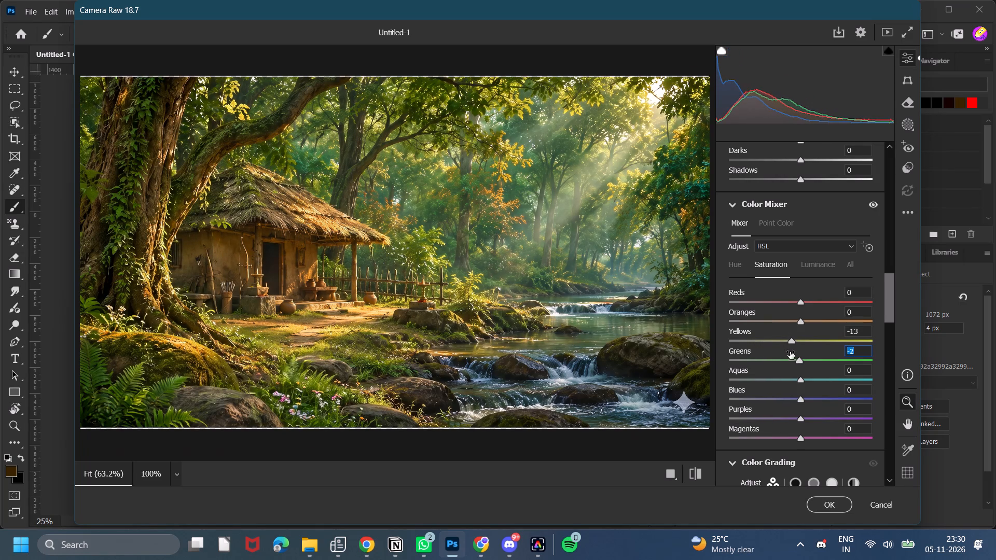
click(737, 268)
drag(801, 338, 842, 333)
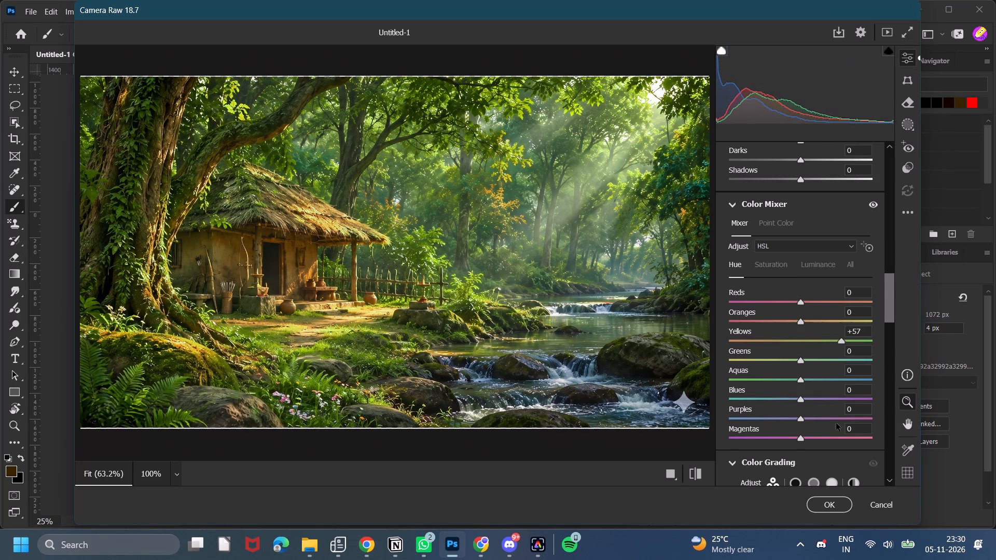
Set Sharpening to about 32 and apply the Camera Raw filter to the background.
scroll(821, 446, down, 8)
drag(738, 188, 765, 187)
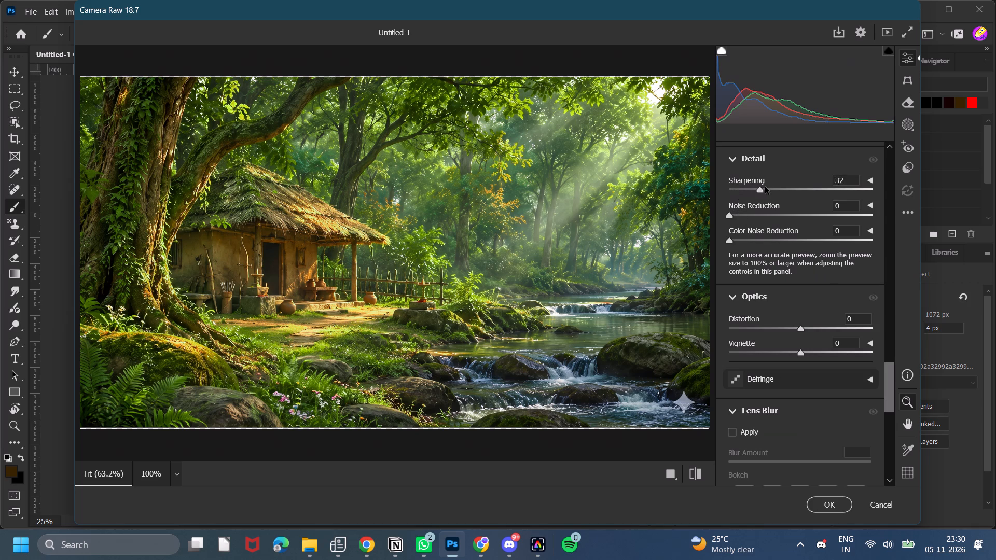
drag(765, 187, 767, 187)
click(807, 501)
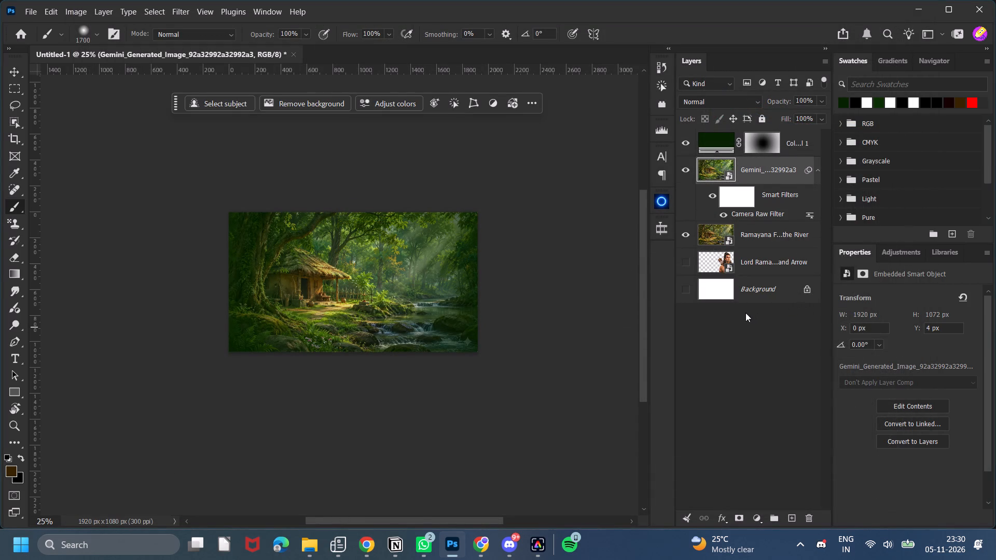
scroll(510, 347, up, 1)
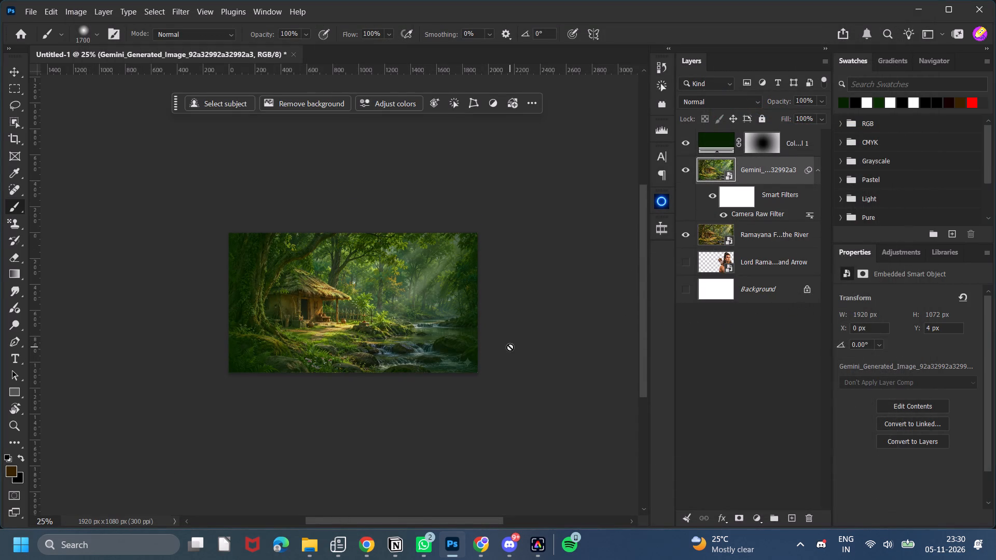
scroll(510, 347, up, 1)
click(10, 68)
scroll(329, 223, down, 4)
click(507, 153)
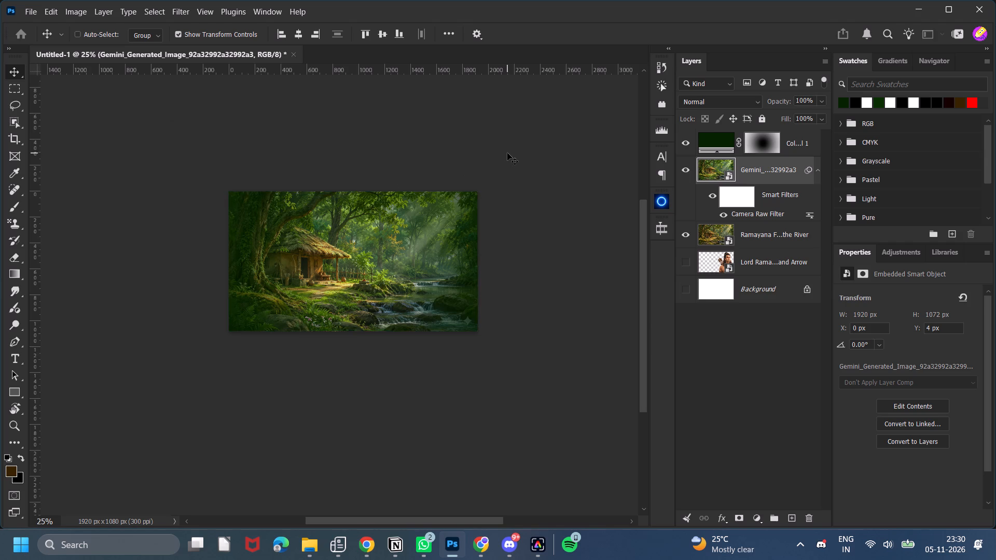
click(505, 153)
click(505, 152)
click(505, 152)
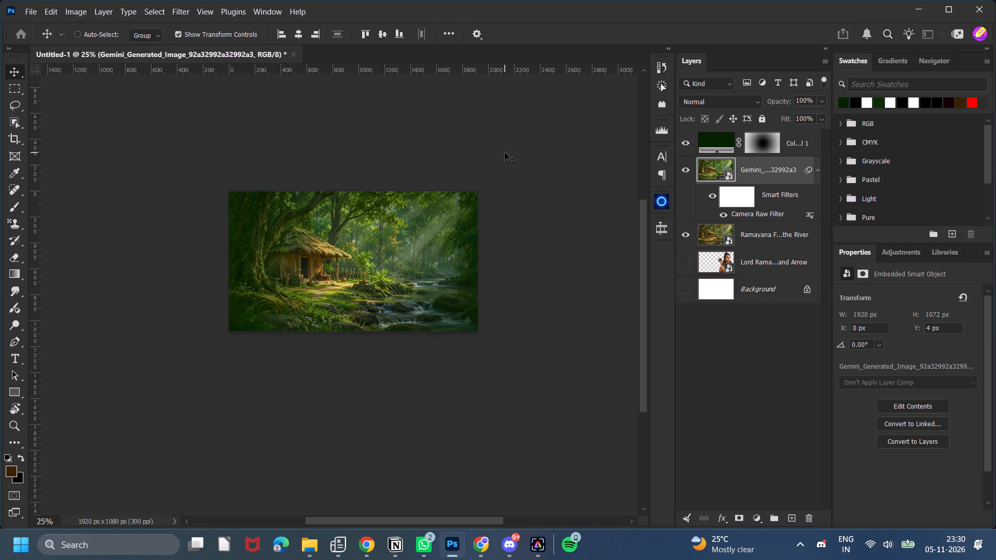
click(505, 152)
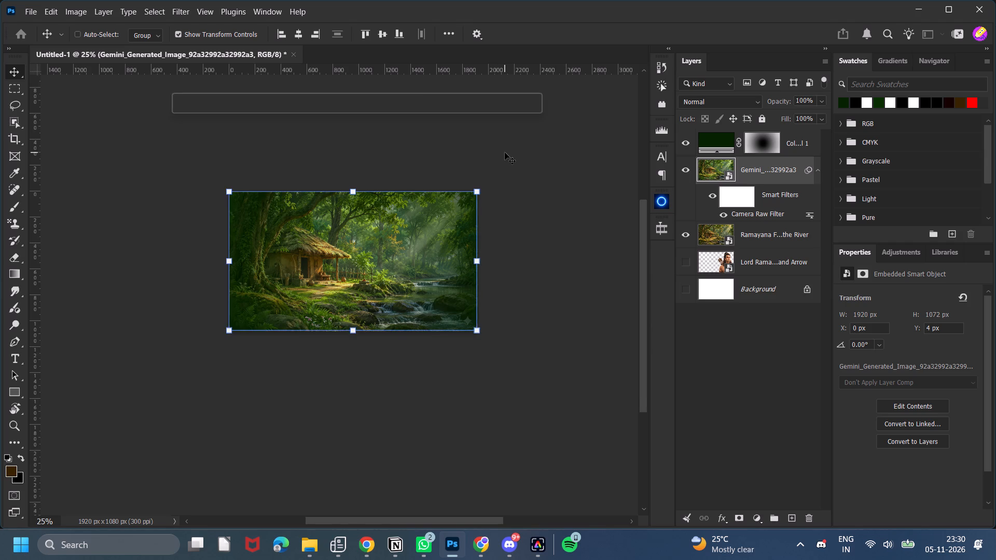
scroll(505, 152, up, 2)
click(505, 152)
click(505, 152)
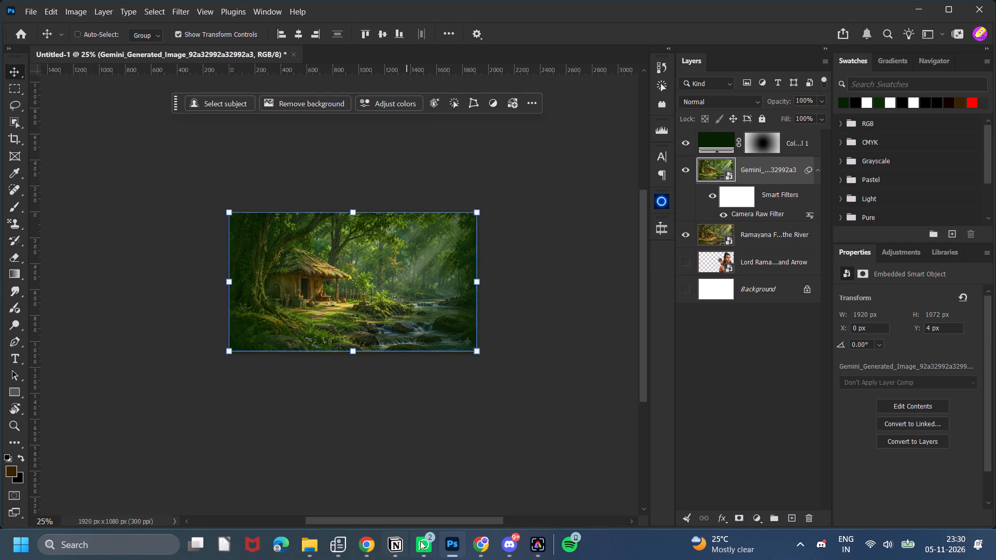
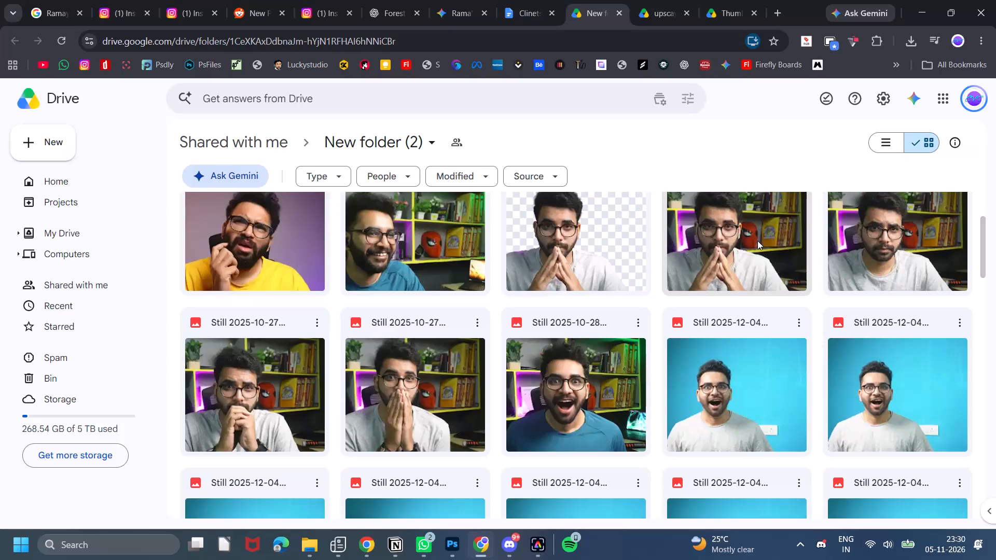
Download the serious-faced Still 2025-10-27 photo with bare bookshelf background and no raised hands from Drive, and inspect it up close.
scroll(827, 245, up, 2)
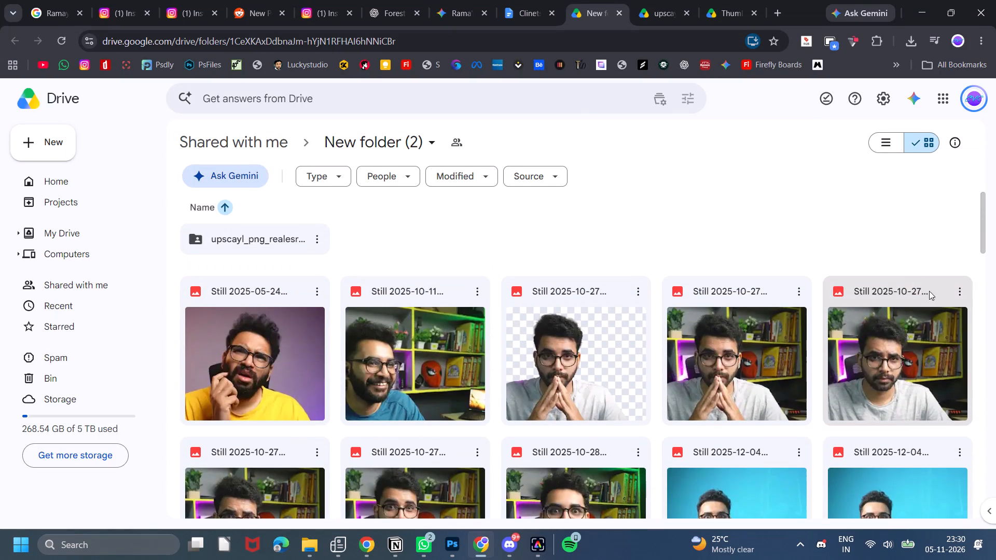
click(959, 297)
click(848, 318)
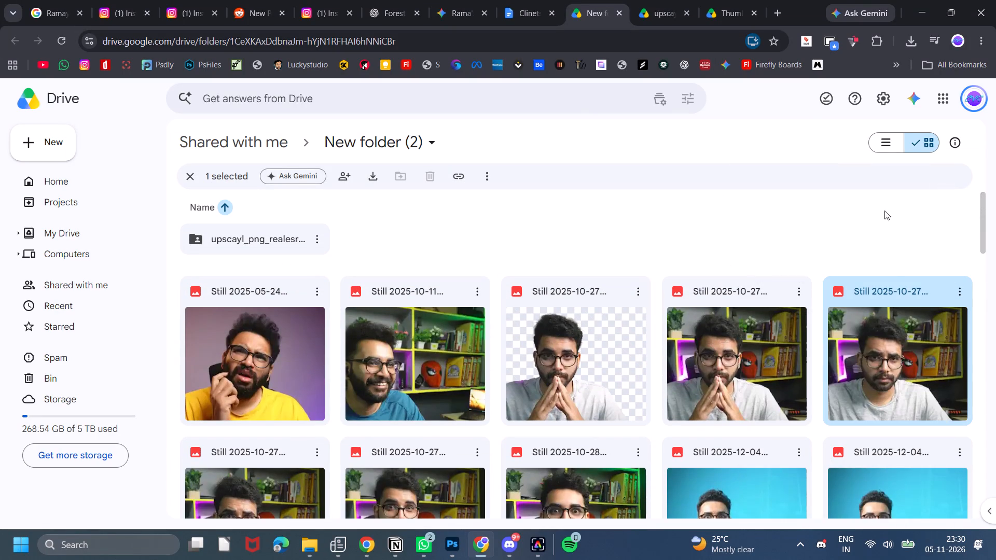
click(811, 69)
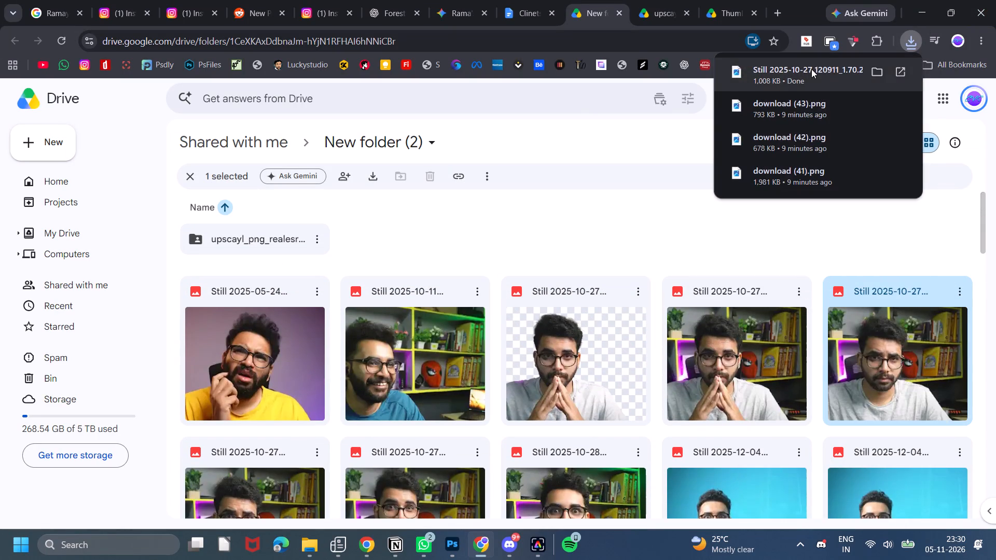
scroll(464, 239, up, 9)
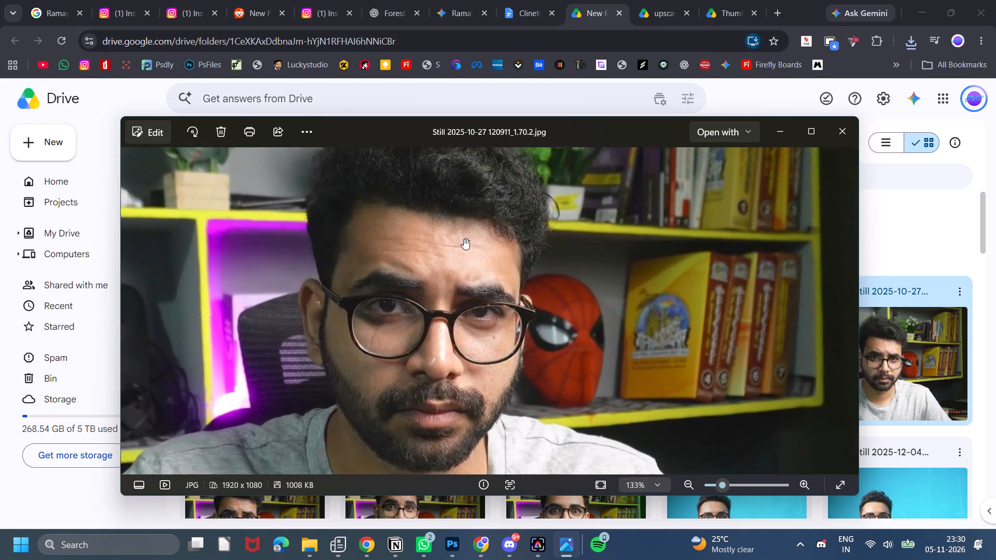
scroll(396, 376, down, 11)
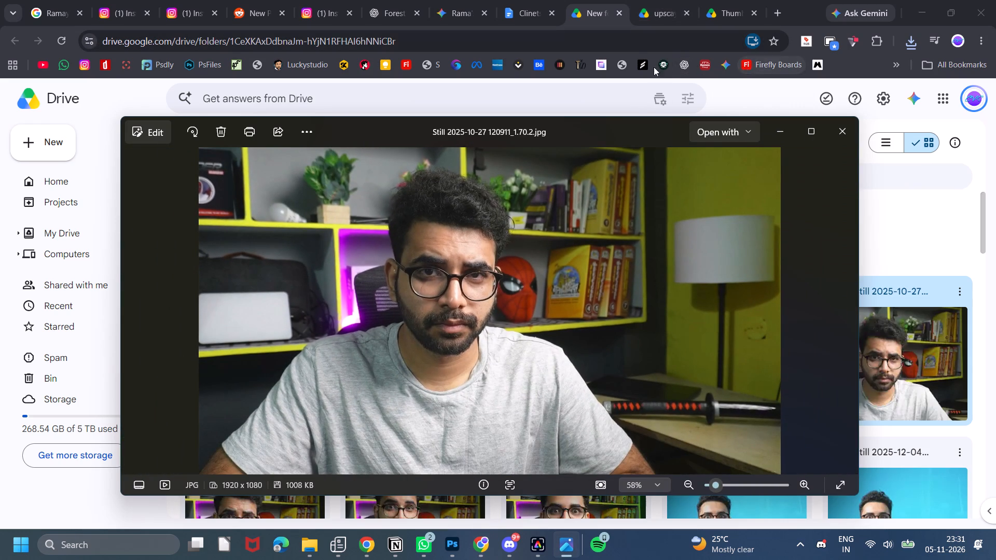
Open Remini in a new tab and upload the downloaded client portrait from the Downloads folder for enhancement.
middle_click(705, 65)
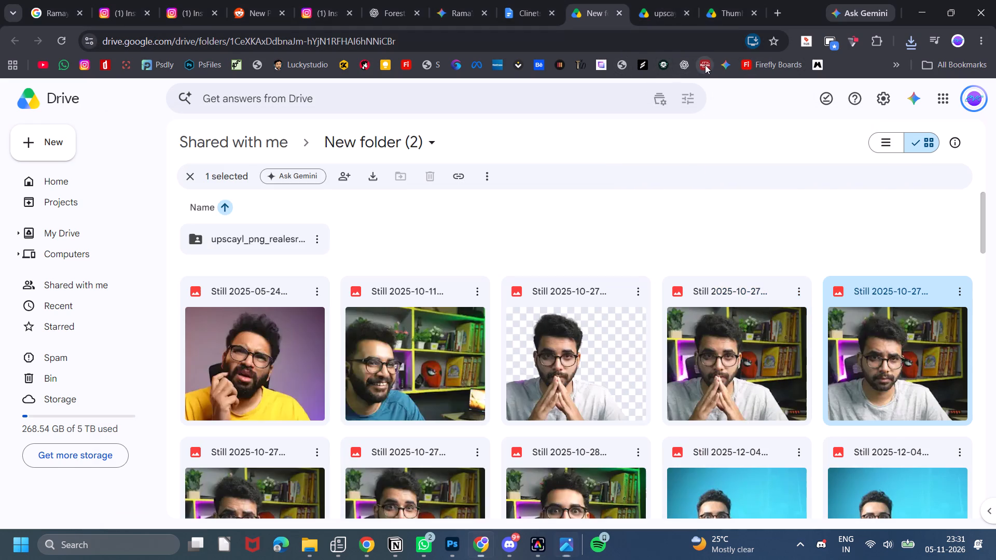
click(728, 13)
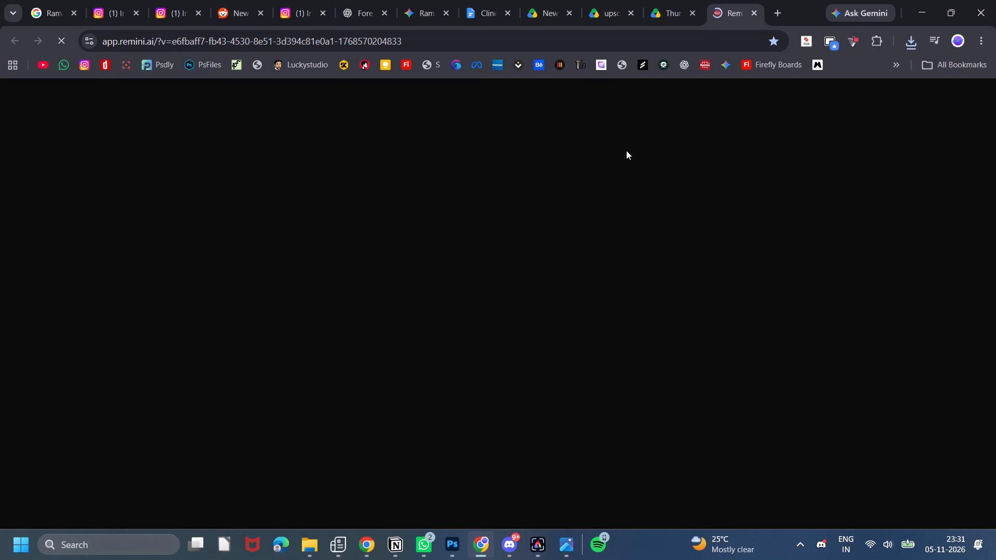
click(789, 360)
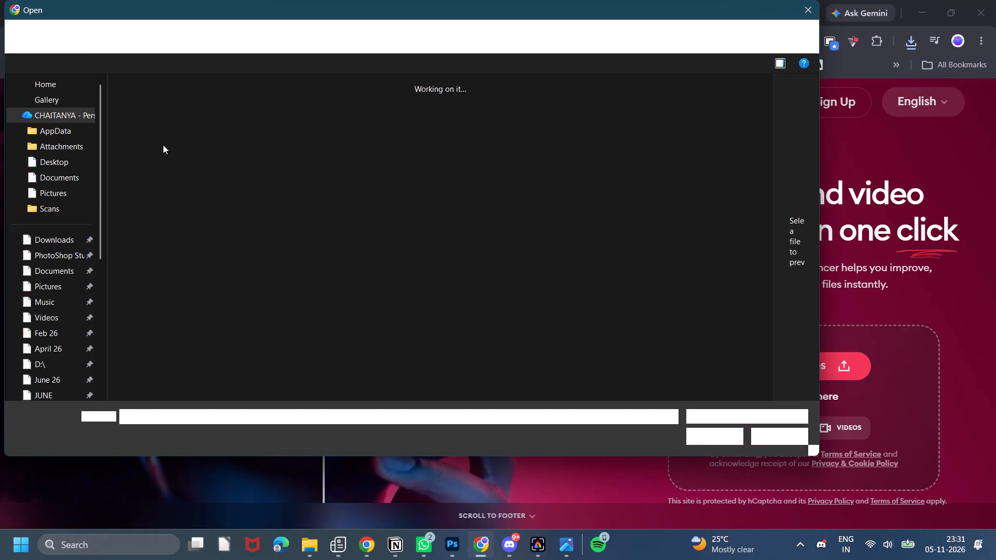
click(44, 240)
double_click(132, 141)
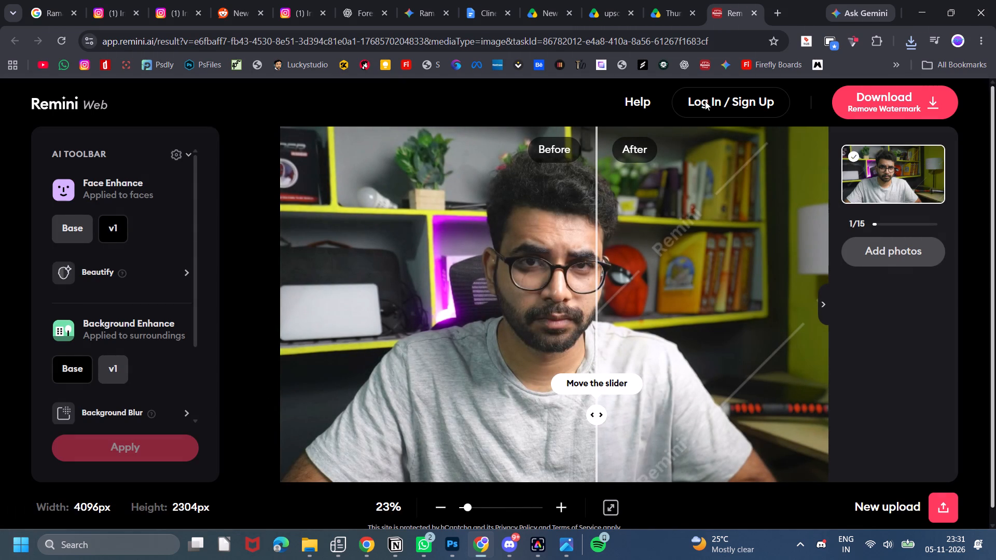
Set Face Enhance to v1, Background Enhance to Base and Background Blur to None, and apply them to the portrait.
click(109, 227)
click(81, 375)
scroll(81, 375, down, 2)
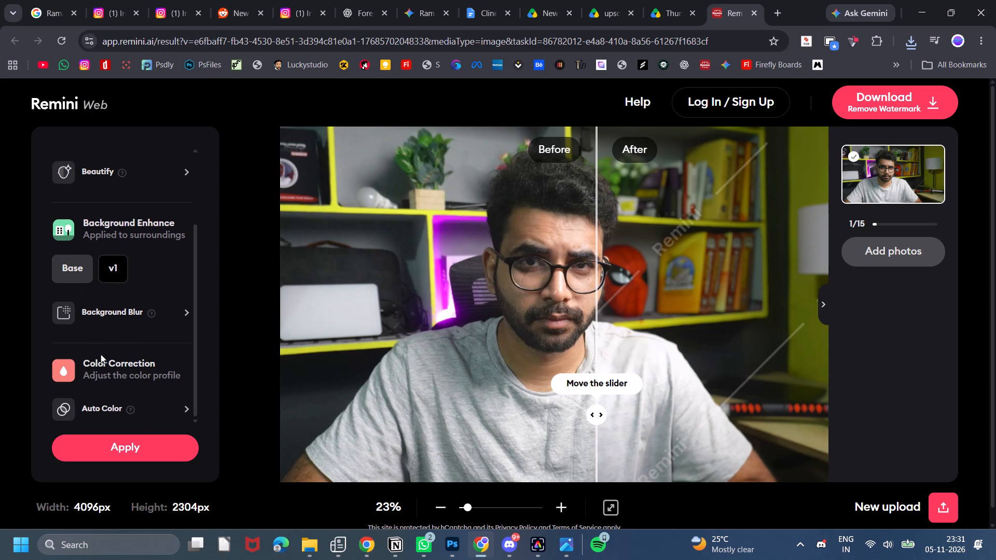
click(122, 327)
click(118, 319)
click(56, 369)
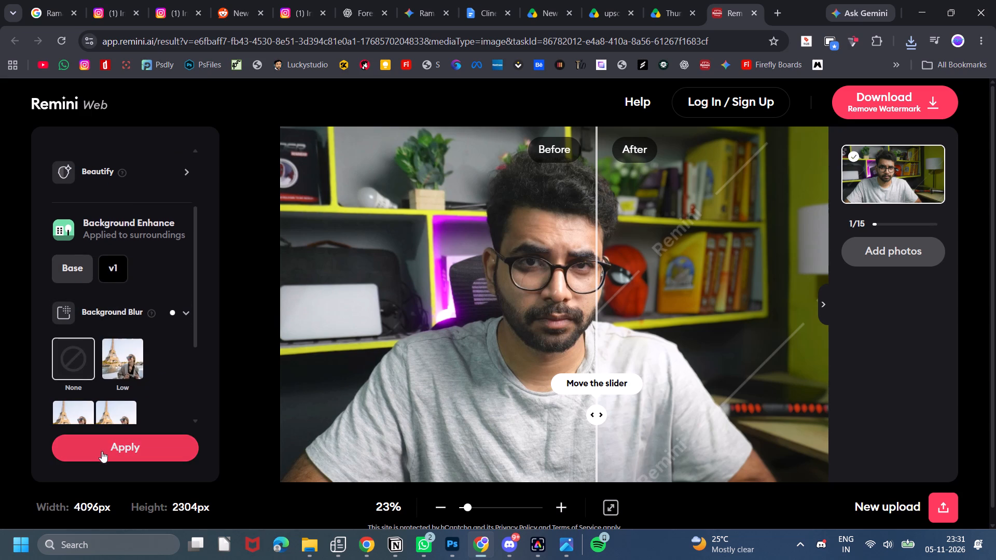
click(102, 451)
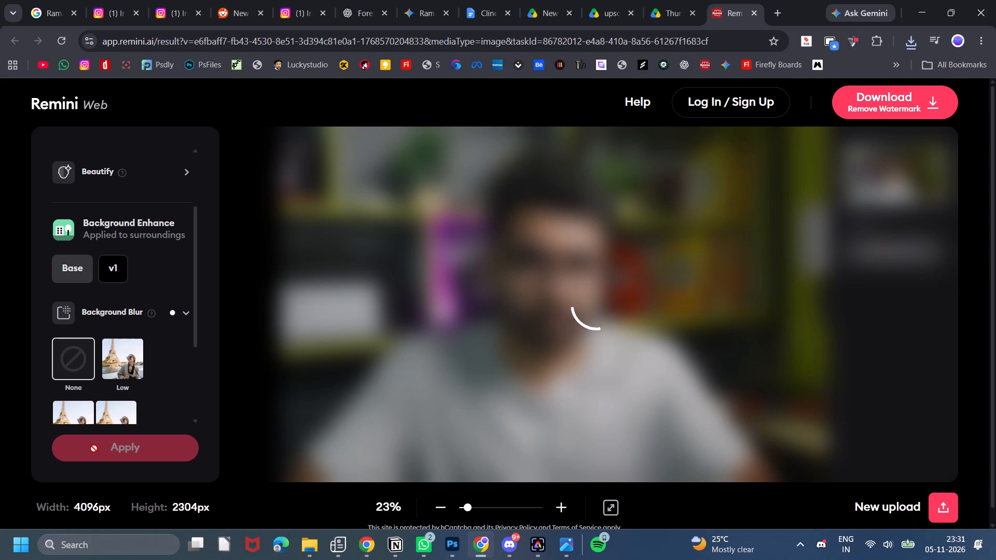
Apply the Silk Beautify style to the portrait and compare the enhanced version with the original across the photo.
scroll(76, 332, down, 4)
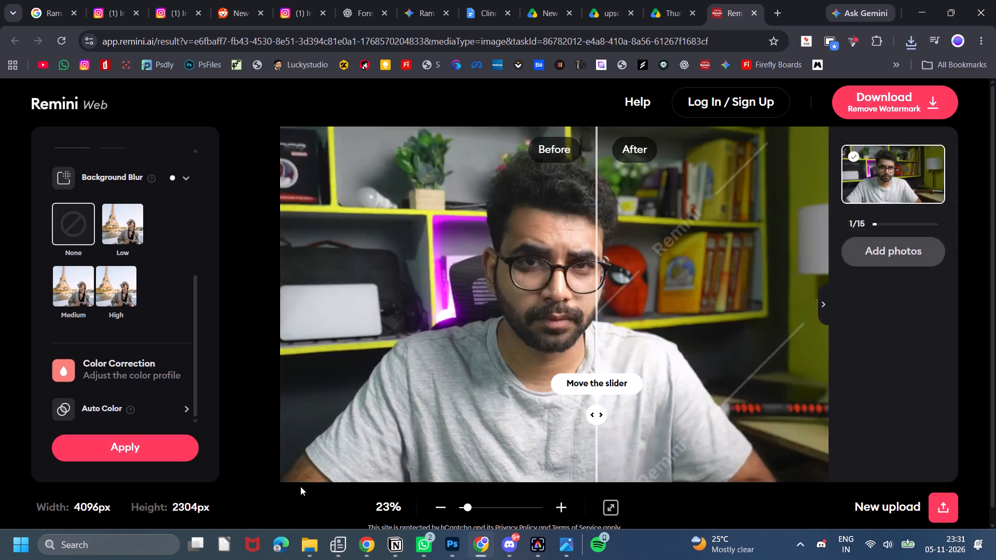
scroll(56, 321, up, 5)
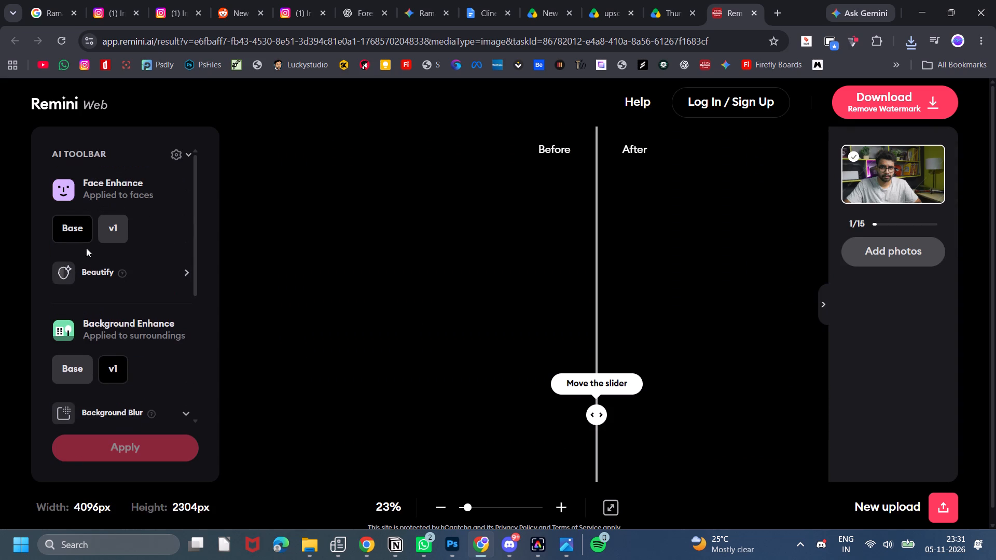
click(90, 272)
scroll(91, 311, down, 2)
click(121, 311)
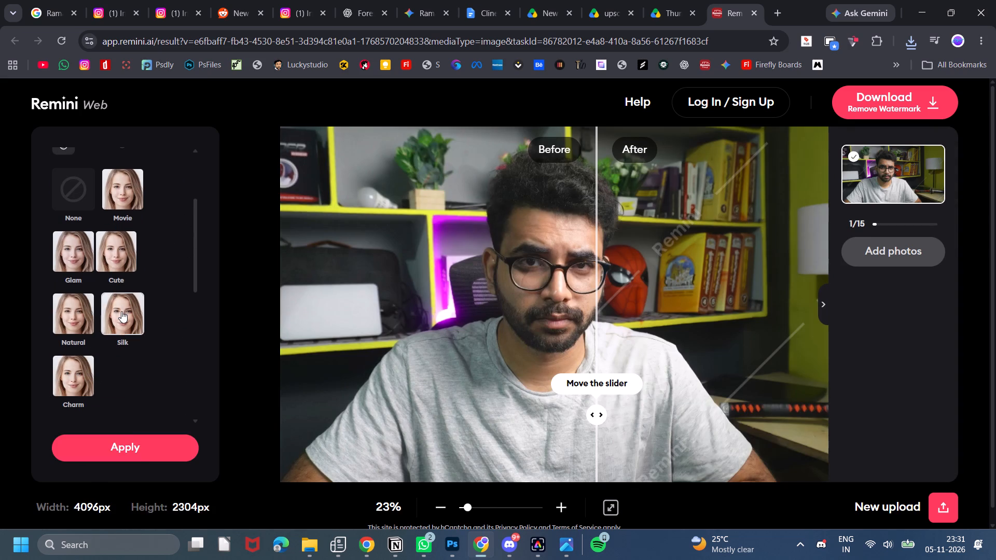
click(144, 451)
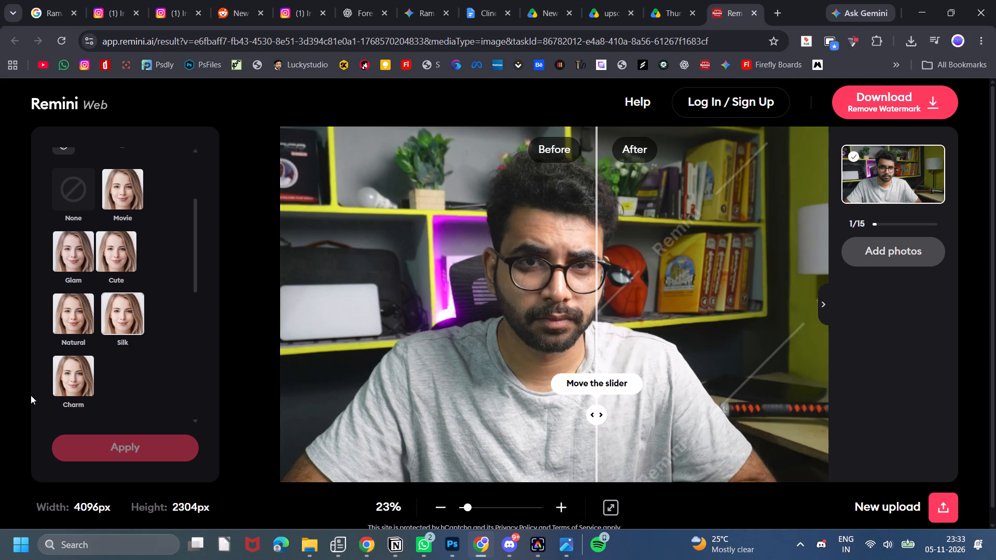
drag(596, 420, 389, 410)
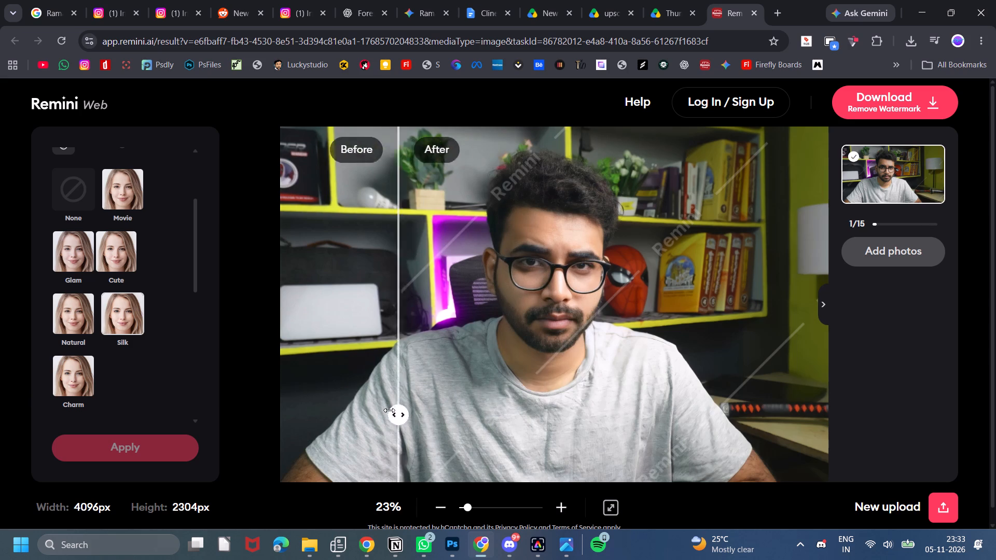
drag(389, 410, 292, 400)
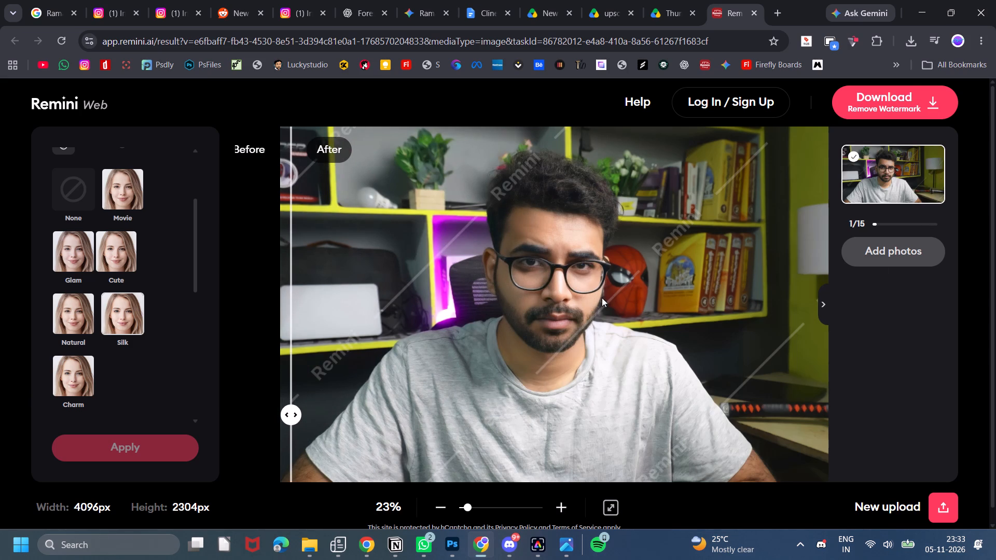
Find the 'enhanced.water…' file among the page's image resources in DevTools, open it in a new tab and save it as PNG.
key(ctrl+shift+i)
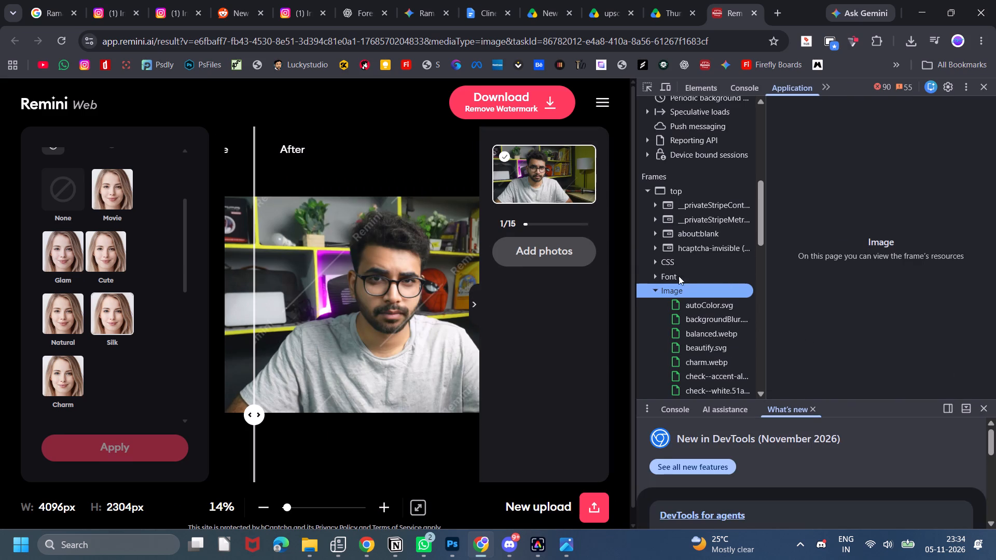
scroll(701, 330, down, 2)
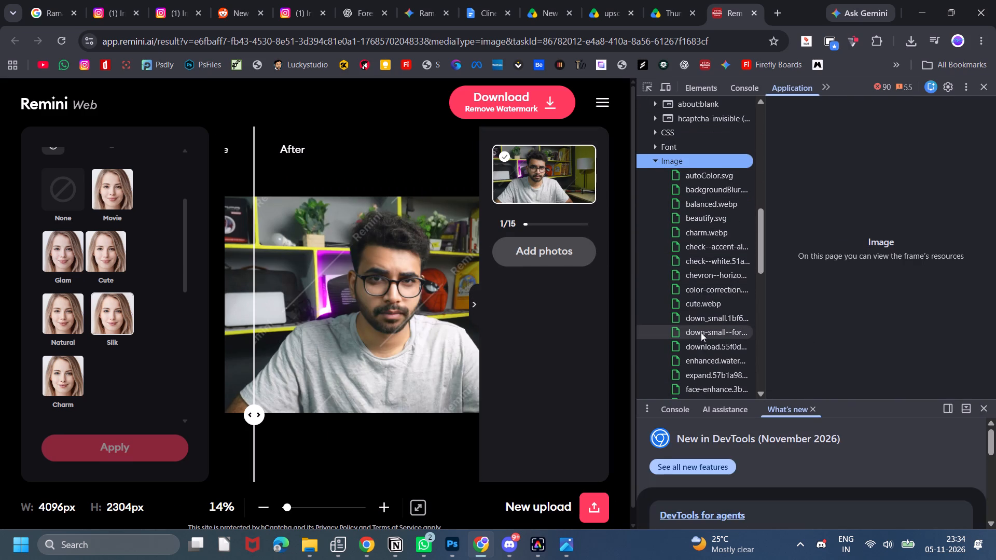
click(703, 361)
right_click(860, 124)
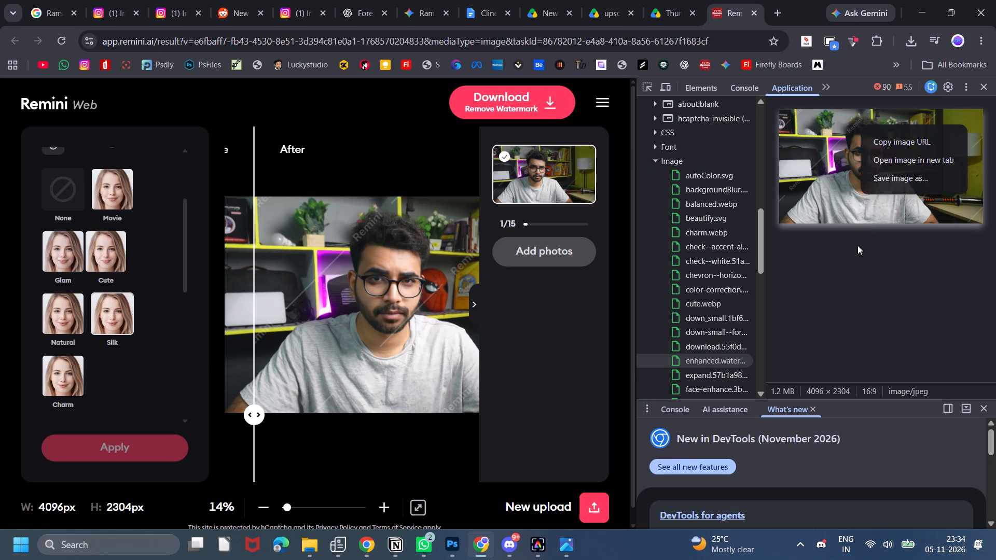
click(896, 162)
right_click(539, 234)
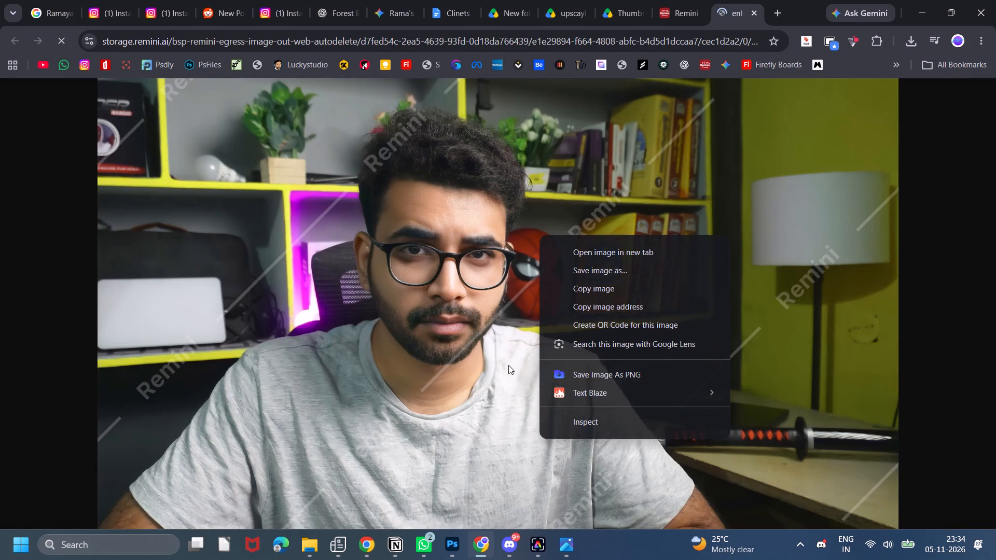
click(573, 367)
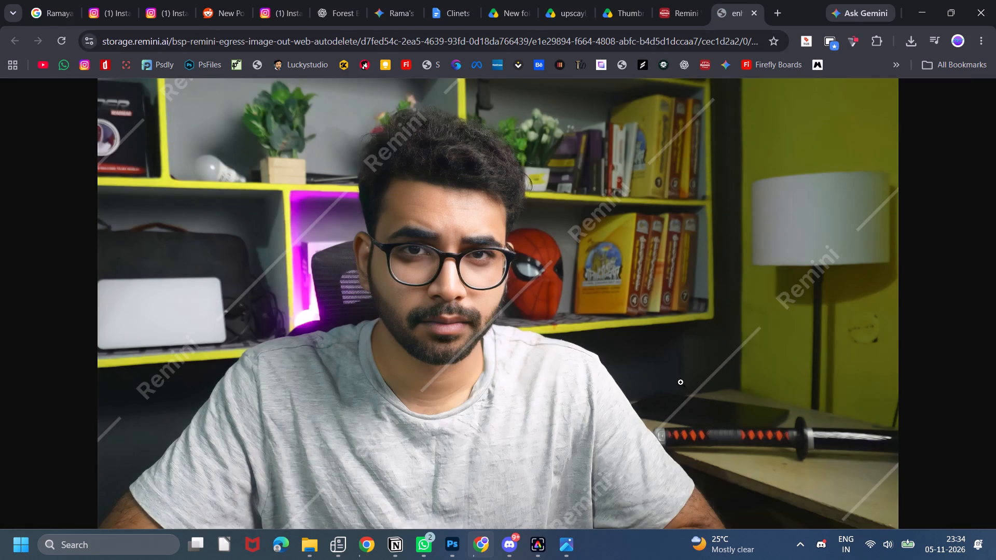
scroll(620, 316, down, 4)
click(718, 435)
Open a new browser tab.
click(772, 9)
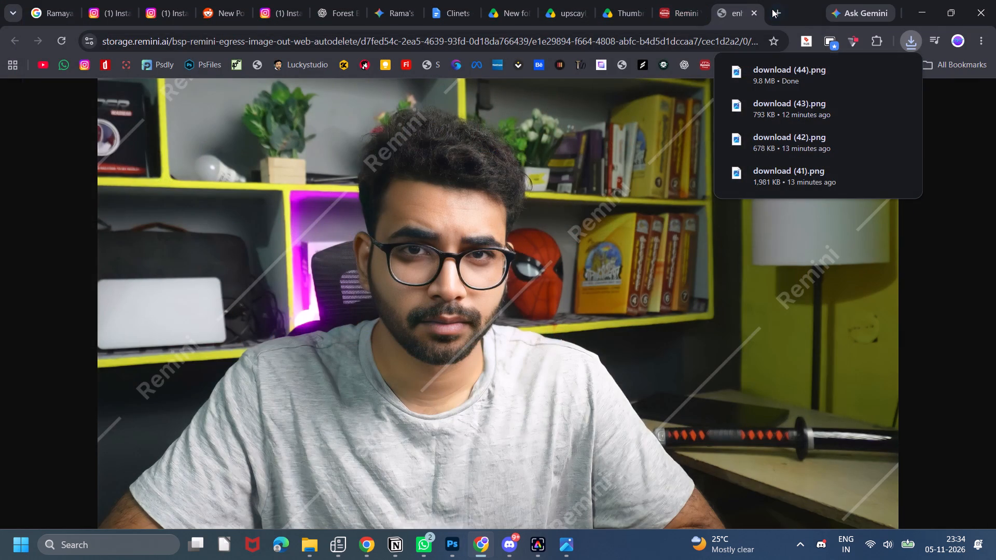
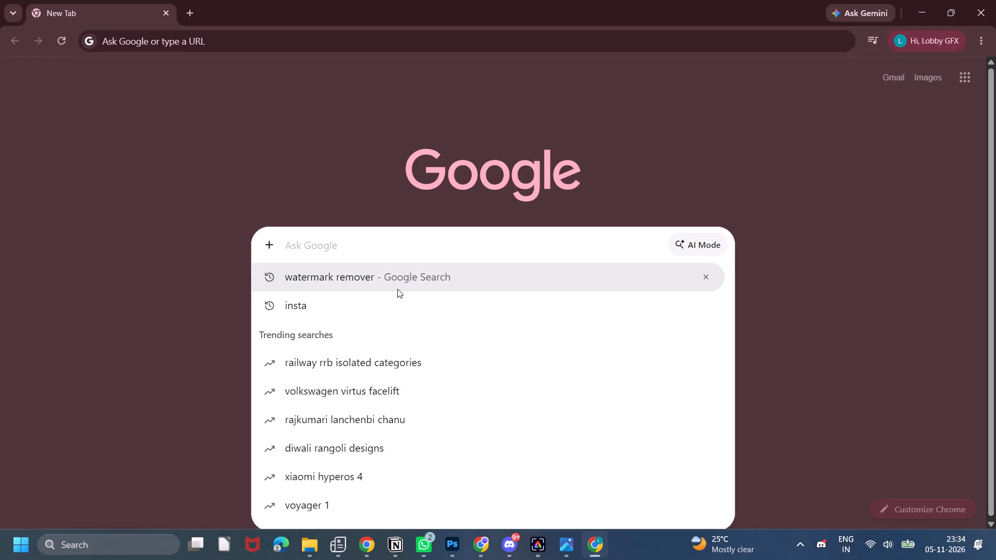
Search Google for watermark remover and open the WatermarkRemover.io site.
click(393, 282)
click(270, 230)
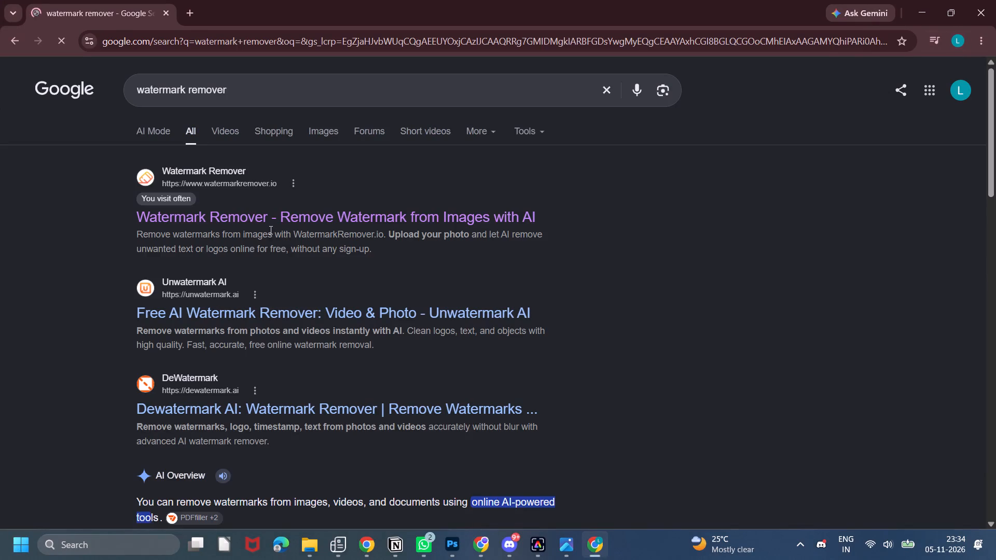
click(268, 223)
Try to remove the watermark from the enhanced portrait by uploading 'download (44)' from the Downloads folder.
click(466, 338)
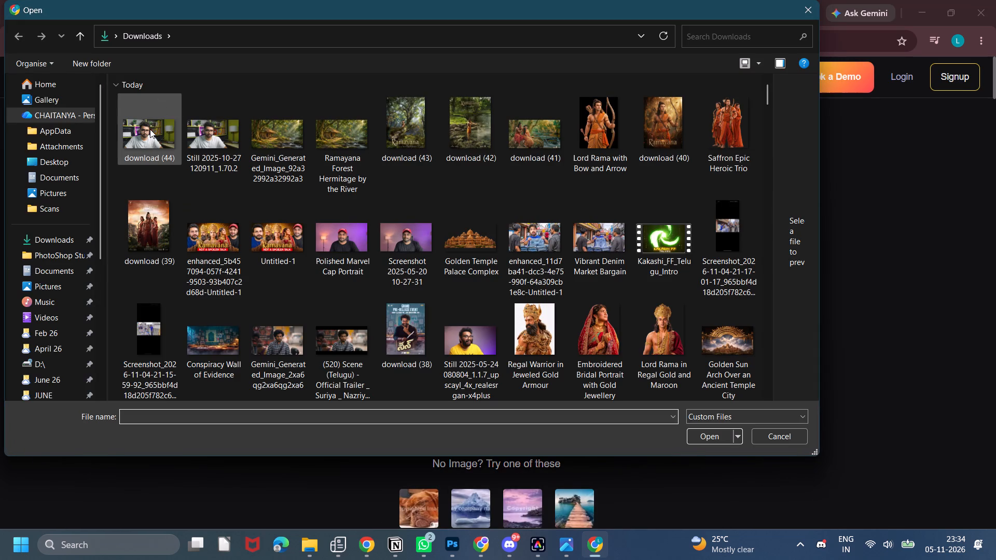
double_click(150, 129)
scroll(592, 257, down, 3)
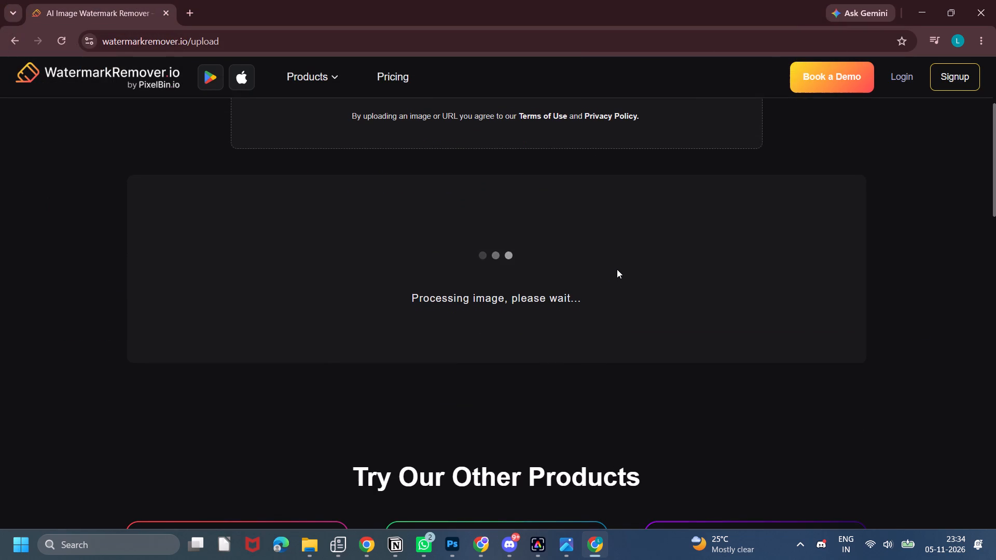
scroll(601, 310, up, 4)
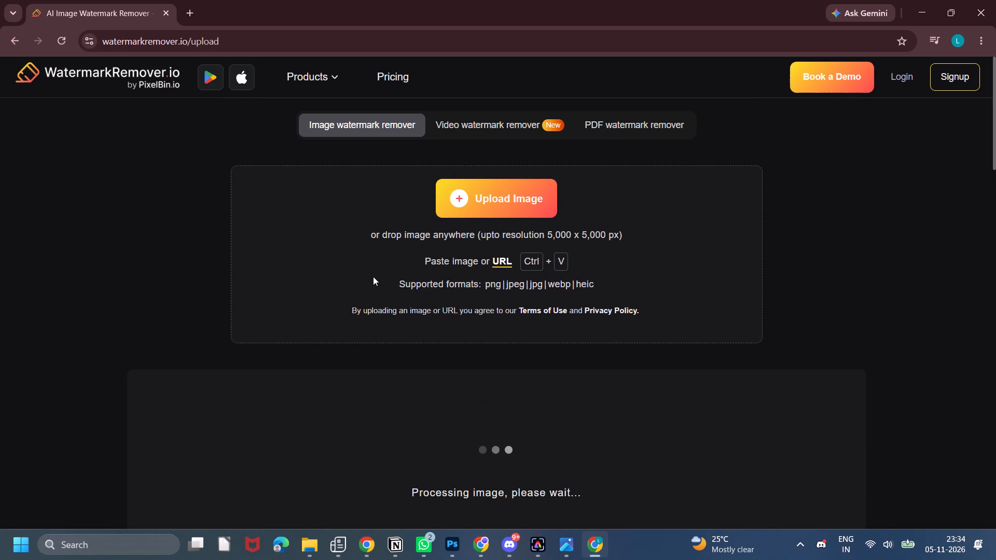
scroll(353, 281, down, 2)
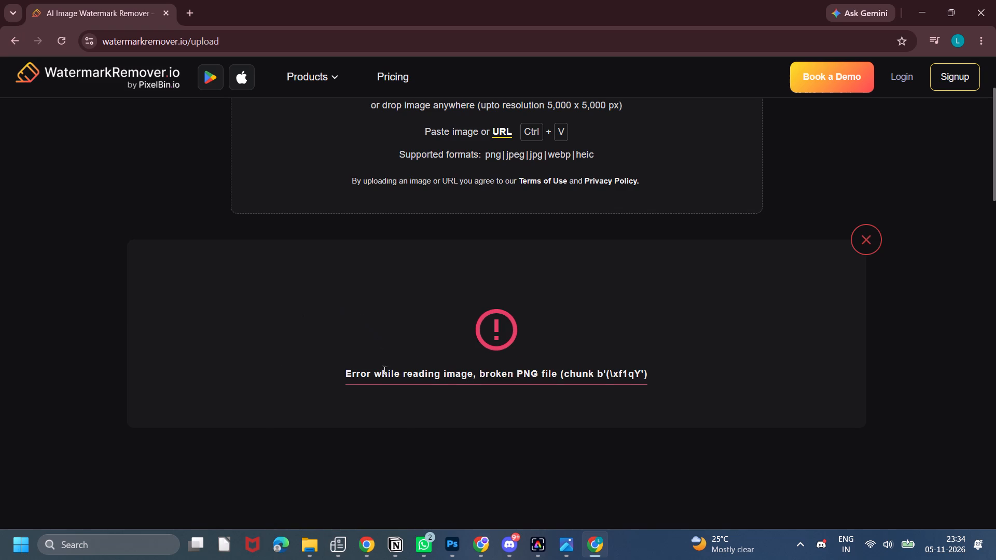
scroll(382, 371, up, 3)
click(476, 194)
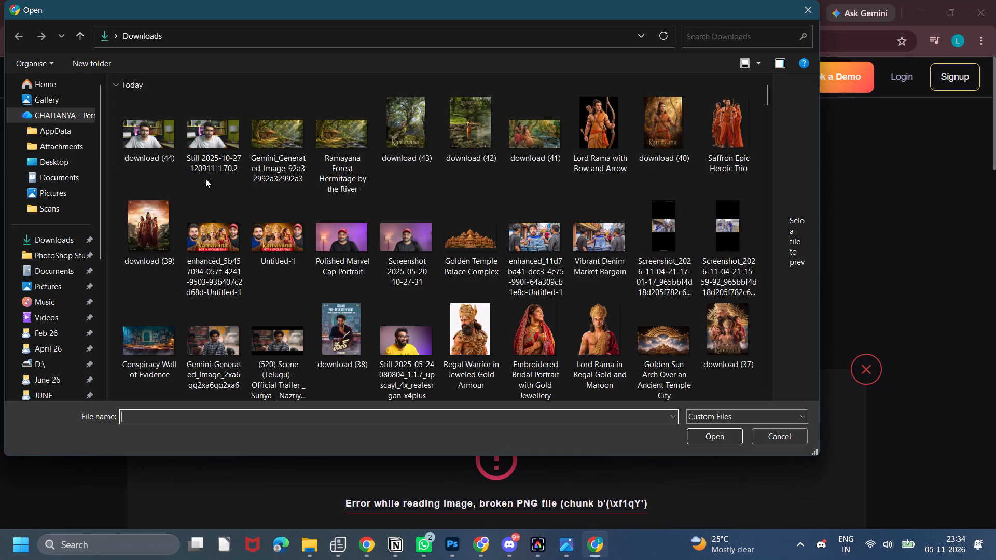
click(163, 147)
click(163, 147)
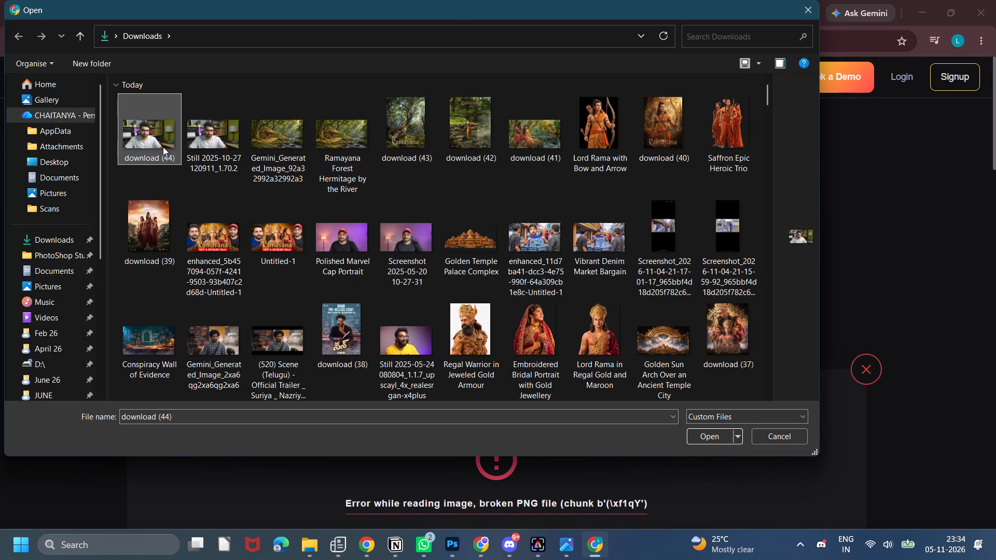
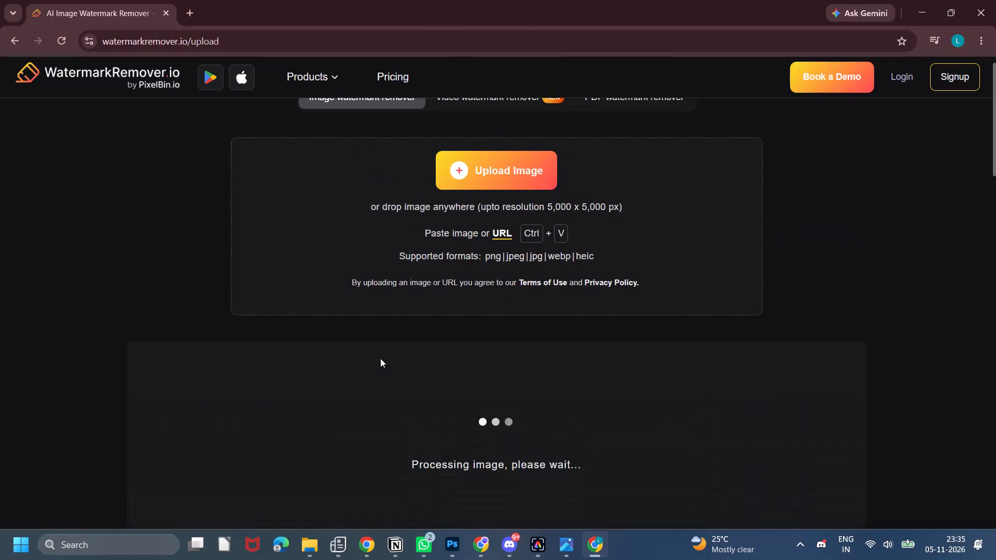
Compare the portrait before and after watermark removal and download the cleaned image.
scroll(380, 358, down, 4)
scroll(380, 358, up, 4)
scroll(732, 279, down, 3)
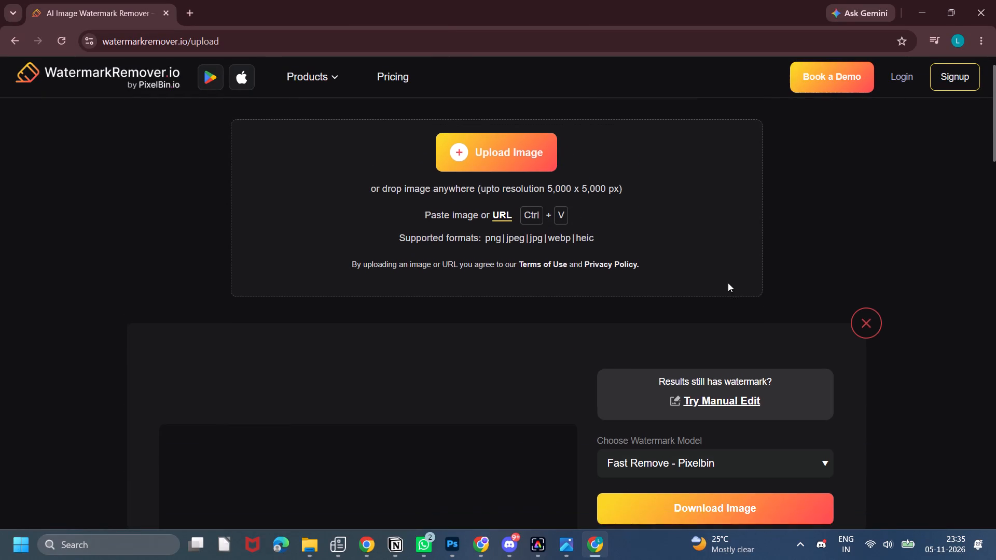
scroll(430, 366, down, 1)
drag(367, 335, 354, 337)
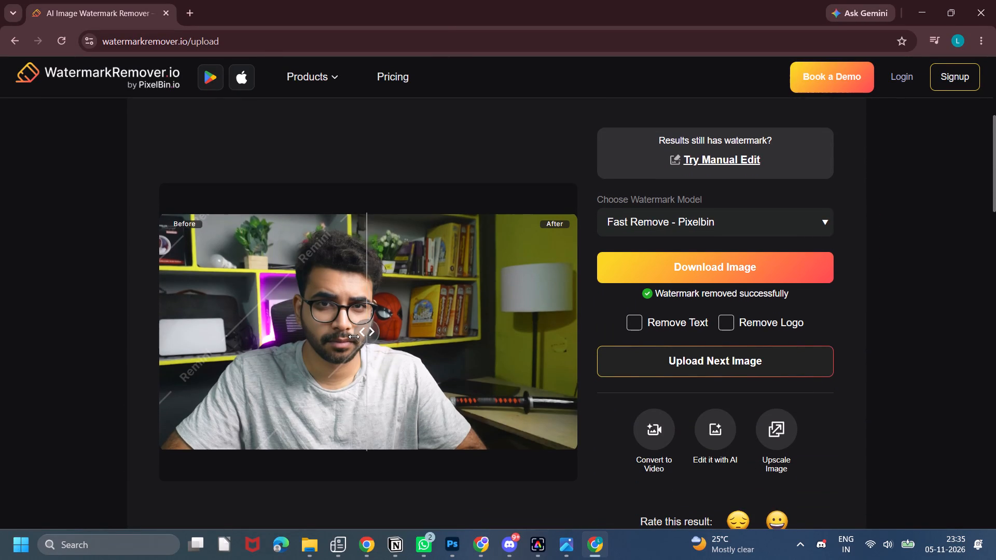
drag(354, 337, 189, 377)
click(663, 279)
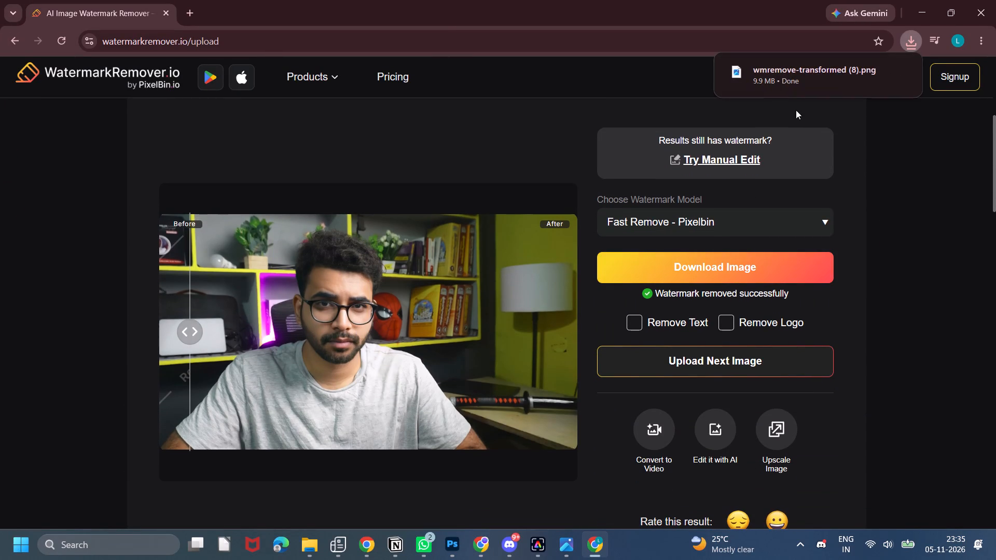
Open the downloaded 'wmremove-transformed (8).png' in Photos to inspect the cleaned portrait.
click(789, 72)
drag(504, 338, 478, 414)
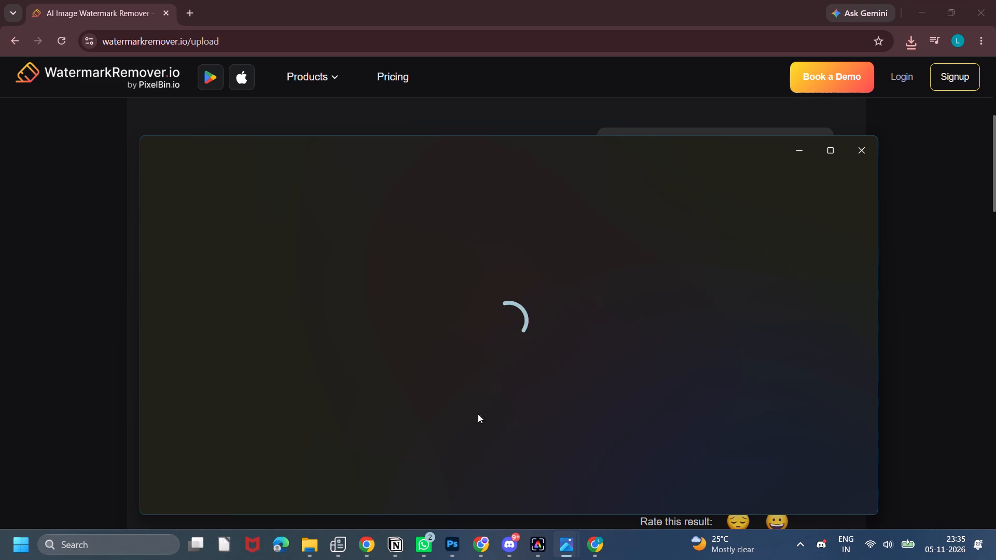
In Photoshop, remove the background from the watermark-free portrait and convert the cut-out layer to a smart object.
drag(478, 414, 501, 46)
click(308, 103)
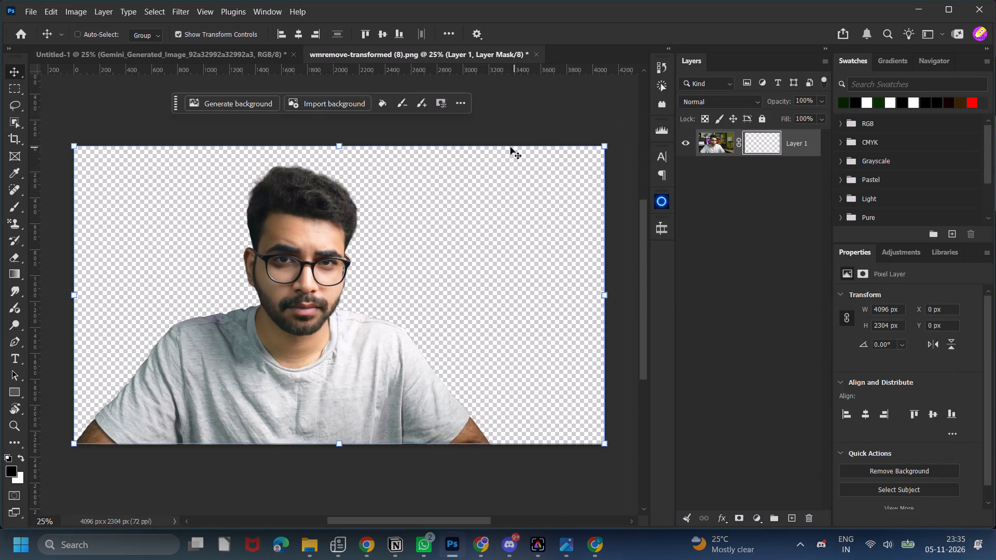
right_click(787, 141)
click(819, 378)
Bring the portrait cut-out into the Untitled-1 thumbnail document and stack its layer above the green colour fill layer.
drag(767, 152, 729, 149)
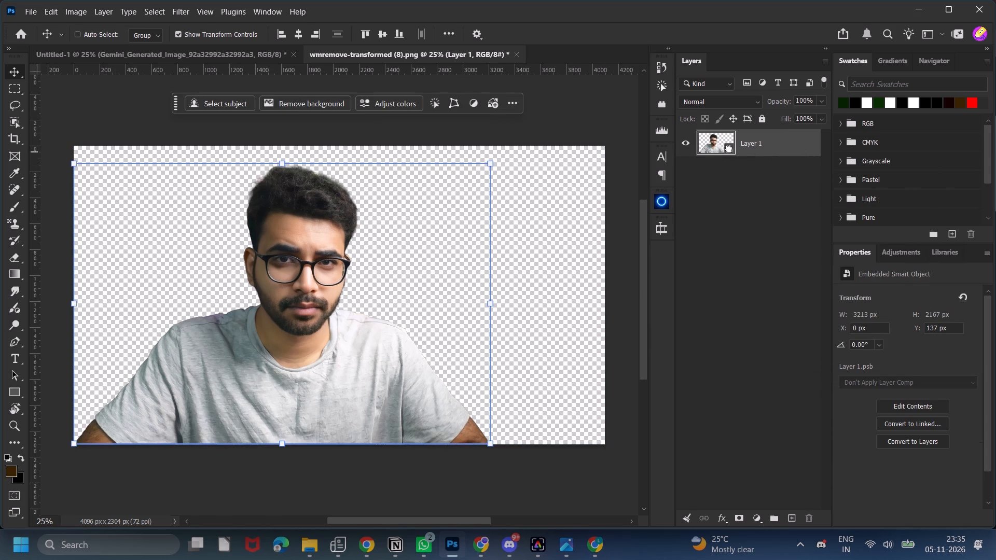
drag(729, 149, 313, 317)
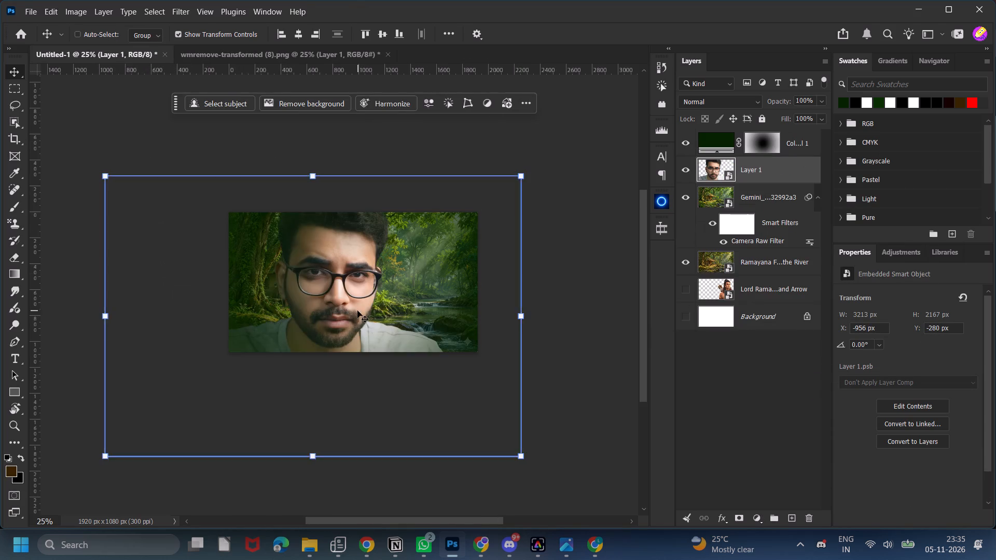
drag(357, 311, 334, 311)
drag(750, 170, 742, 116)
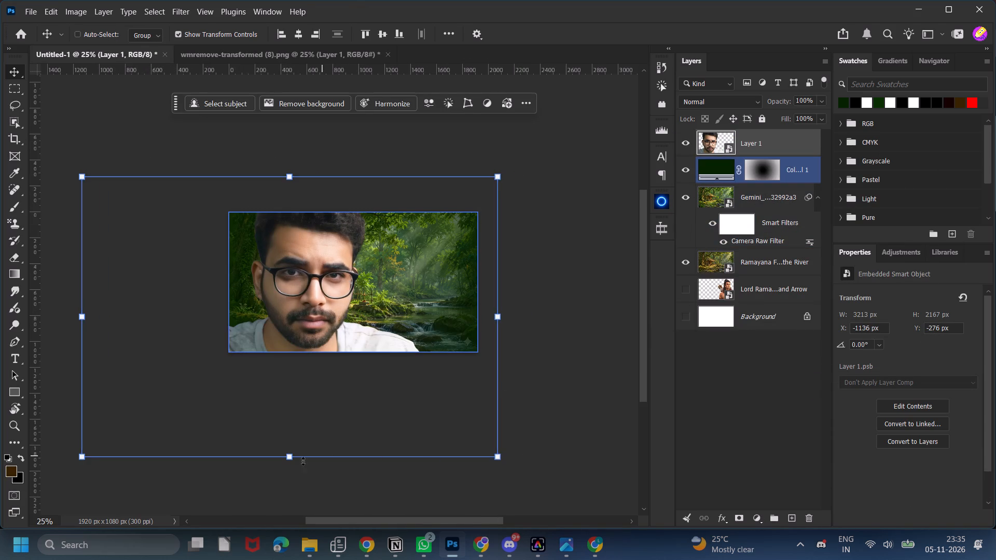
Scale the portrait down proportionally to about 1739 x 1173 px and place it on the left side of the canvas.
drag(290, 459, 275, 312)
drag(335, 258, 307, 302)
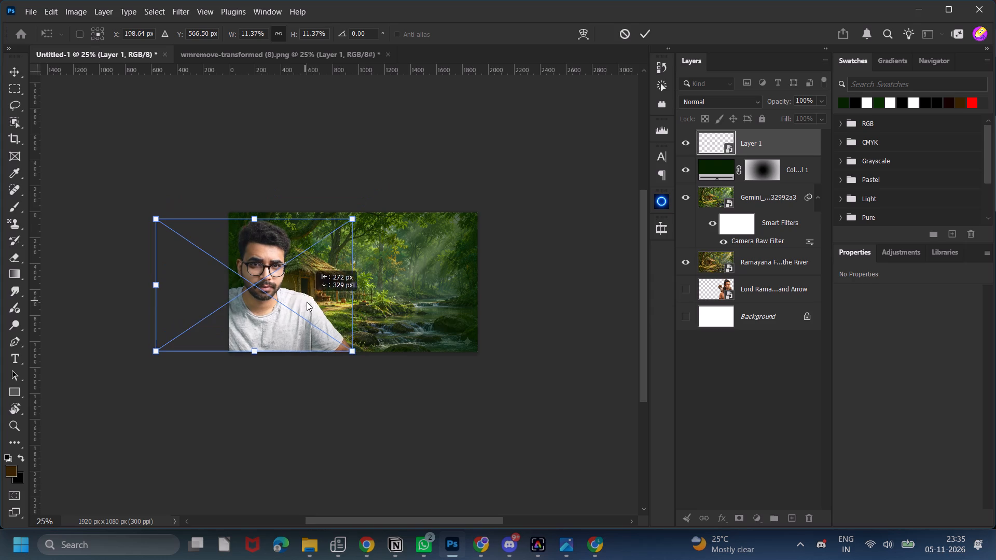
drag(307, 302, 311, 303)
key(ctrl+equal)
key(ctrl+equal)
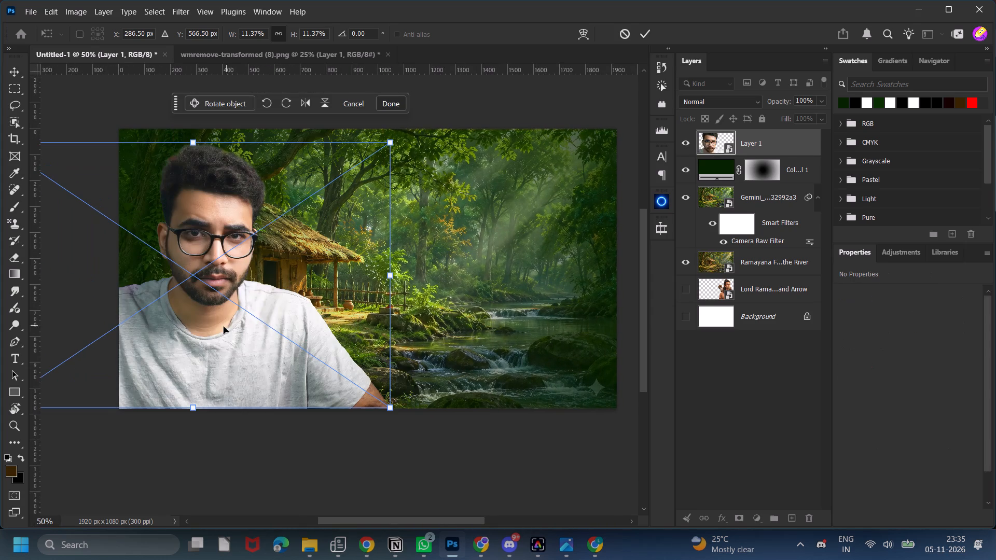
drag(190, 142, 188, 132)
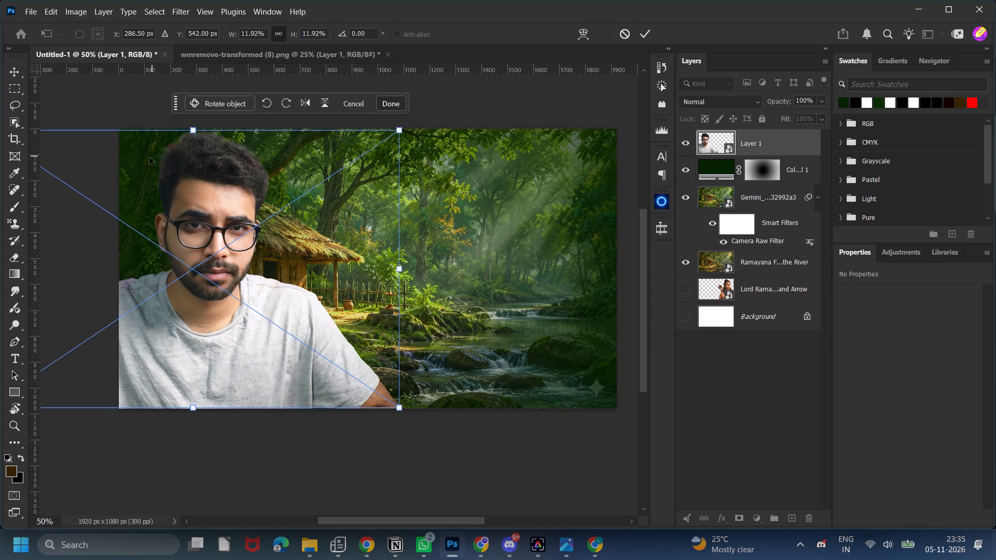
key(ctrl+minus)
key(ctrl+minus)
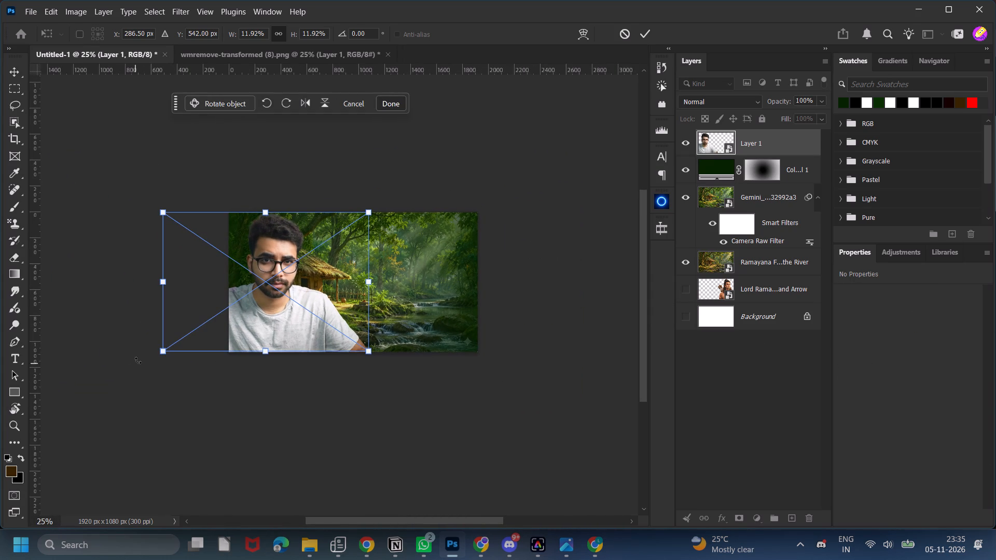
drag(165, 353, 148, 369)
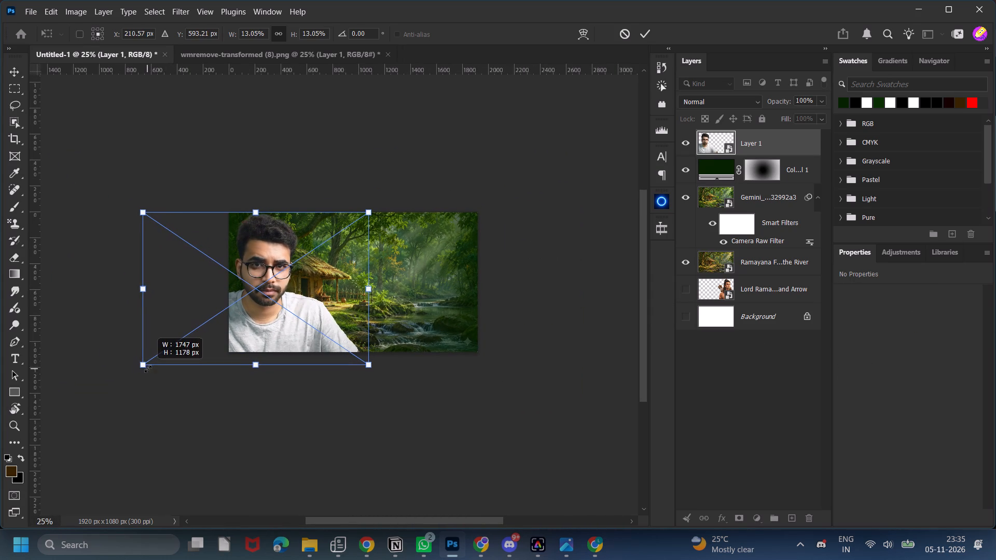
drag(148, 369, 149, 369)
click(651, 37)
click(551, 230)
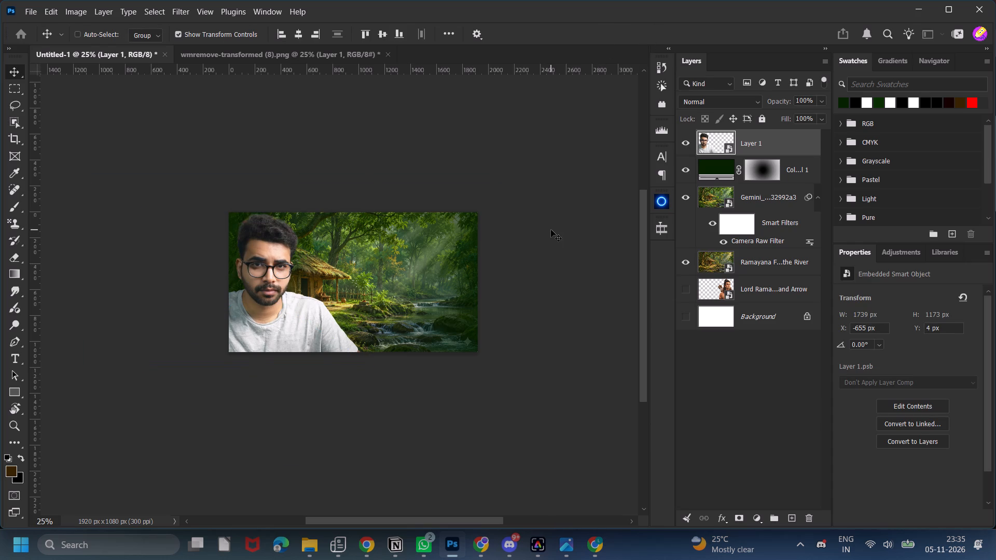
Nudge the portrait left to X -687 px and align its top edge with the canvas at Y 0 px.
key(Left)
key(Left)
key(Left)
key(Left)
key(Left)
key(Left)
key(Left)
key(Left)
key(Left)
key(Left)
key(Left)
click(549, 230)
key(Left)
key(Left)
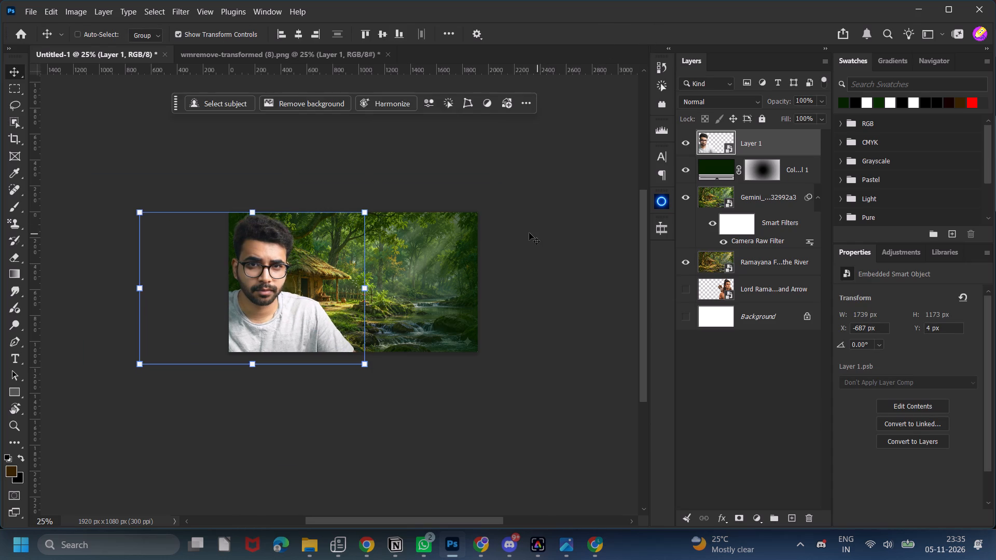
click(364, 27)
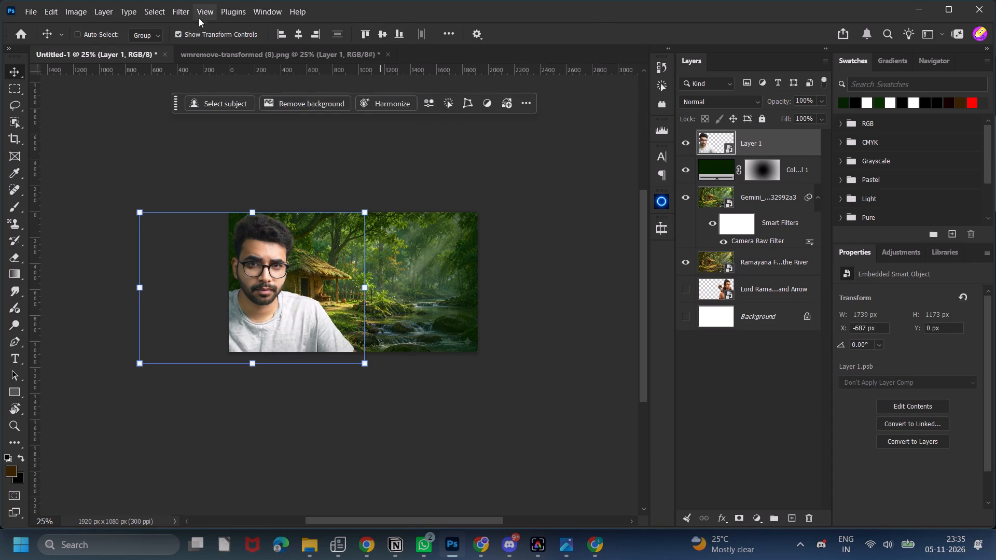
Open the portrait layer in the Camera Raw Filter and set Exposure to +0.40 and Contrast to +6.
click(183, 13)
click(190, 24)
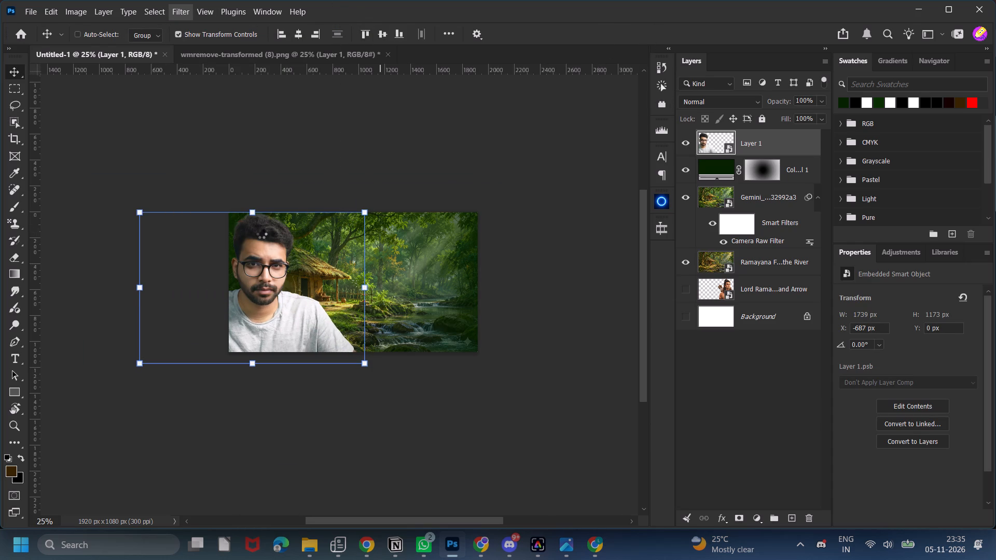
click(256, 192)
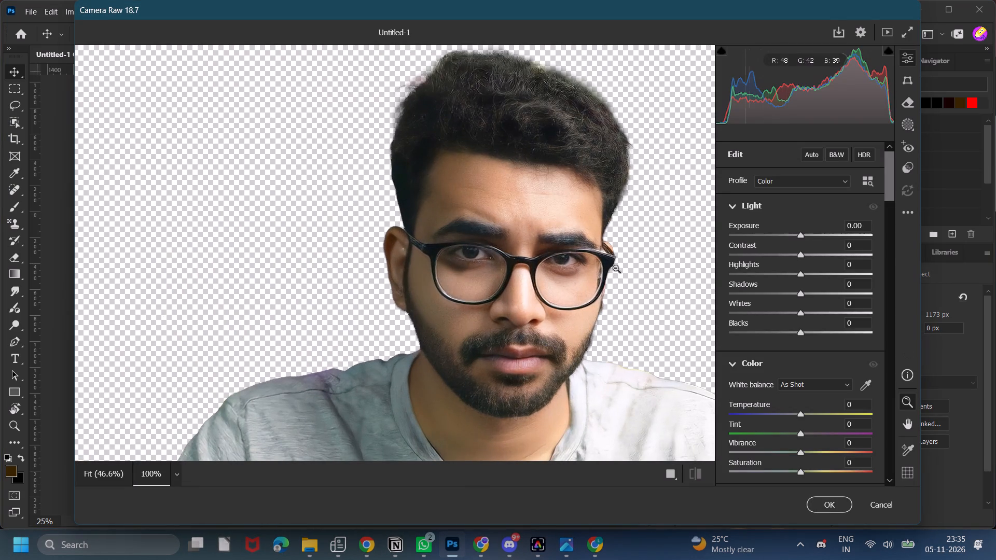
drag(801, 241, 809, 245)
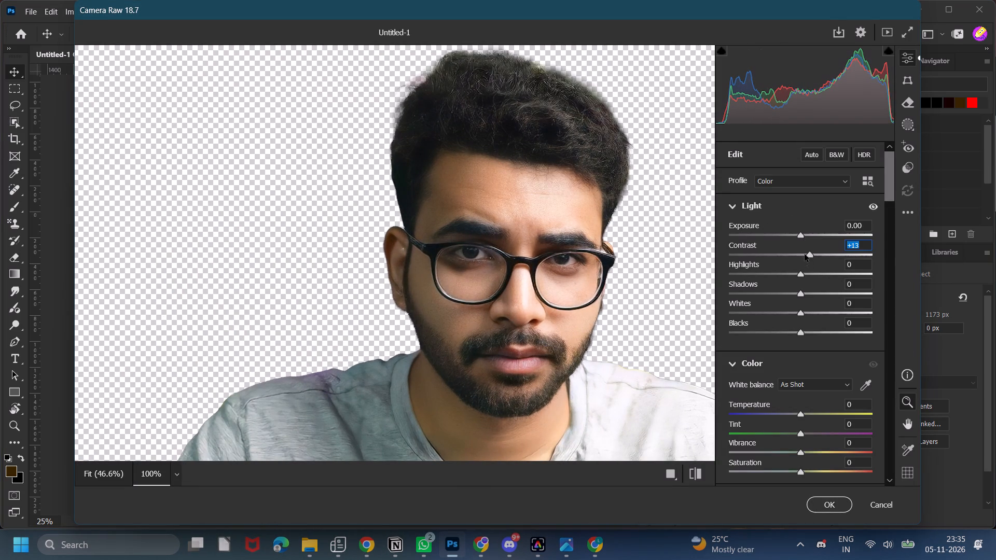
drag(809, 254, 800, 257)
double_click(799, 233)
double_click(801, 255)
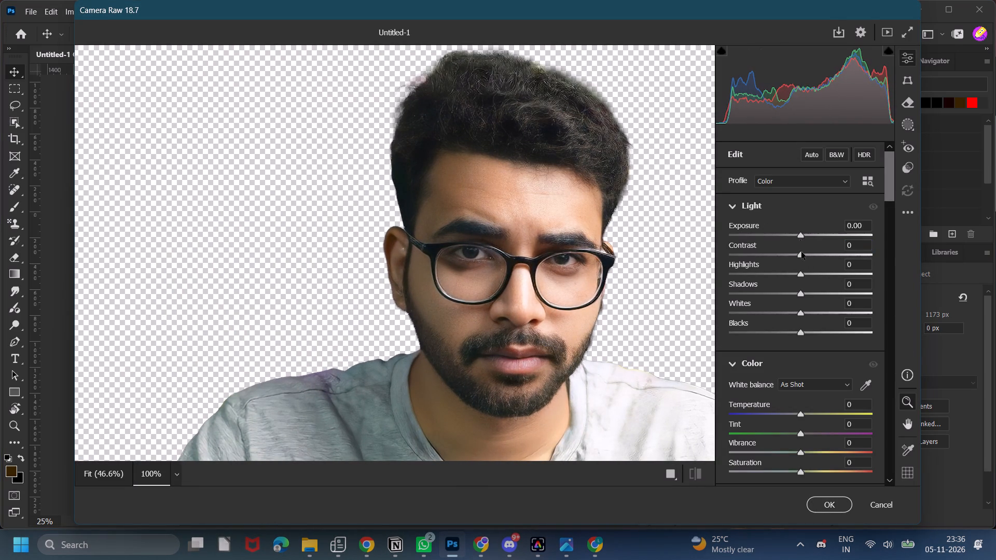
drag(800, 236, 807, 236)
drag(801, 254, 806, 256)
click(798, 279)
double_click(799, 291)
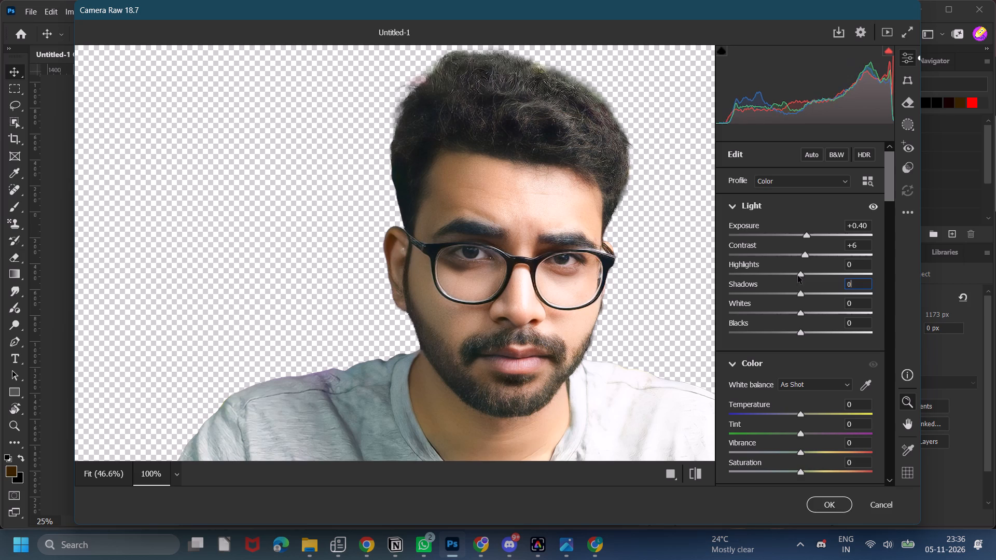
Set the portrait's Highlights to -10, Shadows to +64, Whites to +25 and Blacks to -7.
drag(798, 276, 791, 277)
drag(802, 293, 854, 290)
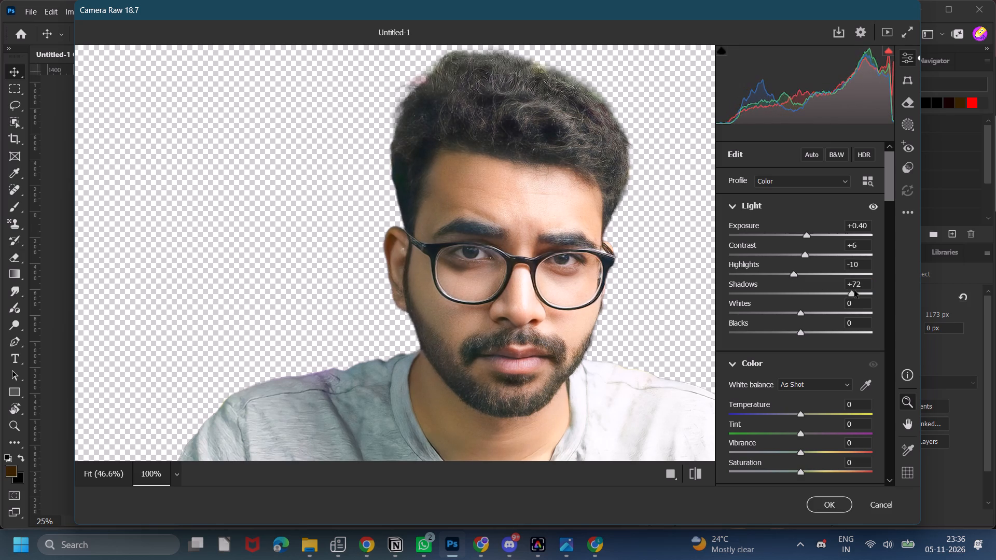
drag(854, 290, 847, 291)
drag(803, 312, 816, 309)
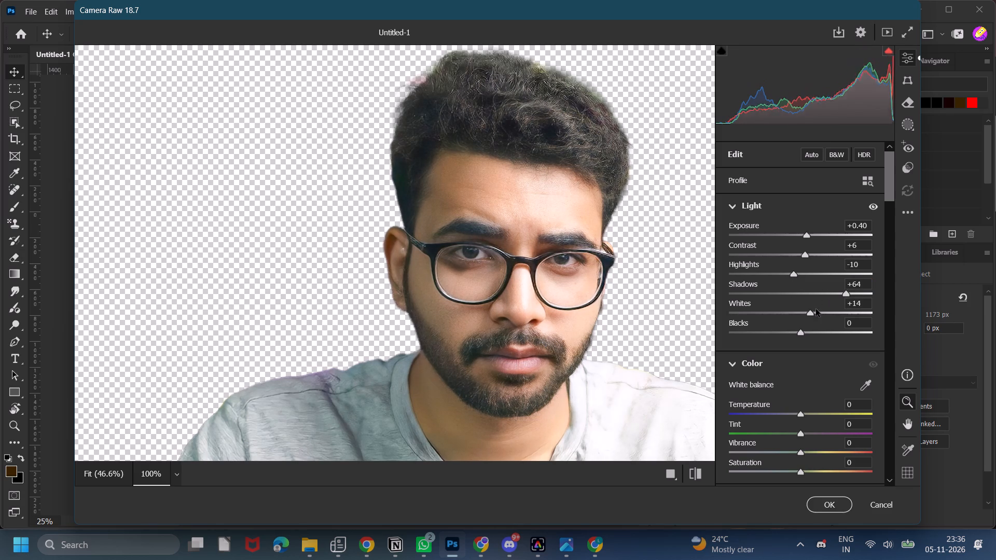
drag(816, 309, 828, 311)
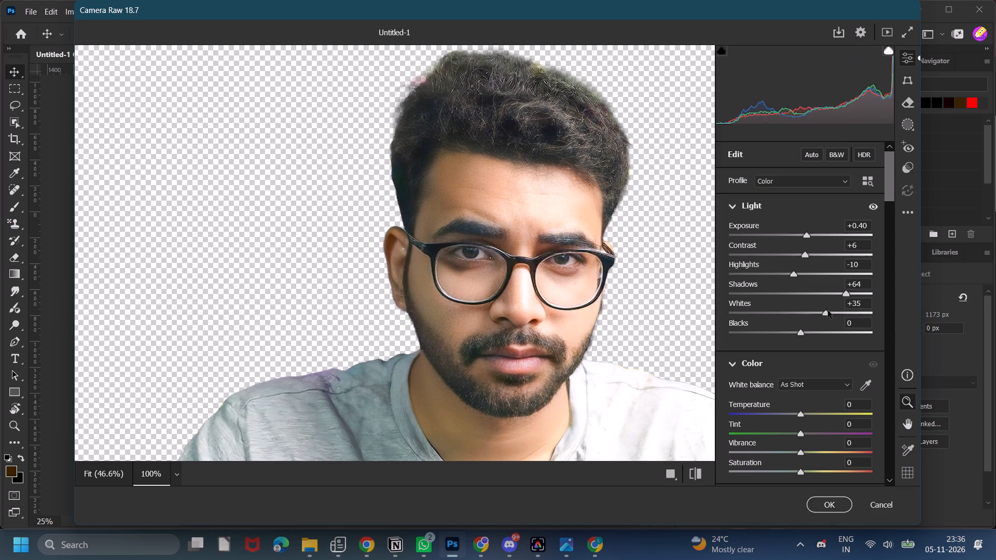
drag(828, 311, 821, 314)
drag(801, 333, 797, 338)
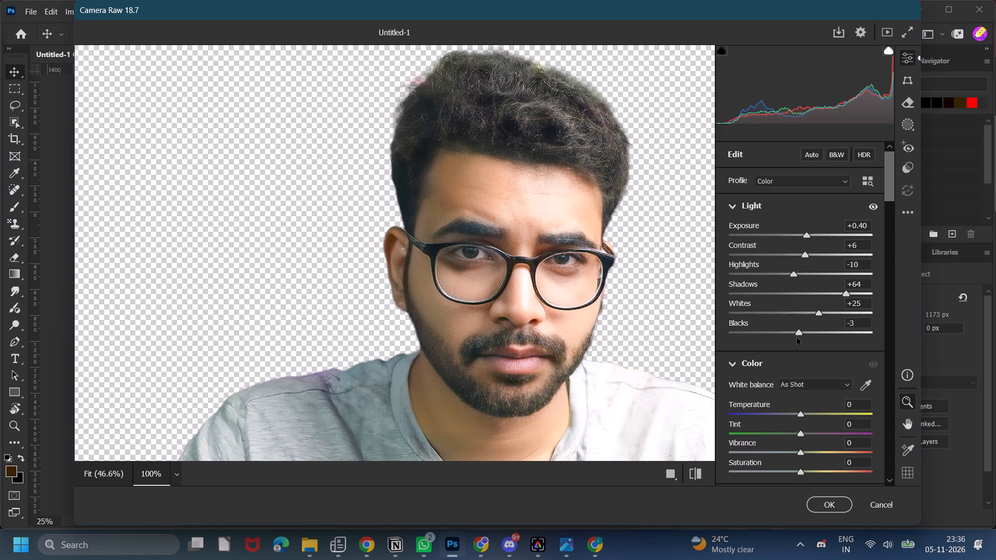
drag(797, 338, 796, 340)
Set the portrait's Vibrance to +21 and Saturation to +5, then increase Texture and slightly increase Clarity.
scroll(795, 345, down, 2)
drag(804, 297, 819, 298)
click(800, 318)
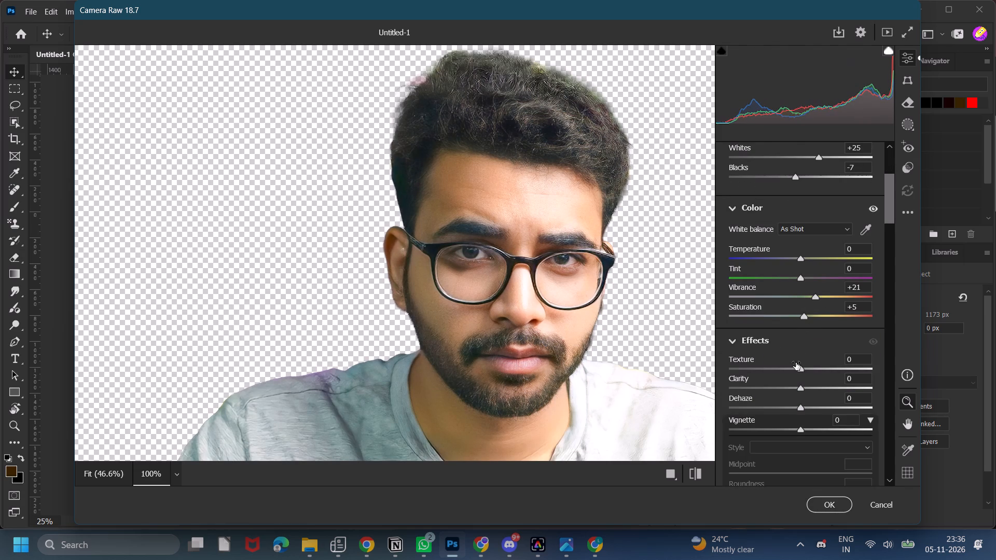
drag(800, 366, 823, 363)
drag(798, 387, 804, 387)
In the Color Mixer, set the saturation of Greens to -100, Yellows to -8 and Oranges to +5.
scroll(791, 370, down, 5)
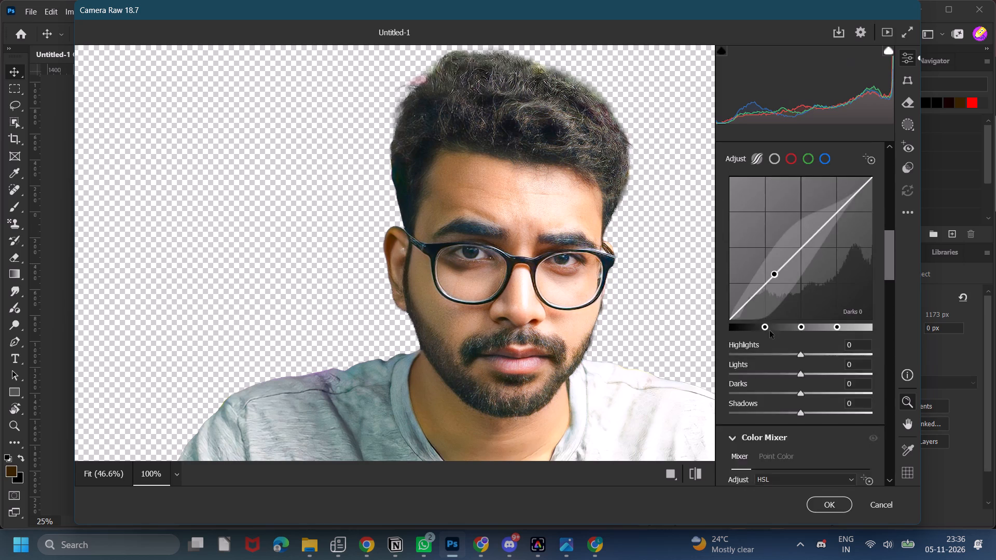
scroll(770, 331, down, 4)
click(787, 268)
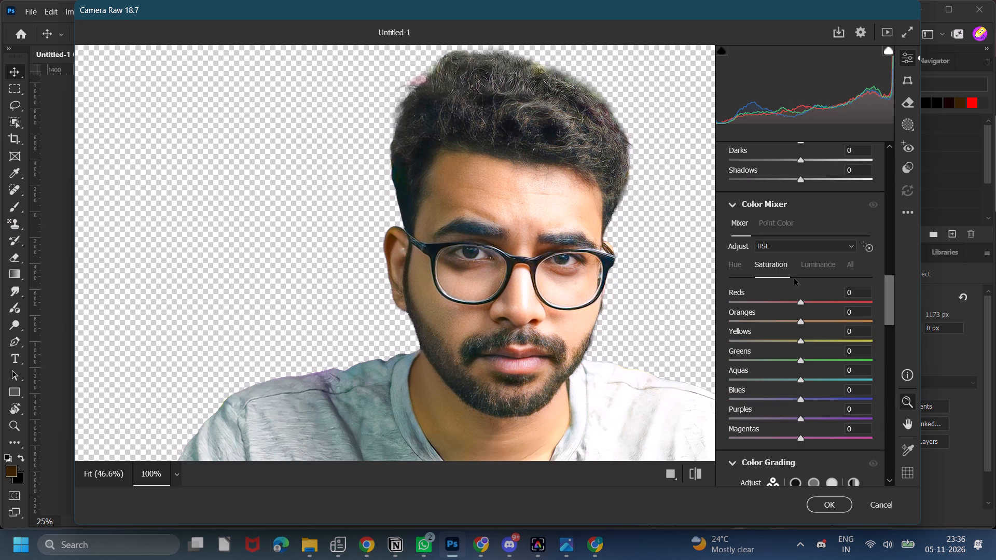
drag(800, 360, 754, 380)
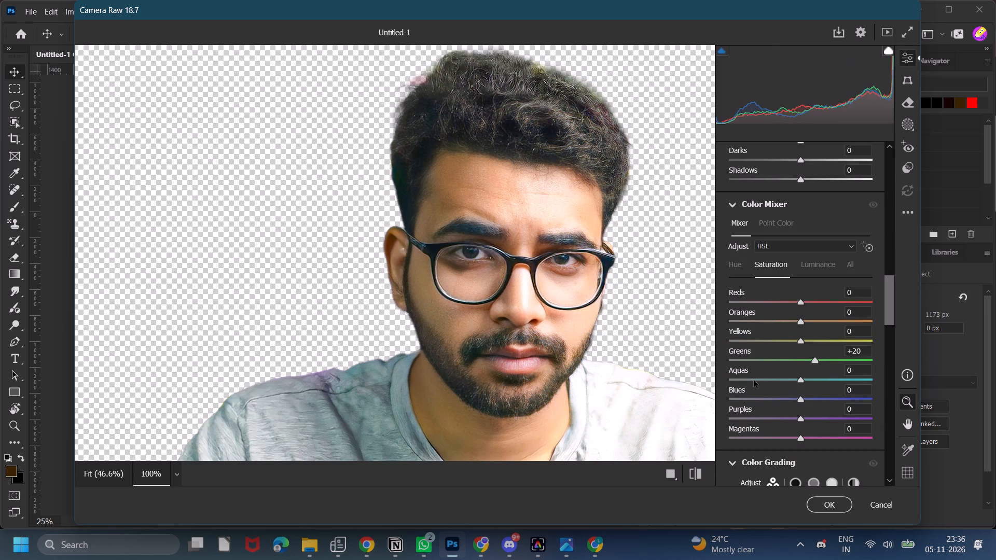
drag(754, 380, 501, 393)
drag(801, 339, 812, 338)
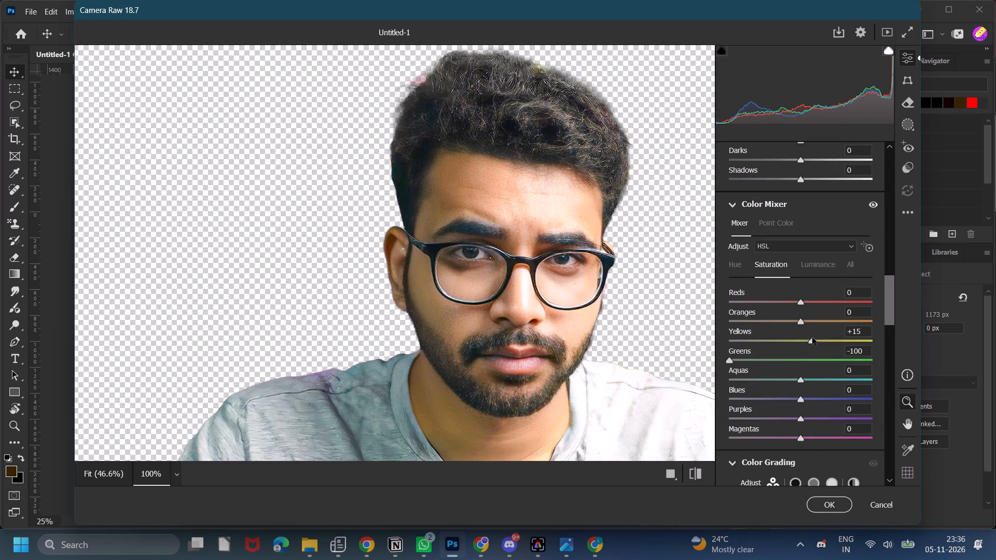
drag(812, 338, 575, 374)
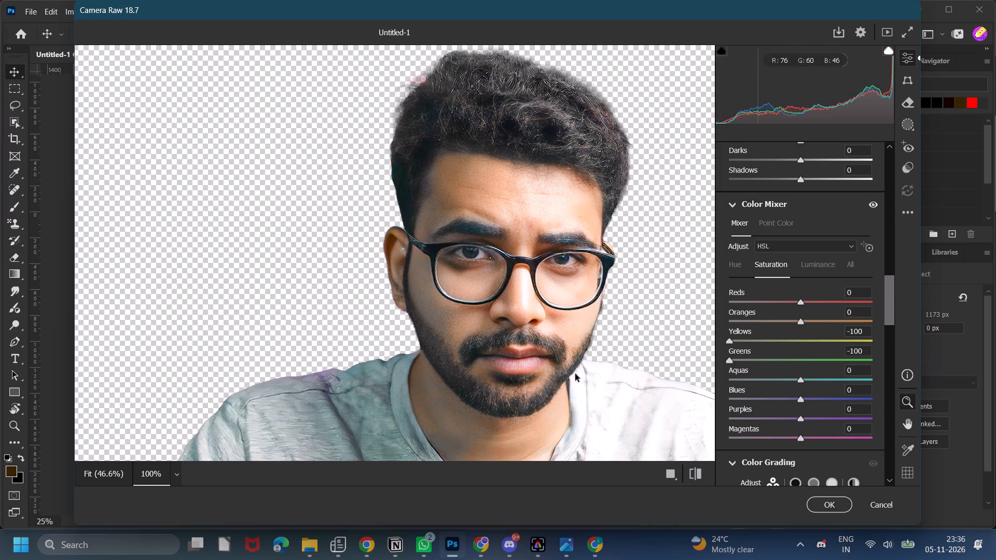
drag(575, 374, 793, 358)
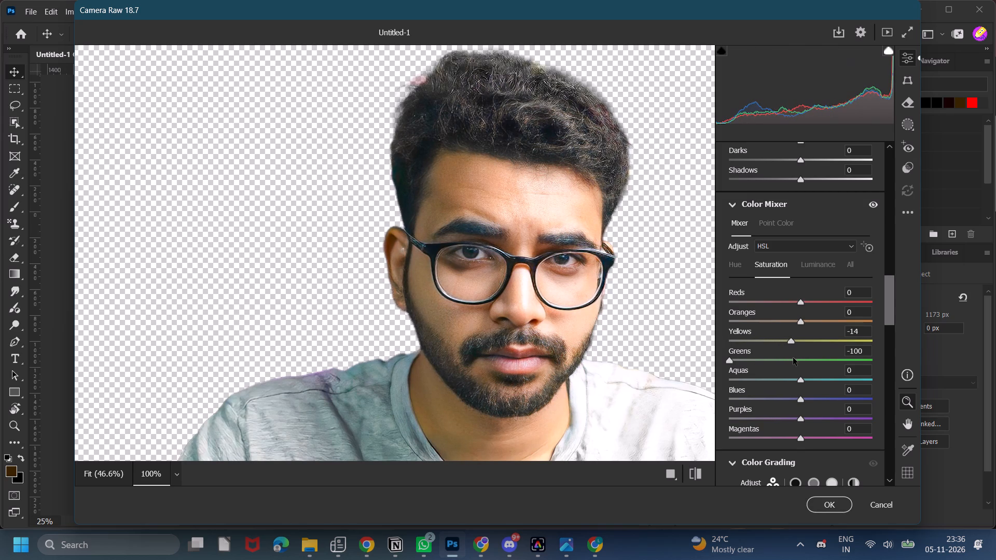
drag(793, 358, 795, 358)
click(802, 321)
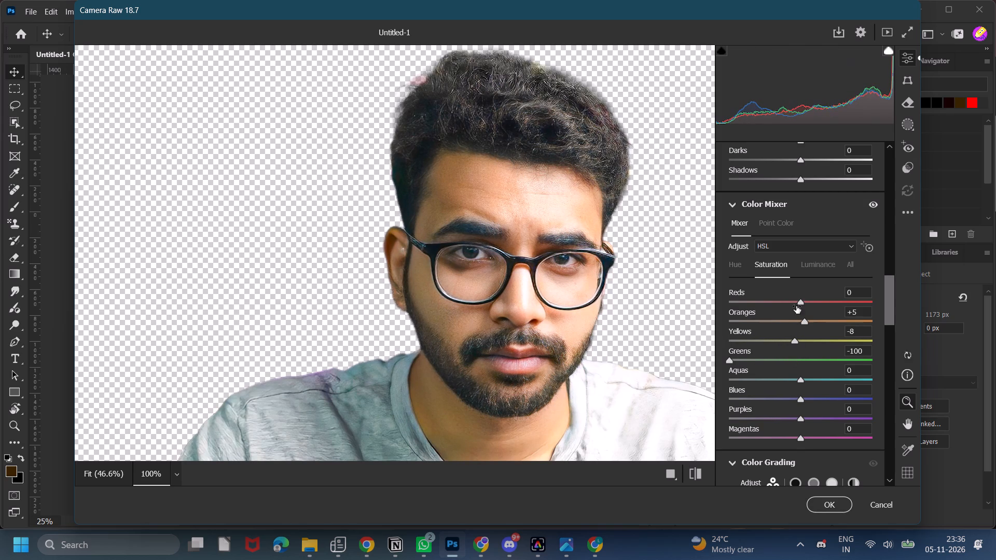
In the Color Mixer, set the hue of Reds to +5, Oranges to -5 and Yellows to -5.
click(739, 267)
click(803, 300)
click(801, 321)
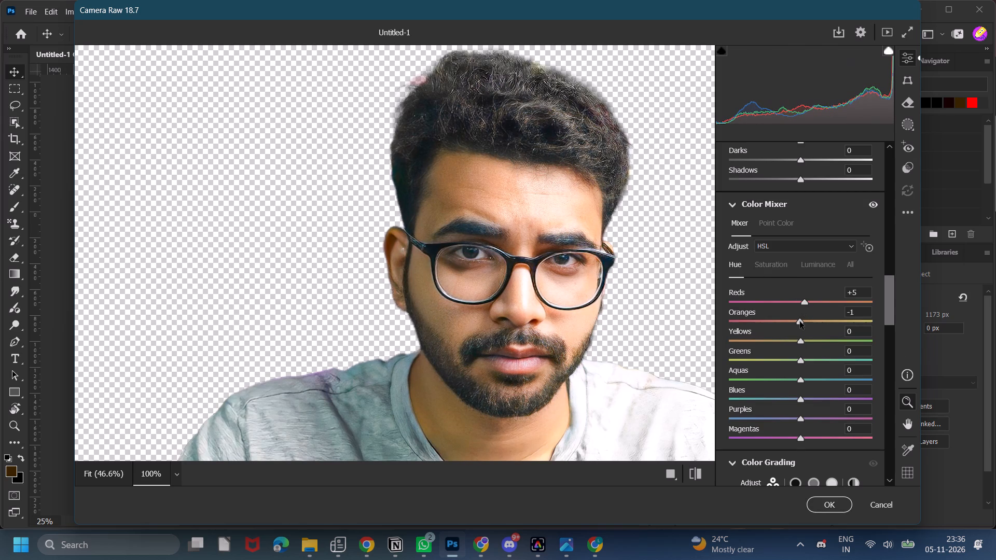
click(800, 340)
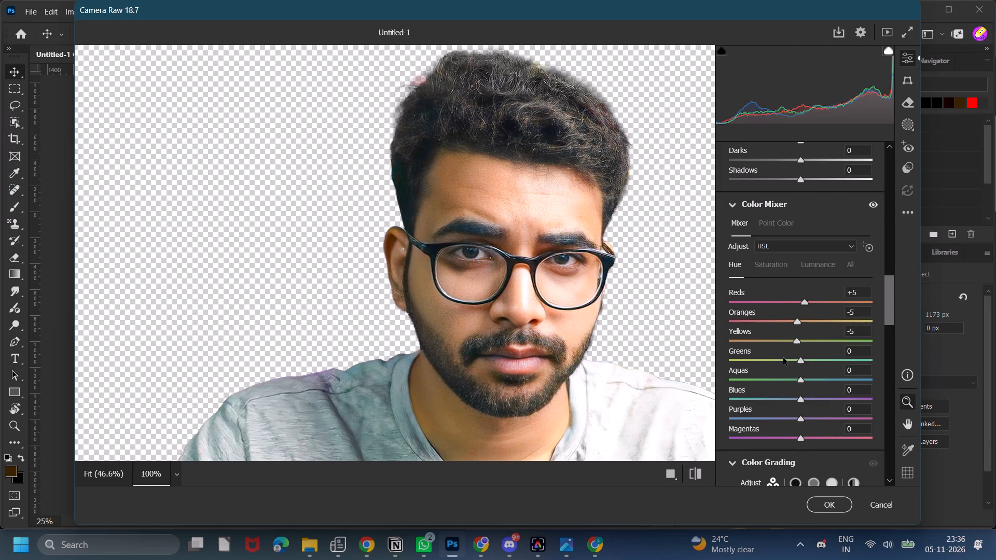
Add a small amount of Noise Reduction, leaving Sharpening at 0, and apply the Camera Raw grade to the portrait.
scroll(783, 358, down, 8)
drag(734, 191, 696, 203)
drag(730, 211, 740, 216)
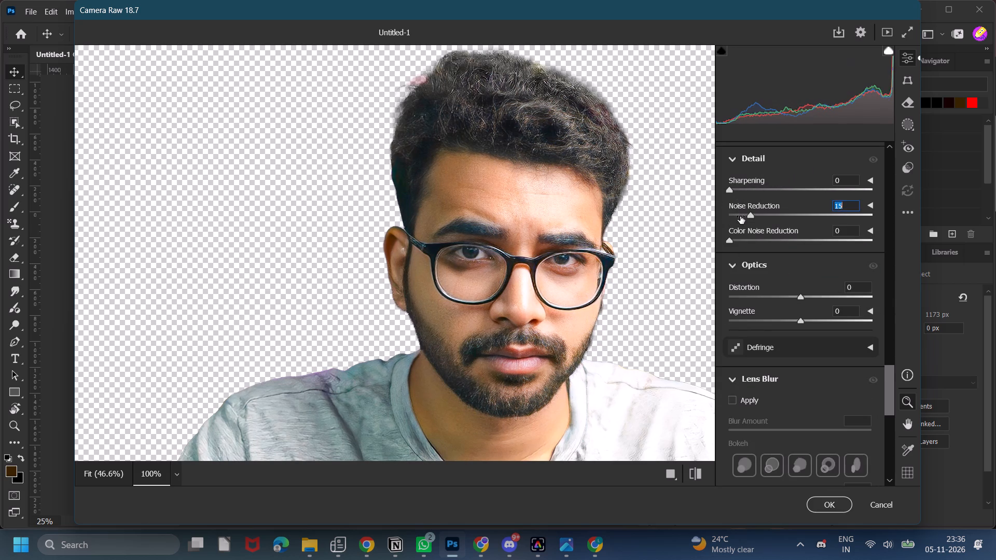
drag(740, 216, 741, 216)
scroll(763, 298, down, 10)
click(827, 502)
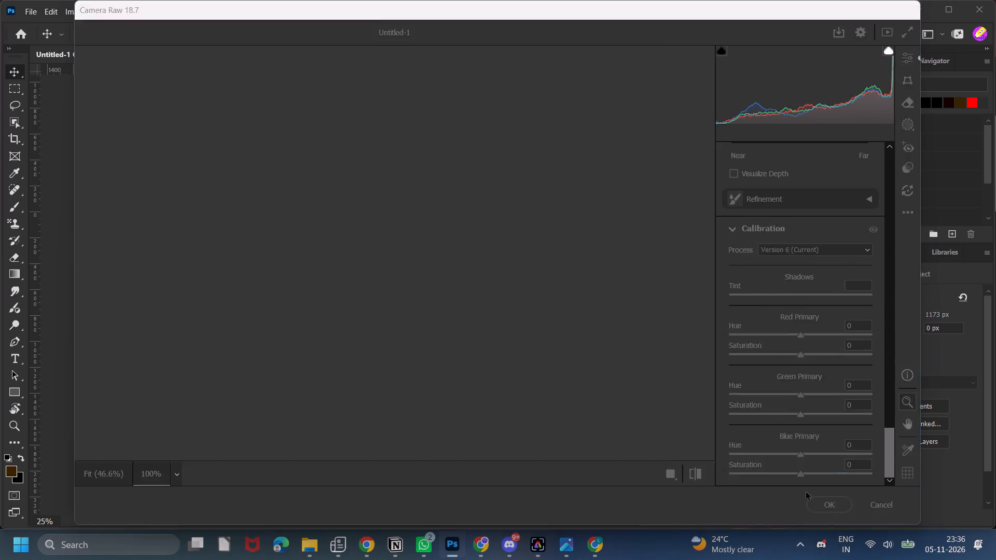
click(495, 170)
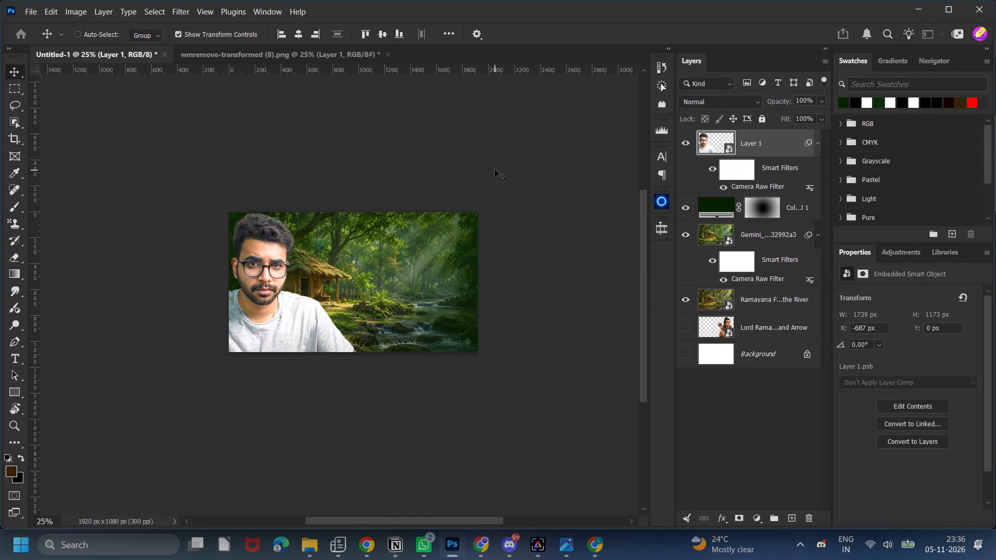
click(495, 170)
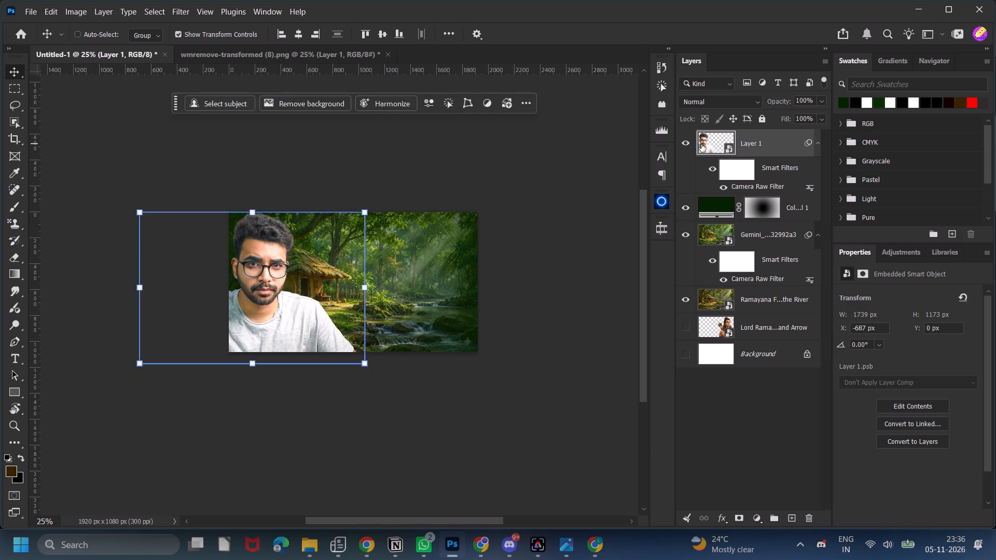
Open the portrait smart object's contents, select the T-shirt with a lasso object selection and copy it onto its own layer.
click(722, 148)
double_click(731, 153)
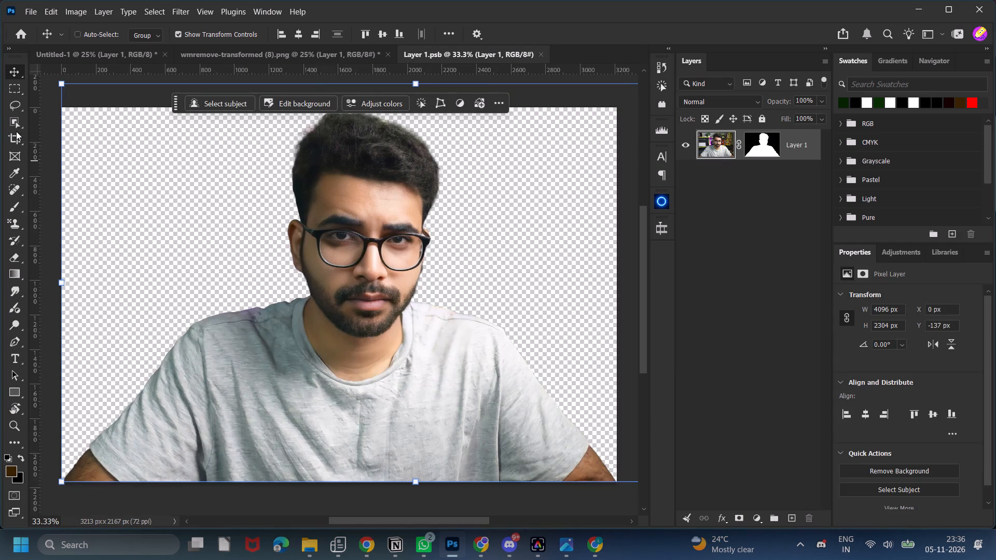
click(13, 124)
drag(98, 467, 312, 307)
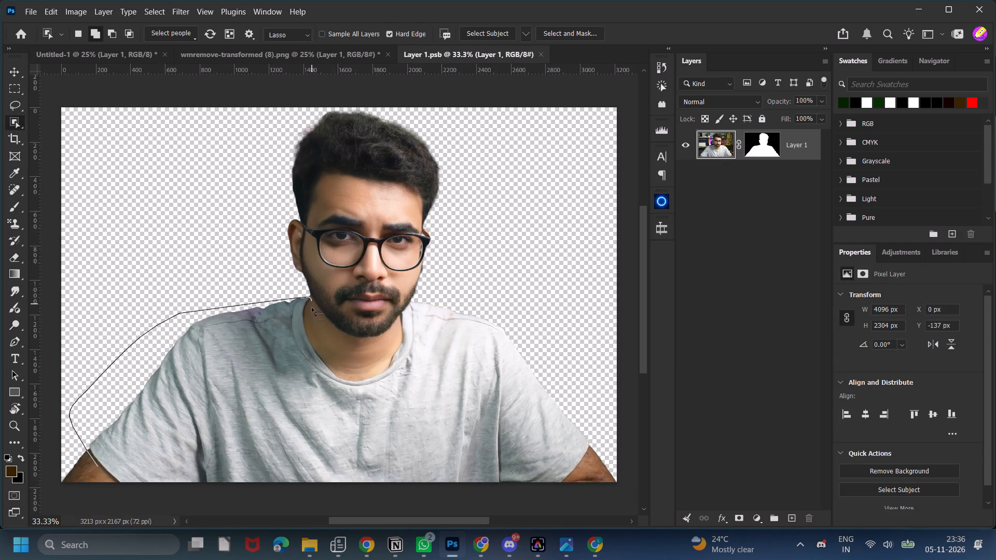
drag(312, 307, 453, 231)
drag(453, 231, 130, 559)
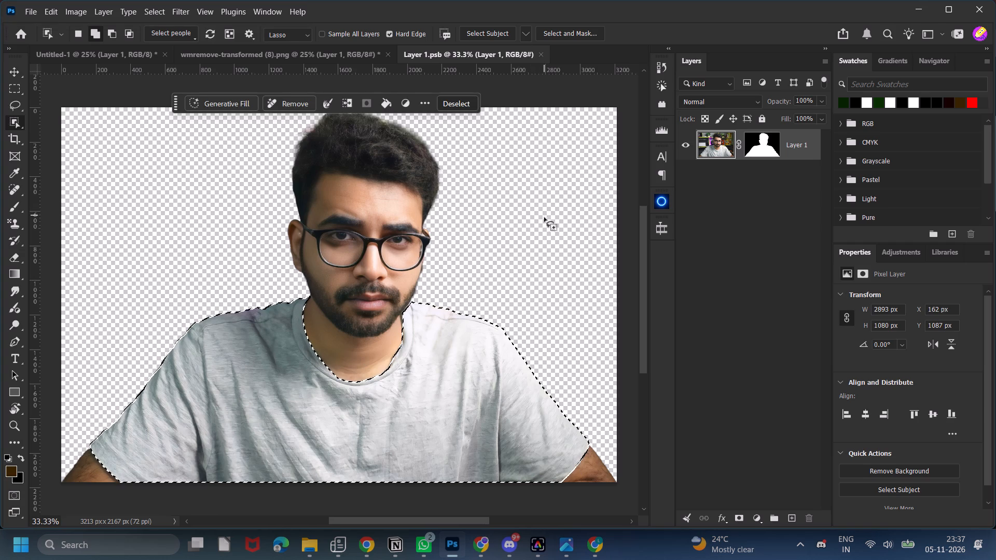
key(ctrl+j)
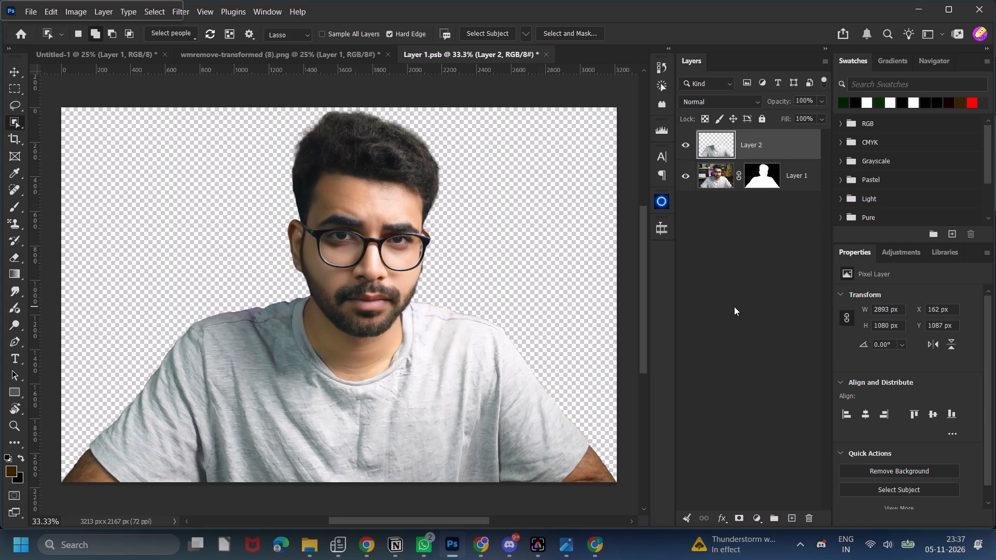
Colorize the T-shirt copy with a clipped Hue/Saturation adjustment at Hue 0, Saturation 100, Lightness -50, then save and close the smart object.
click(755, 522)
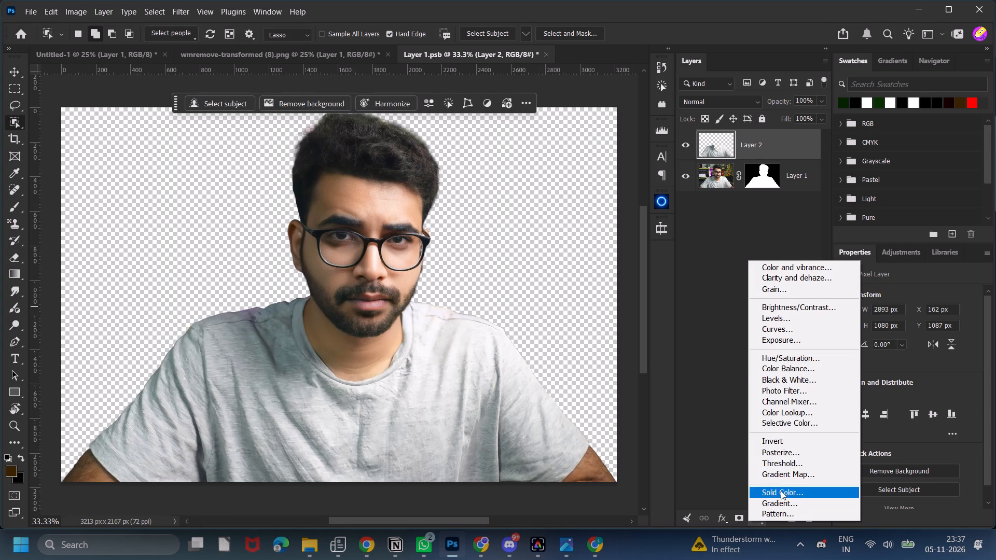
click(800, 357)
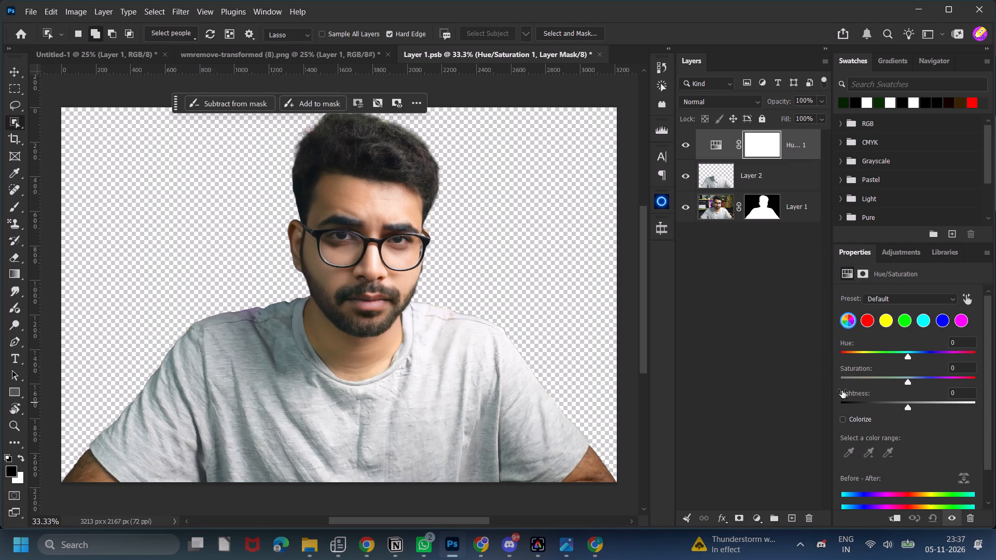
alt+click(732, 161)
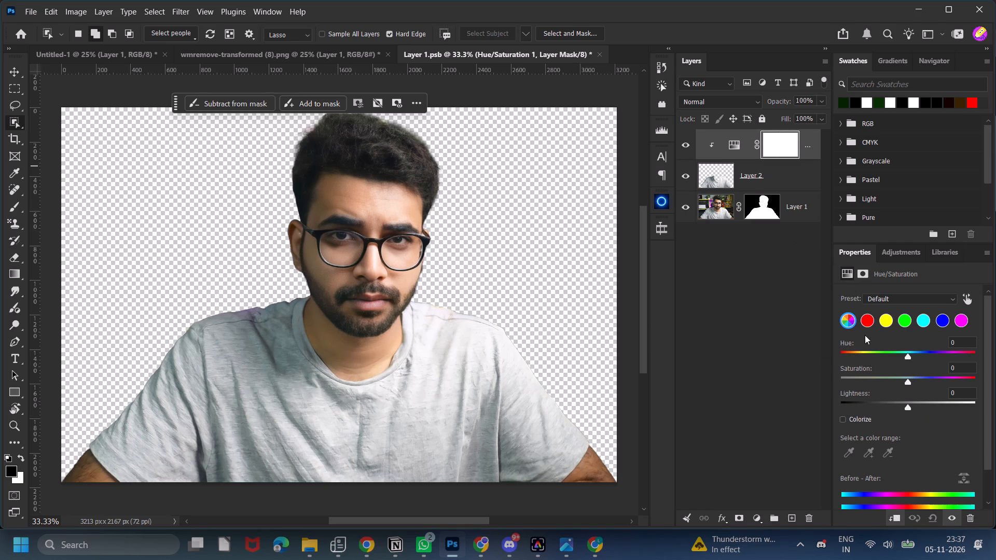
click(852, 413)
click(847, 419)
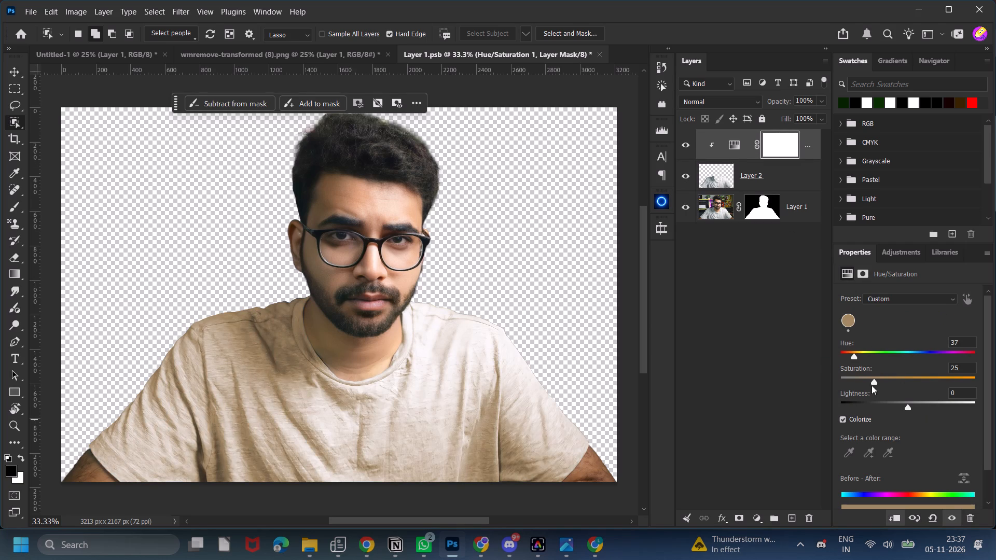
drag(857, 357, 790, 359)
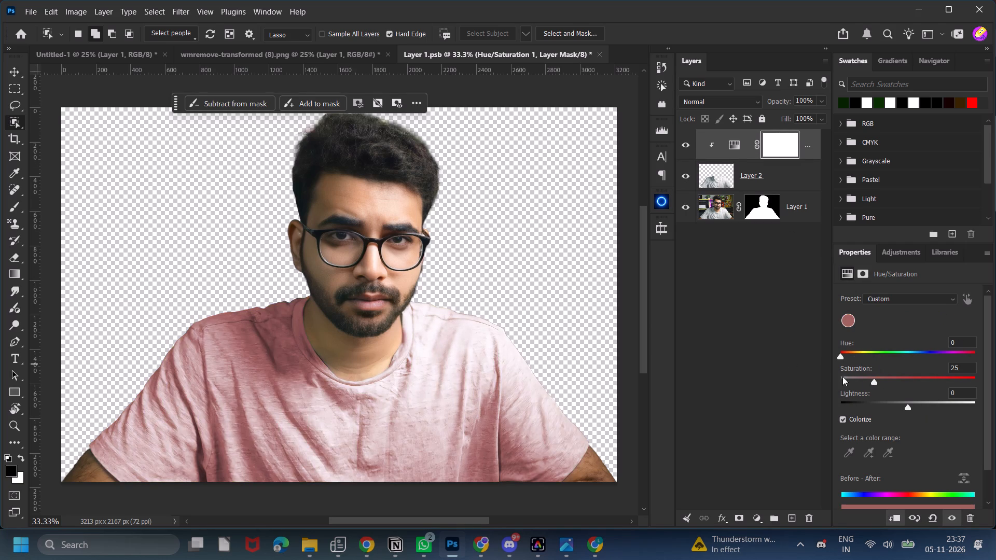
drag(874, 378, 995, 381)
drag(910, 406, 874, 429)
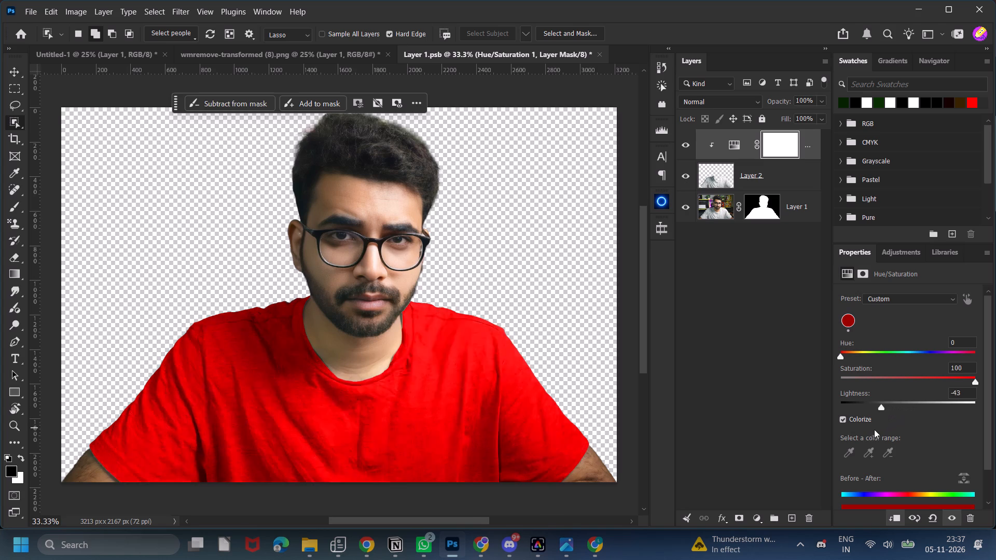
drag(874, 429, 874, 430)
key(ctrl+s)
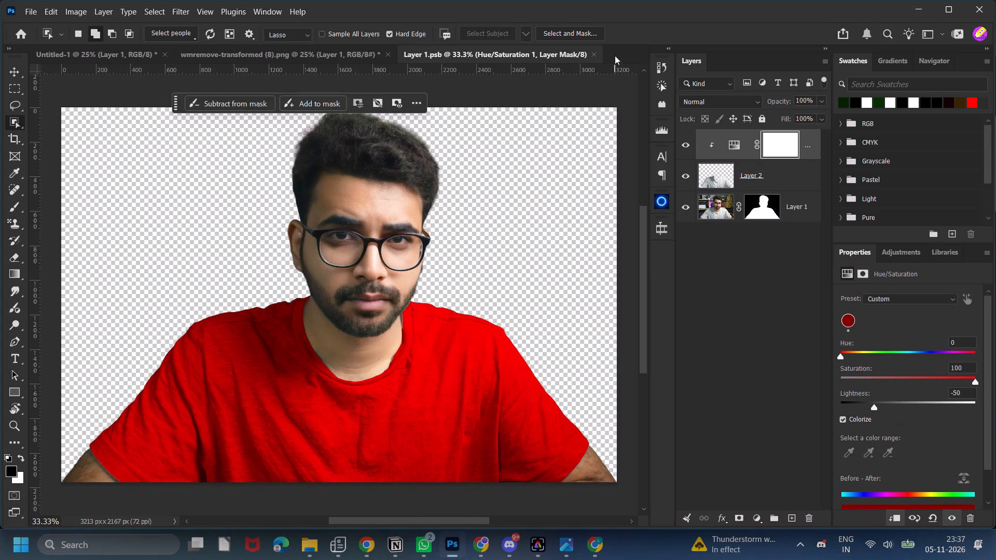
click(615, 55)
click(594, 54)
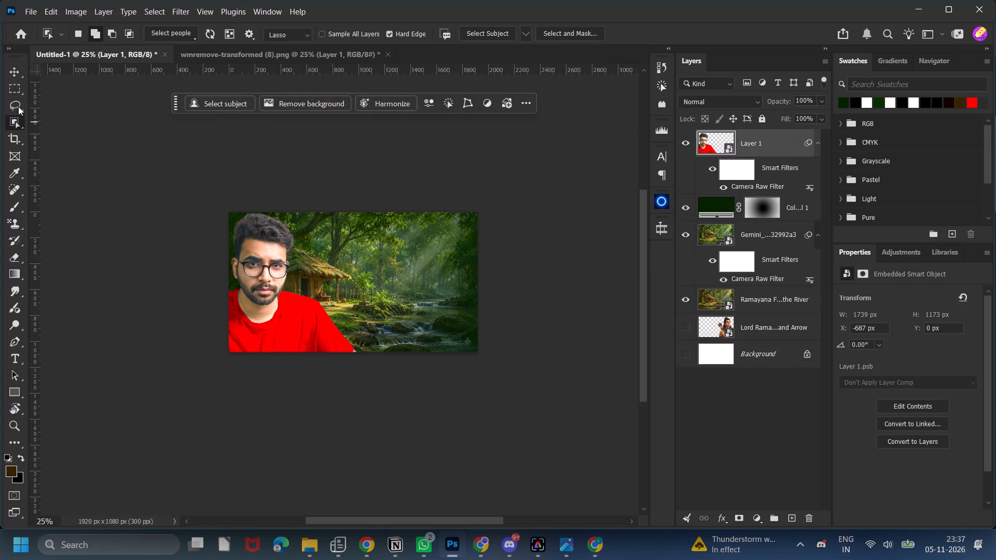
Reopen the portrait smart object, set the T-shirt Hue/Saturation Lightness to -61, then save and close it.
click(21, 72)
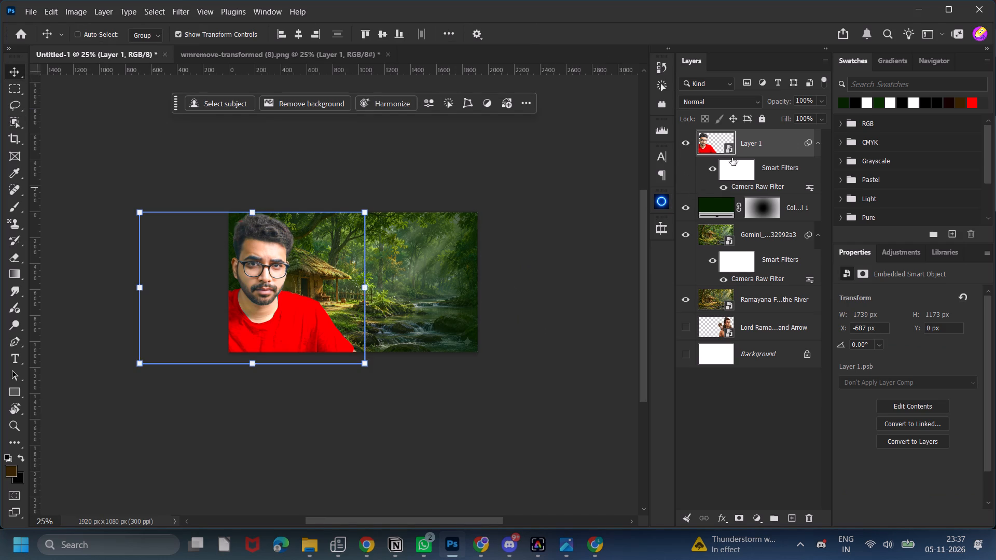
double_click(731, 148)
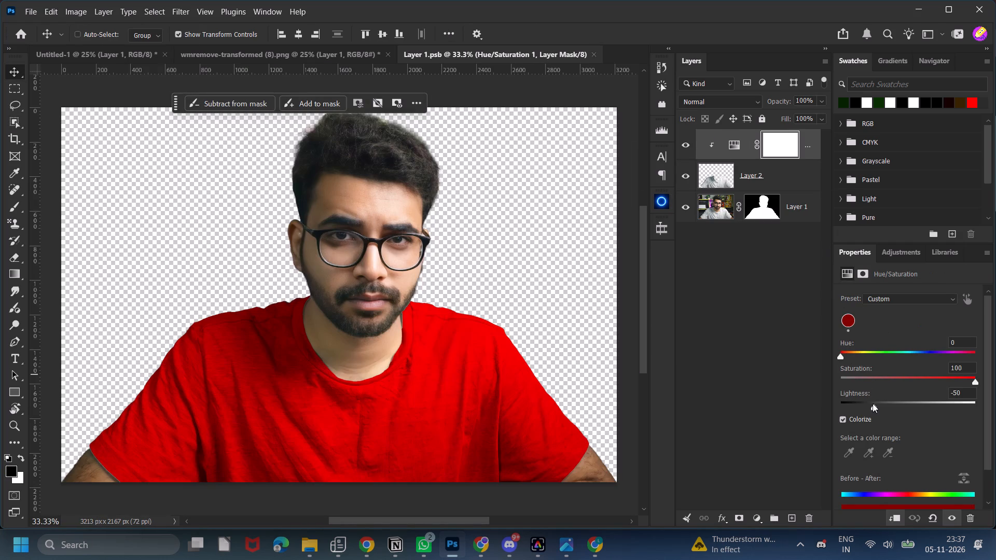
drag(873, 404, 867, 409)
key(ctrl+s)
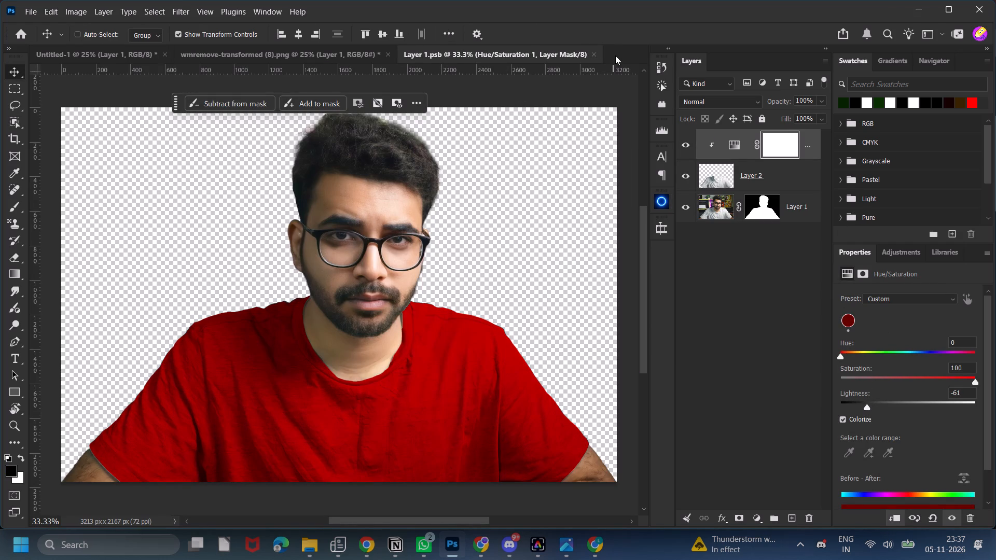
click(598, 55)
click(544, 167)
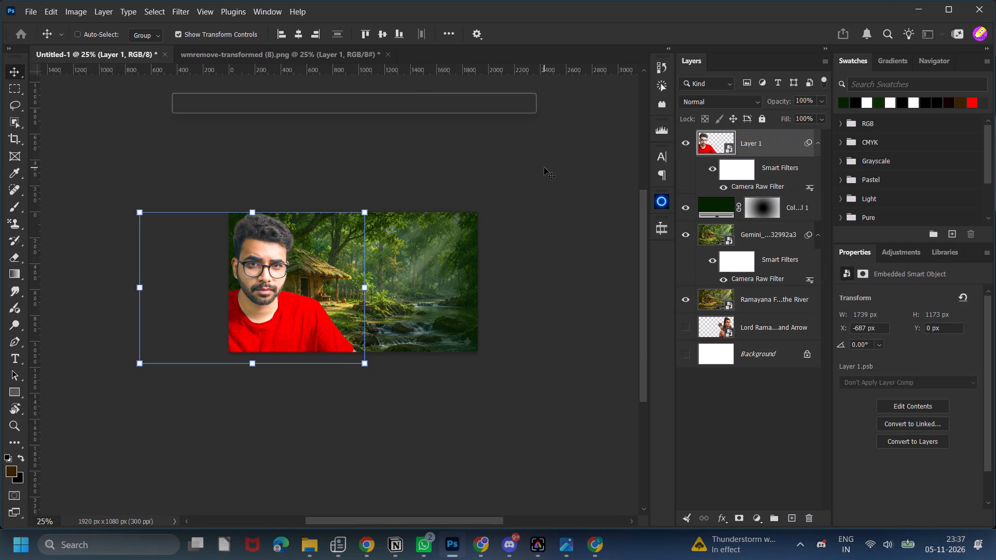
Clip a darkening Curves adjustment to the portrait with a point at Input 160, Output 105, and fill its mask with black.
click(757, 515)
click(772, 321)
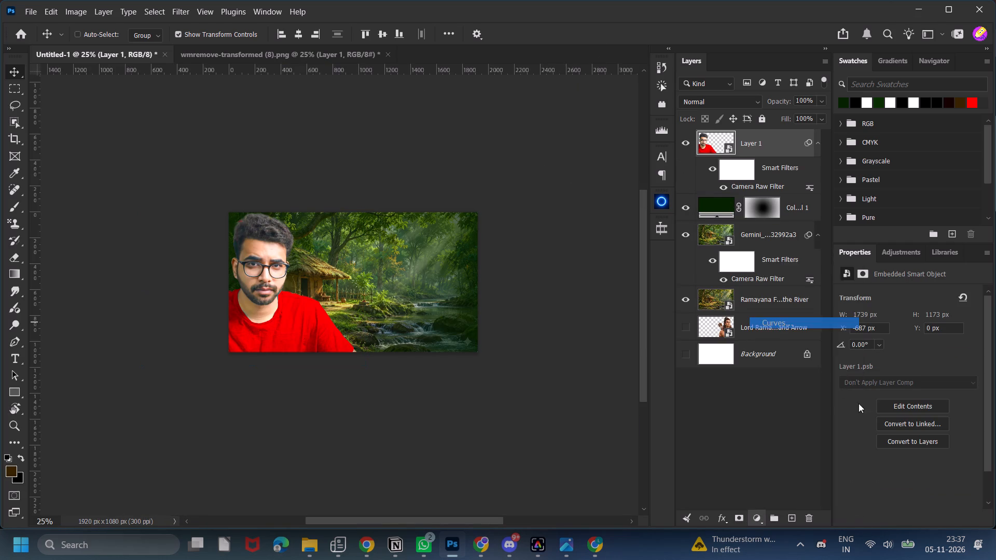
drag(918, 386, 932, 393)
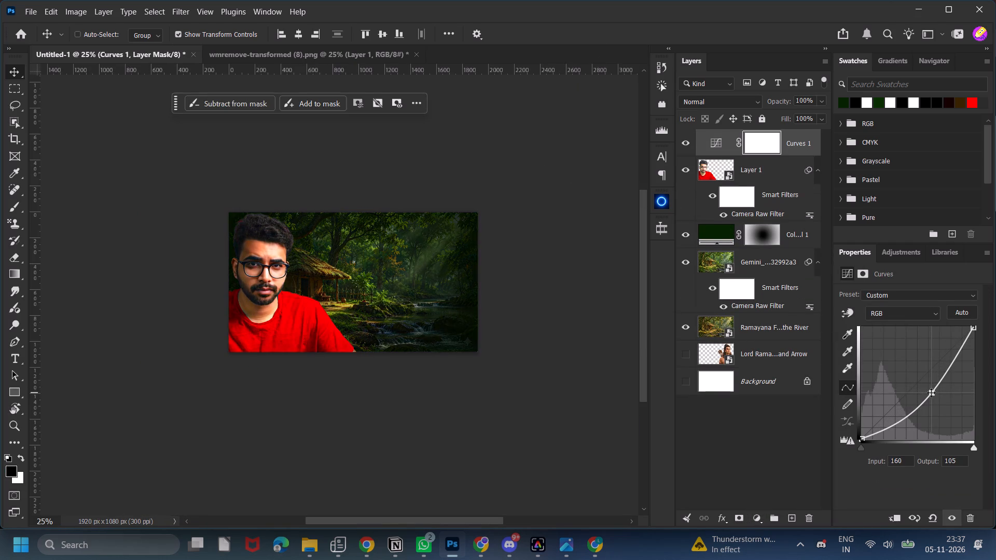
alt+click(736, 155)
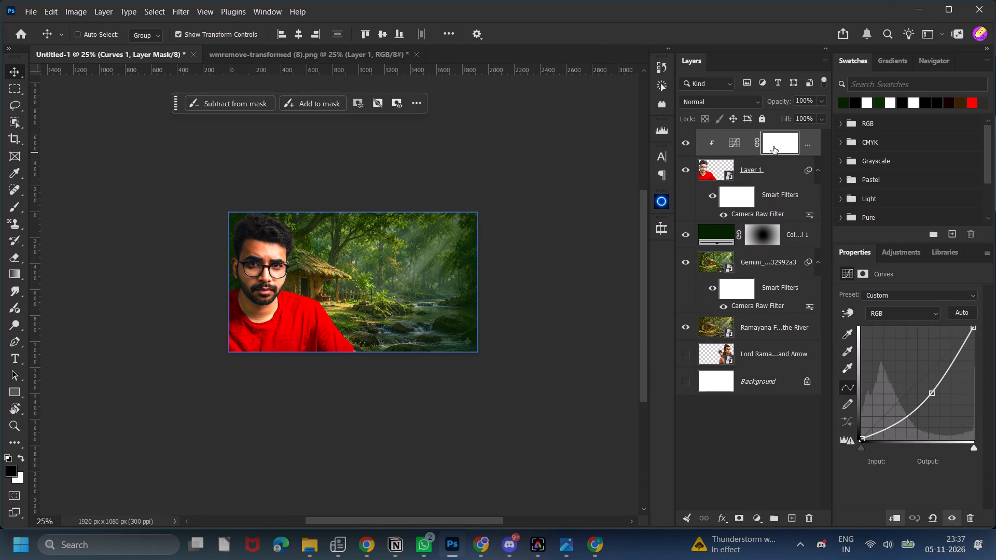
key(alt+BackSpace)
Switch to the Brush tool with white as foreground and reduce the brush size to 100 for the Curves mask.
key(ctrl+equal)
key(ctrl+equal)
key(ctrl+equal)
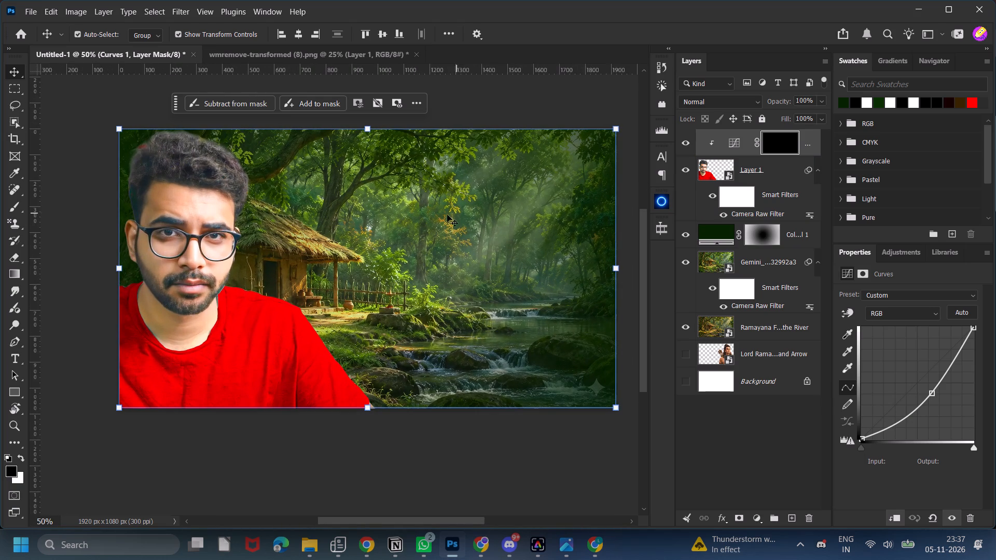
key(space)
key(space)
key(space)
key(space)
key(space)
key(space)
key(space)
key(space)
key(space)
key(space)
key(space)
key(space)
key(space)
drag(356, 220, 452, 255)
key(b)
key(x)
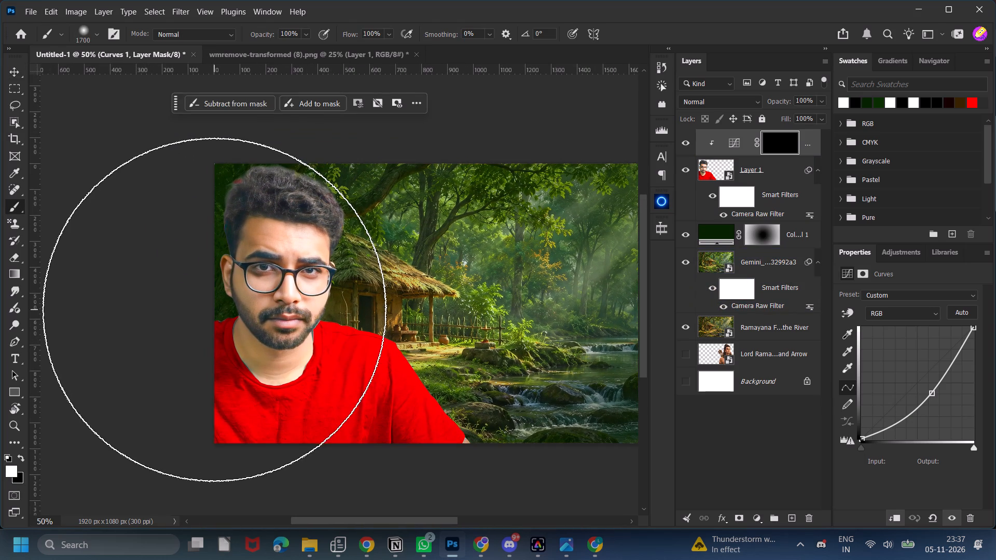
key(bracketleft)
key(bracketleft)
key(bracketleft)
key(bracketleft)
key(bracketleft)
key(bracketleft)
key(bracketleft)
key(bracketleft)
key(bracketleft)
key(bracketleft)
key(bracketleft)
key(bracketleft)
key(bracketleft)
key(bracketleft)
key(bracketleft)
key(bracketleft)
key(bracketleft)
key(bracketleft)
key(bracketleft)
key(bracketleft)
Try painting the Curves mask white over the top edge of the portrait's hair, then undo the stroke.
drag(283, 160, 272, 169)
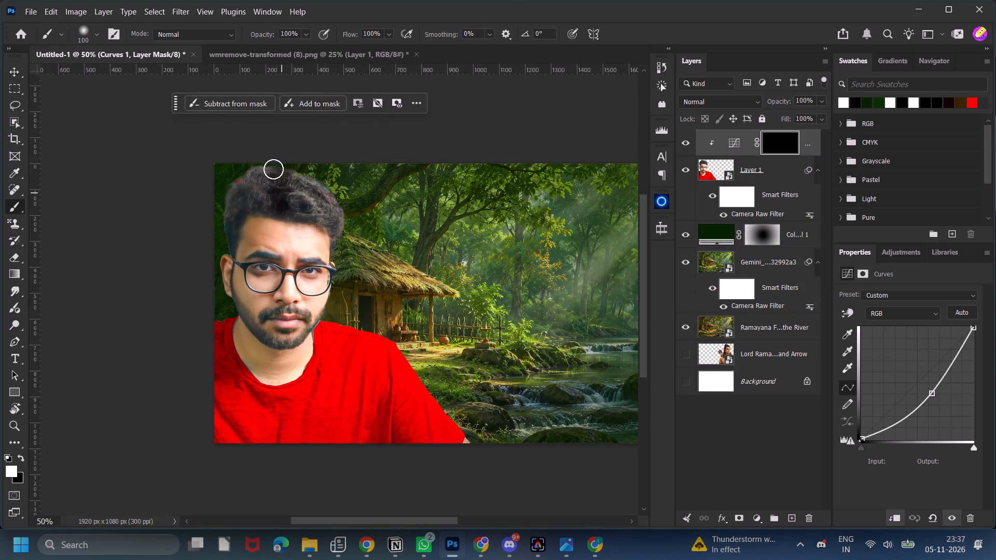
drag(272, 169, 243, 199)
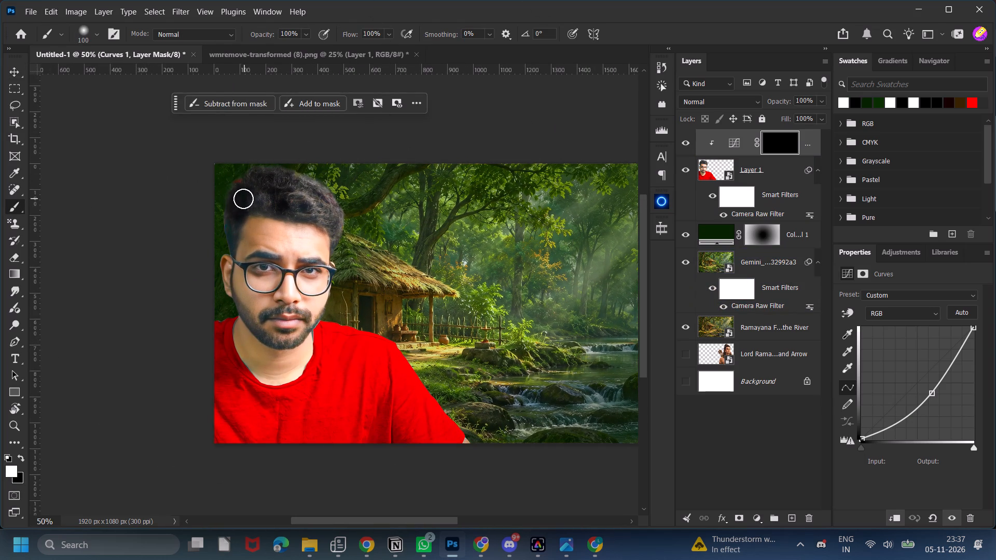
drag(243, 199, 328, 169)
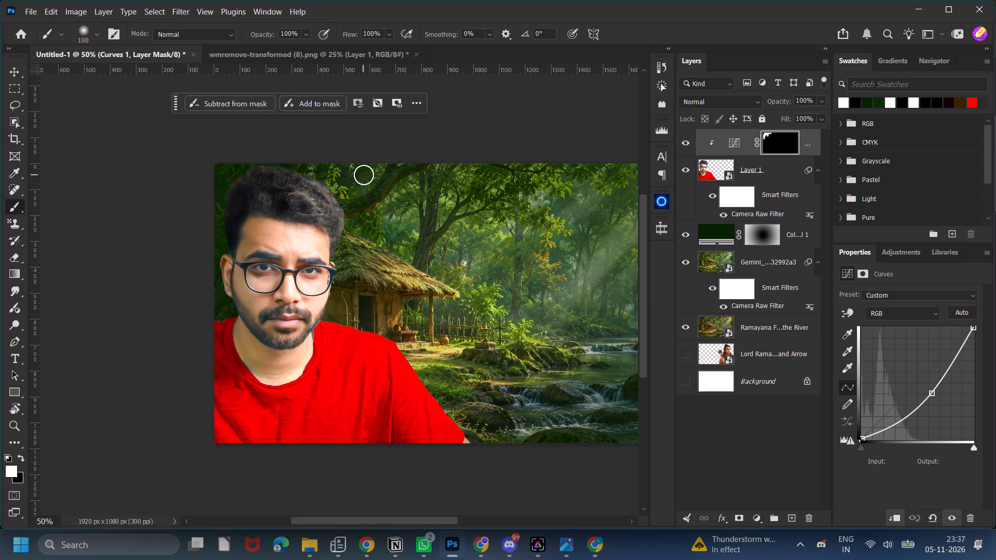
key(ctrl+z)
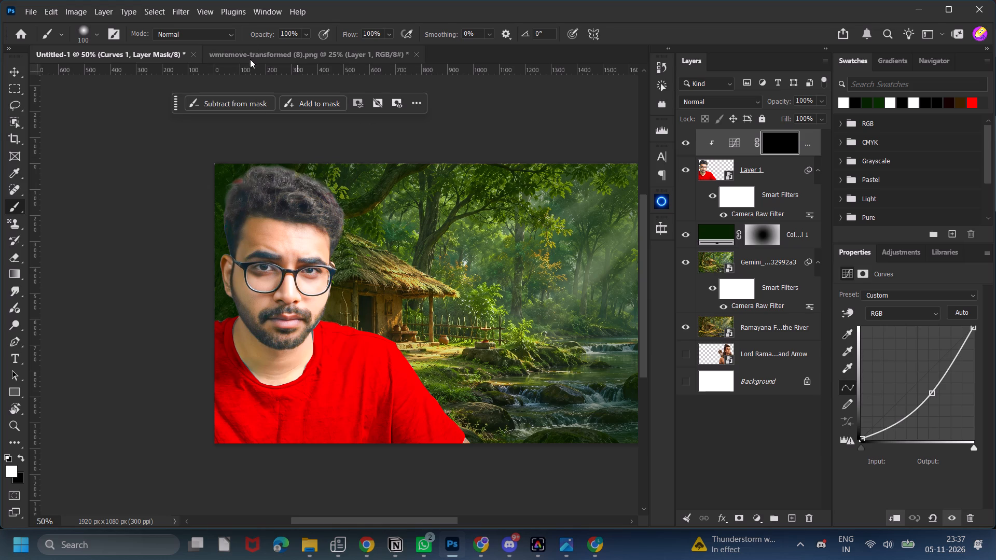
Move the Curves adjustment's point to Input 142, Output 108.
drag(932, 393, 923, 391)
Enlarge the brush to 200 and paint the Curves mask white along the top and sides of the portrait's hair.
key(bracketright)
key(bracketright)
key(bracketright)
key(bracketright)
drag(271, 183, 288, 175)
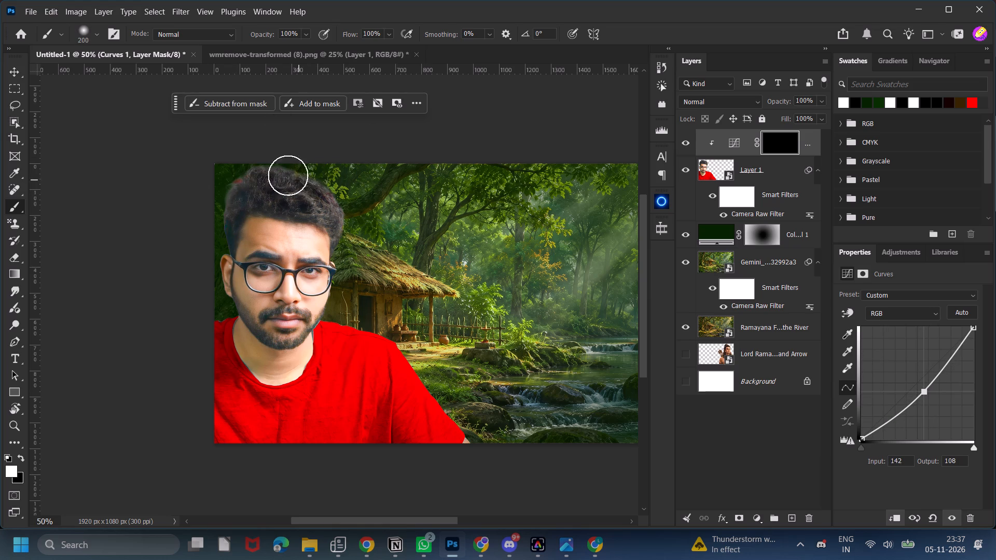
drag(288, 175, 264, 189)
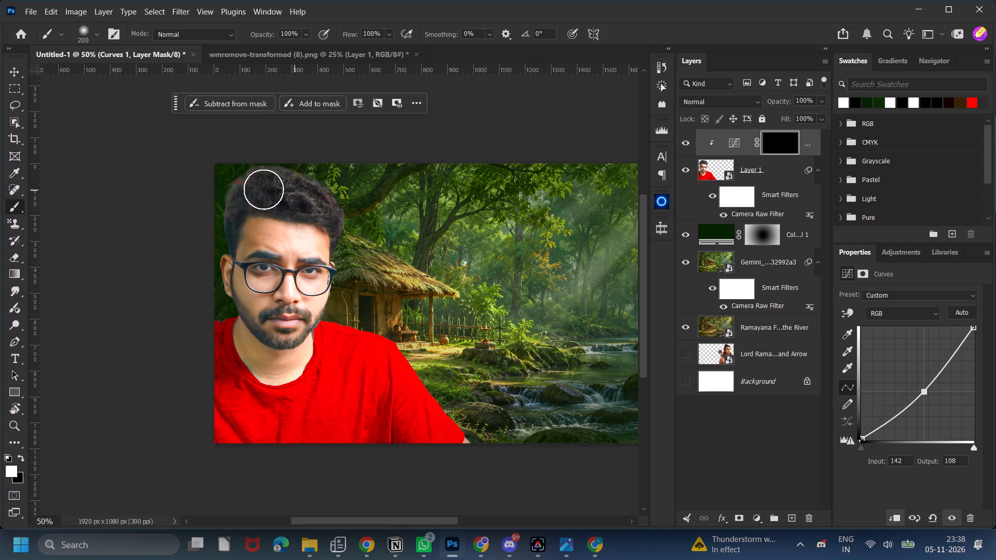
drag(264, 189, 238, 178)
double_click(236, 179)
drag(235, 179, 232, 185)
drag(225, 198, 222, 203)
click(217, 213)
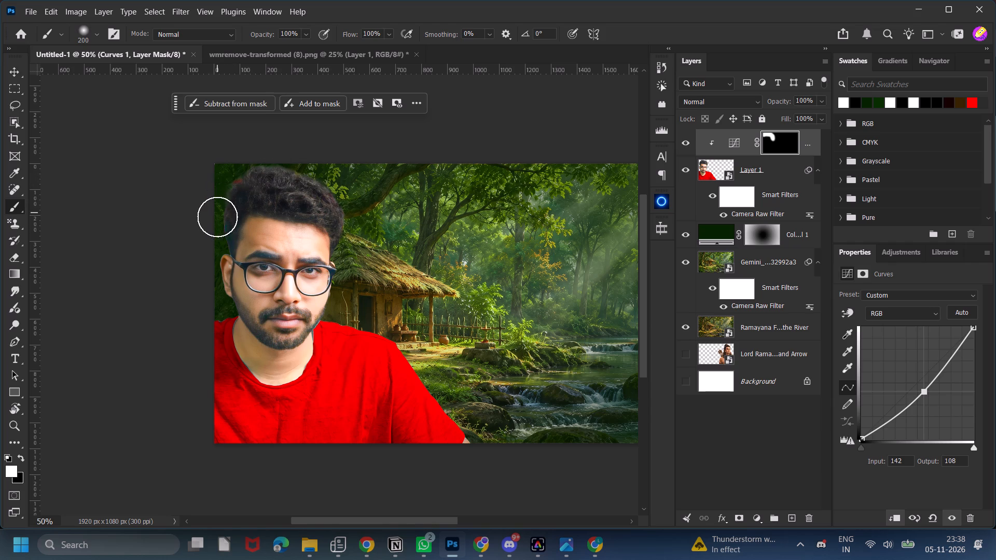
click(218, 223)
click(213, 241)
drag(208, 226, 208, 219)
drag(207, 193, 211, 189)
drag(220, 182, 250, 183)
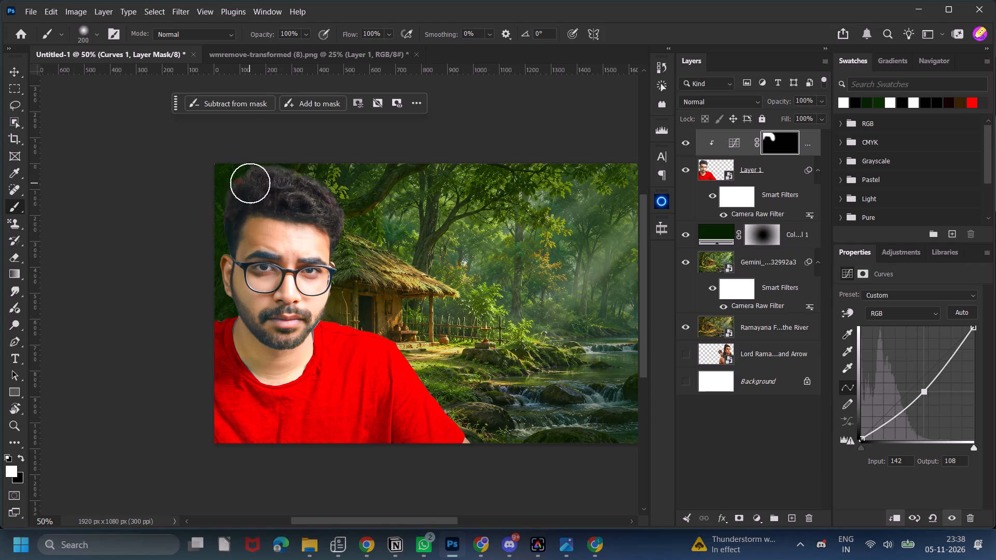
drag(250, 183, 311, 179)
drag(311, 179, 321, 189)
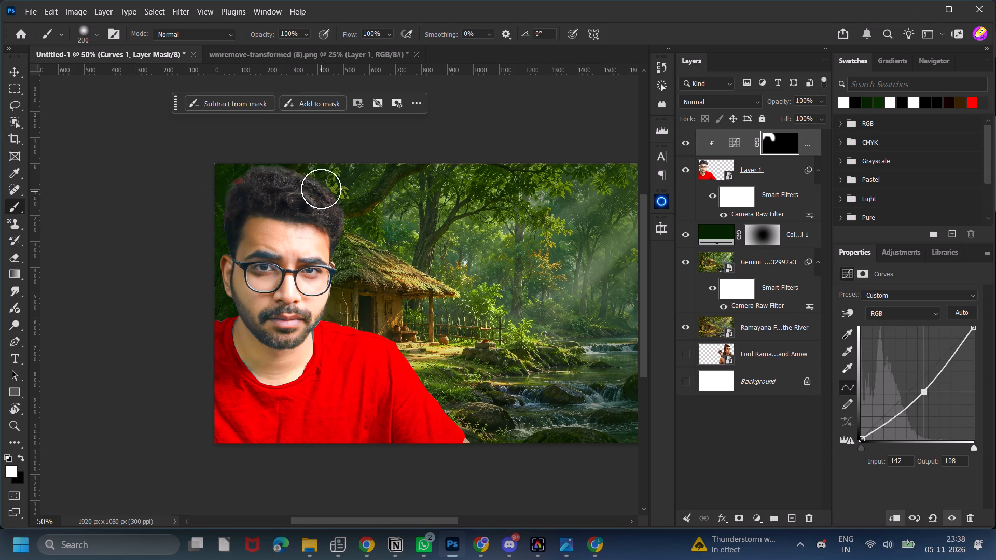
drag(321, 189, 347, 192)
Darken the hair further by moving the curve point to Input 143, Output 101.
click(925, 393)
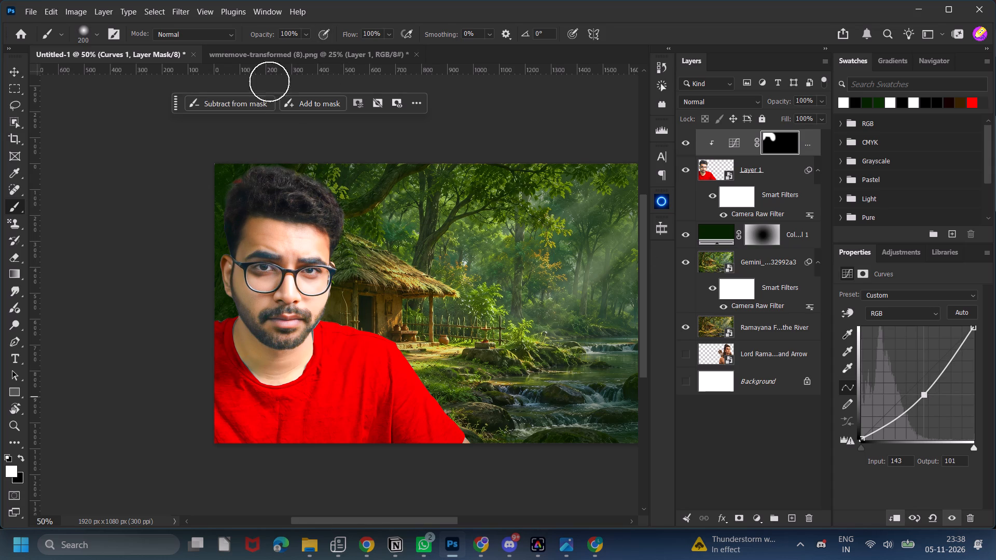
Set the brush to 54% opacity and size 30, and paint the Curves mask white over the portrait's beard and moustache.
drag(264, 35, 233, 46)
key(bracketleft)
key(bracketleft)
key(bracketleft)
key(bracketleft)
key(bracketleft)
key(bracketleft)
key(bracketleft)
key(bracketleft)
key(bracketleft)
key(bracketleft)
key(bracketleft)
key(bracketleft)
key(bracketleft)
drag(233, 262, 250, 316)
drag(250, 316, 308, 334)
drag(308, 334, 326, 308)
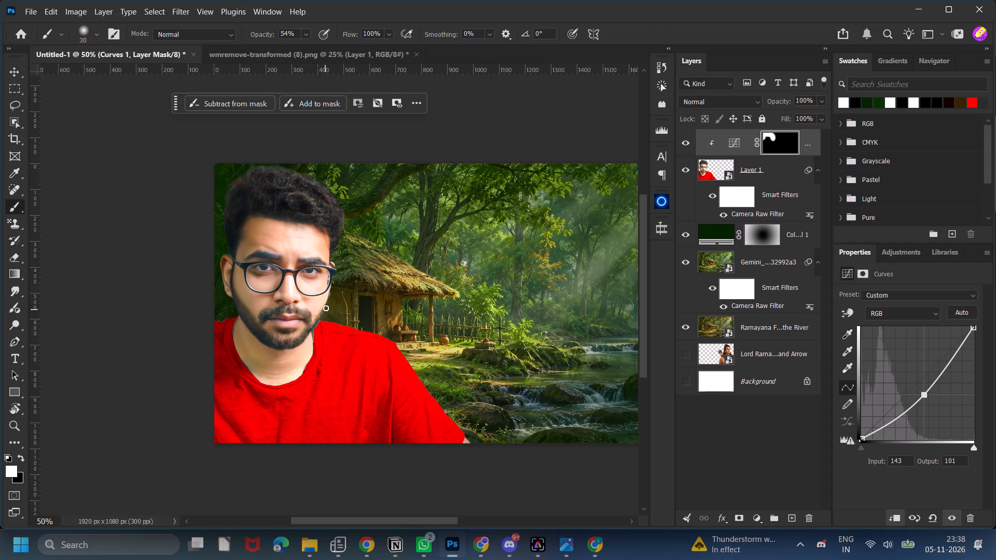
drag(326, 308, 259, 329)
drag(261, 320, 281, 310)
drag(295, 310, 296, 311)
drag(296, 311, 300, 340)
drag(279, 331, 294, 329)
Enlarge the brush to 35 and paint the Curves mask white over both eyes and eyebrows.
key(bracketright)
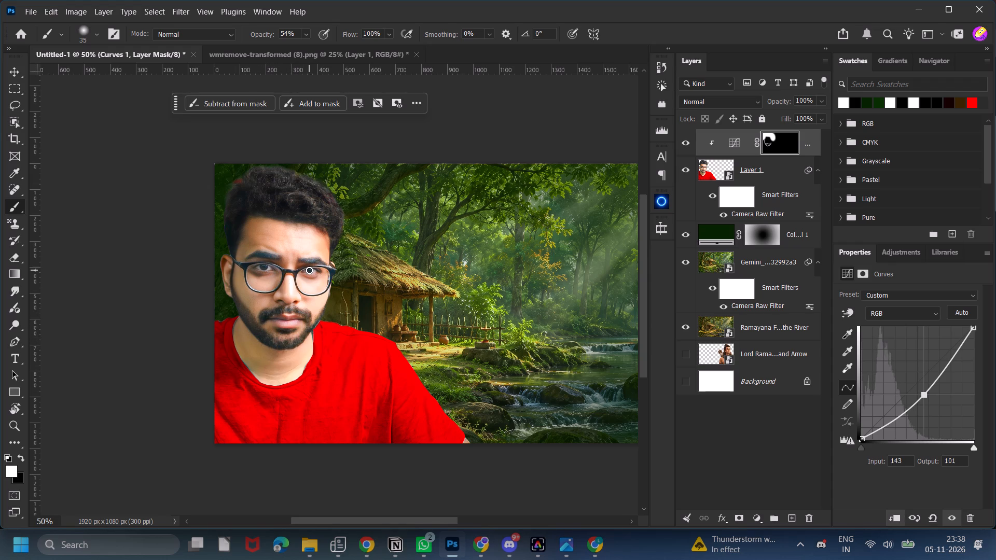
triple_click(309, 270)
click(264, 267)
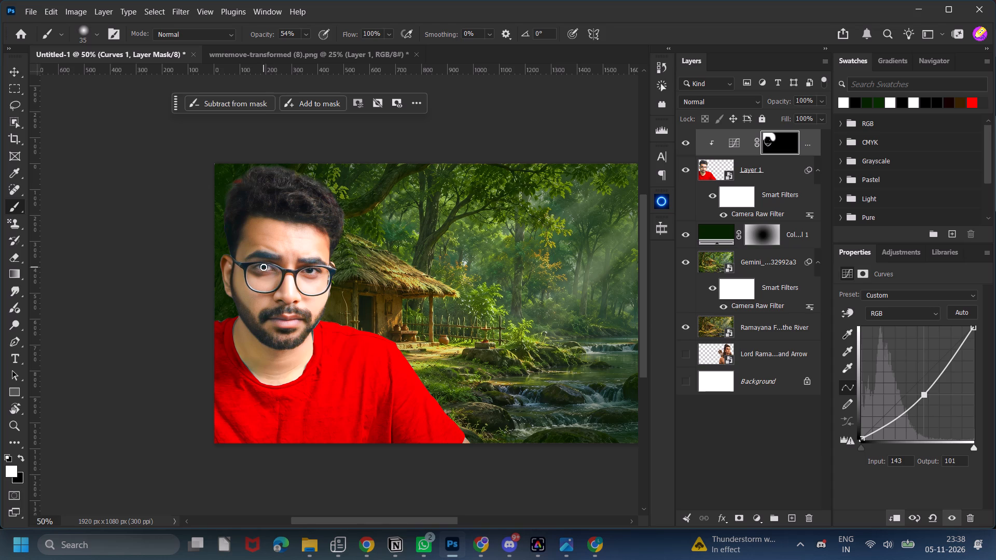
click(264, 267)
drag(249, 257, 279, 256)
drag(304, 260, 331, 269)
Enlarge the brush to 90 and paint the Curves mask white over the upper part of the portrait's hair.
key(bracketright)
key(bracketright)
key(bracketright)
key(bracketright)
key(bracketright)
key(bracketright)
key(bracketright)
drag(327, 199, 258, 178)
drag(258, 178, 259, 165)
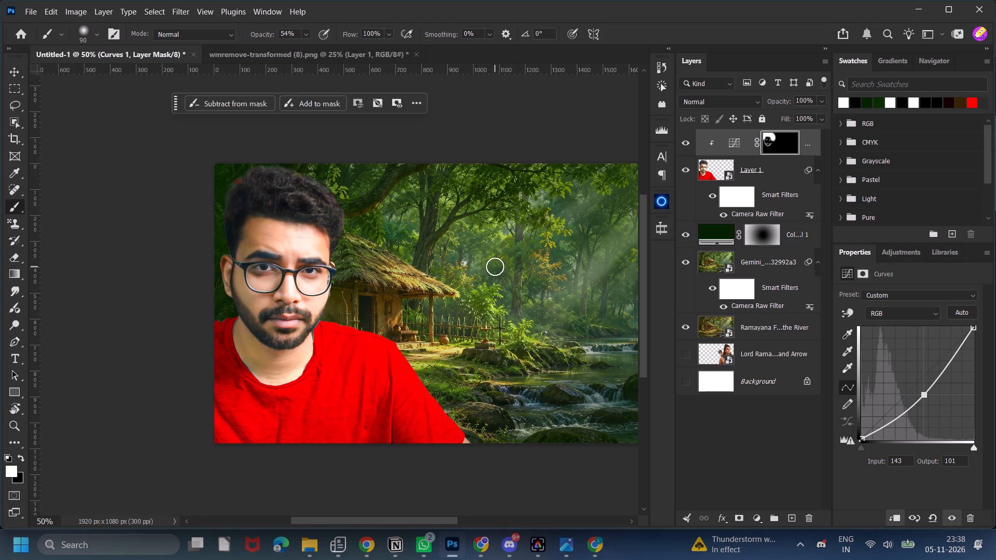
Toggle the Curves adjustment's visibility to compare the portrait with and without the darkening.
key(ctrl+minus)
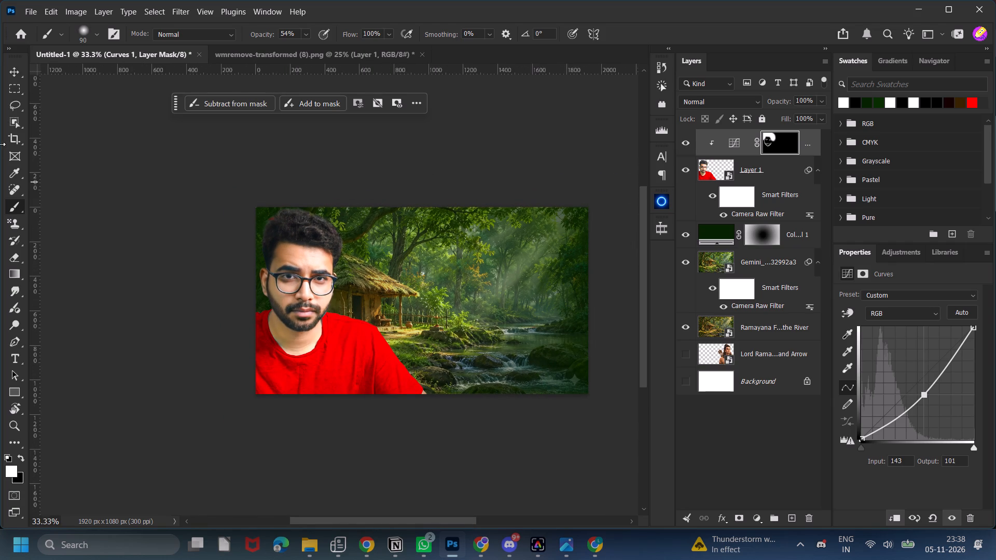
click(16, 69)
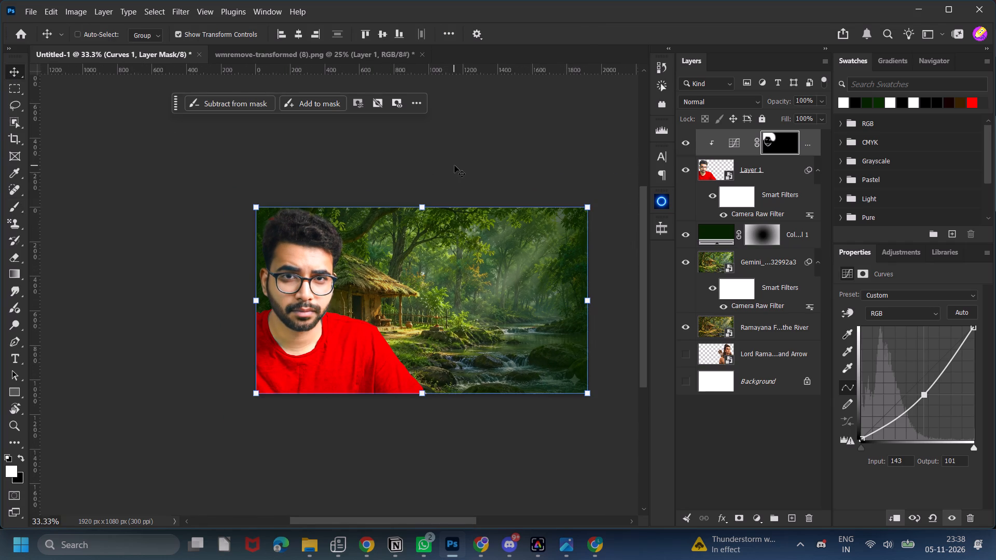
click(454, 165)
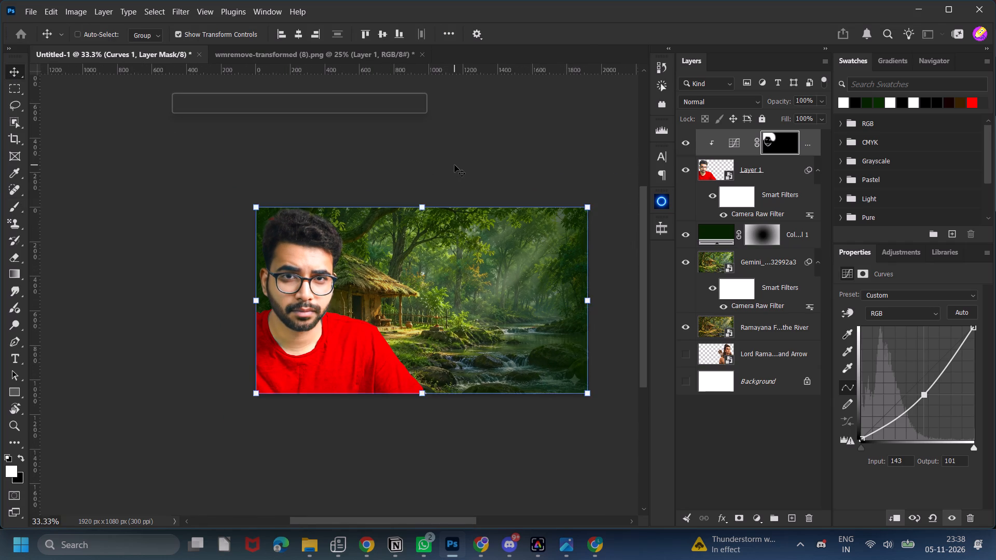
click(454, 165)
triple_click(689, 140)
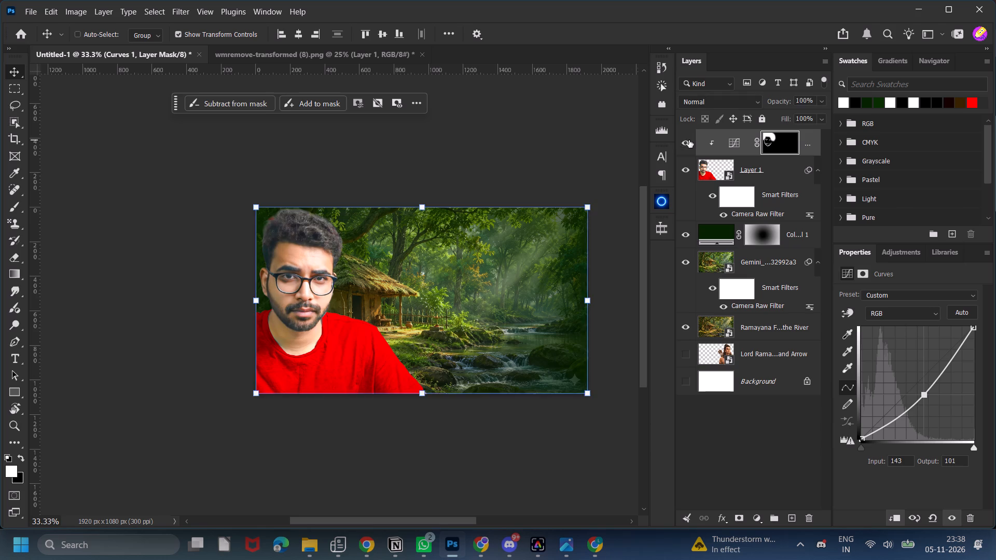
click(688, 140)
double_click(688, 140)
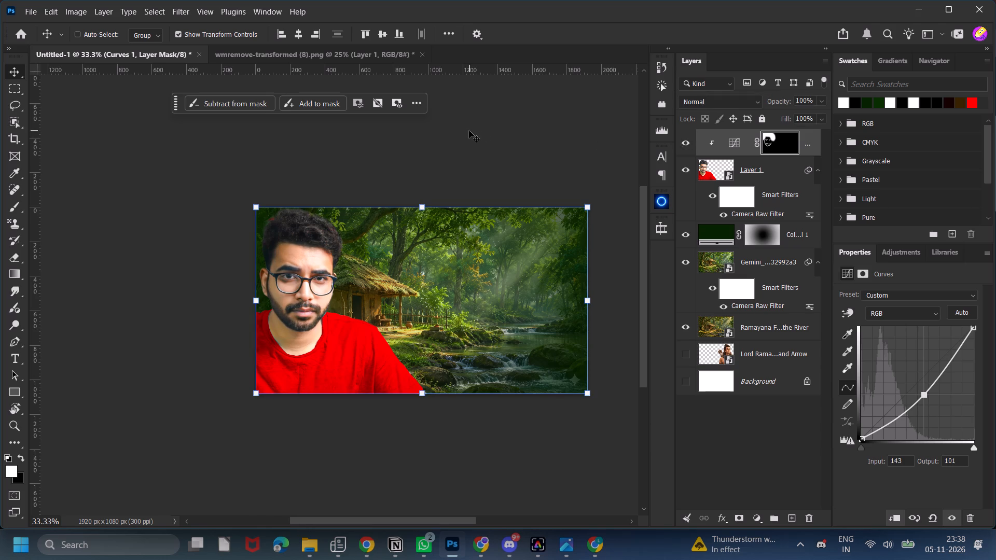
click(469, 131)
Hide the colour fill and both forest background layers, and stamp the visible portrait to a new layer above the Curves adjustment.
click(683, 235)
click(689, 259)
click(690, 327)
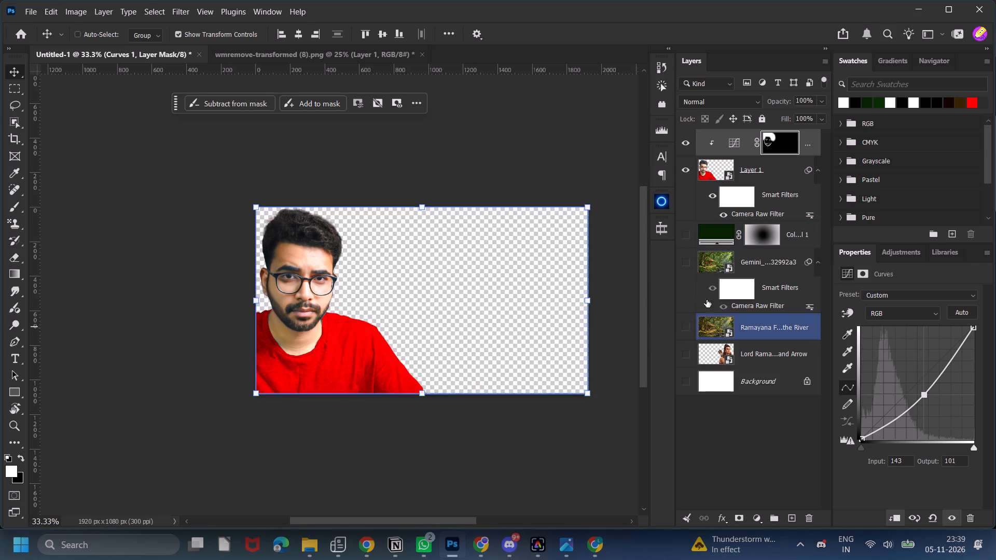
click(748, 149)
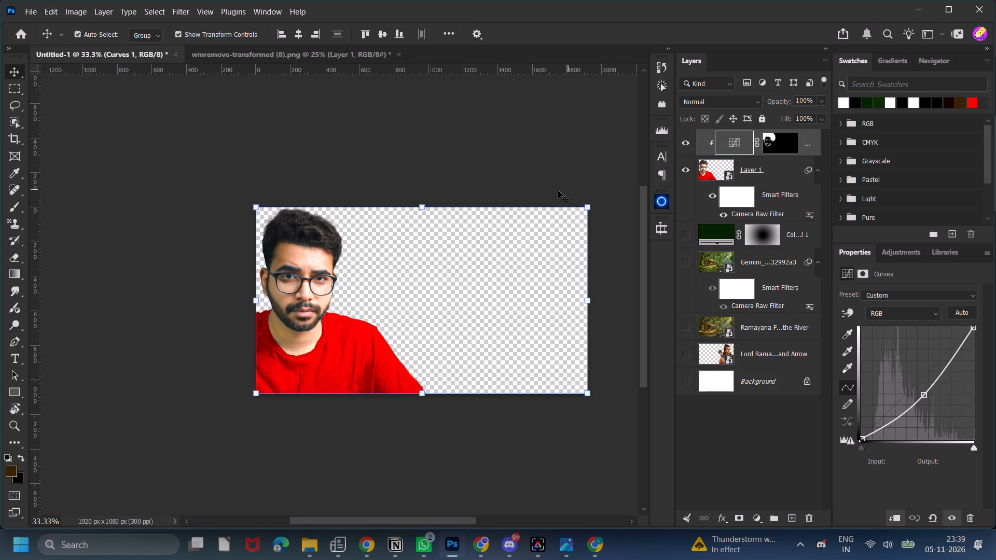
key(ctrl+alt+shift+e)
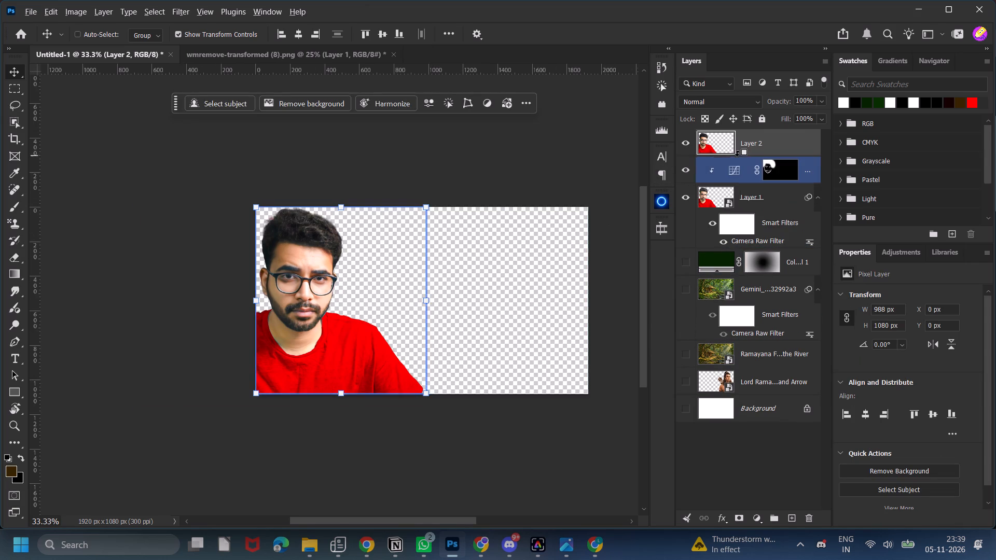
Clip the stamped portrait layer to the layers below and convert it to a smart object.
alt+click(737, 157)
right_click(769, 144)
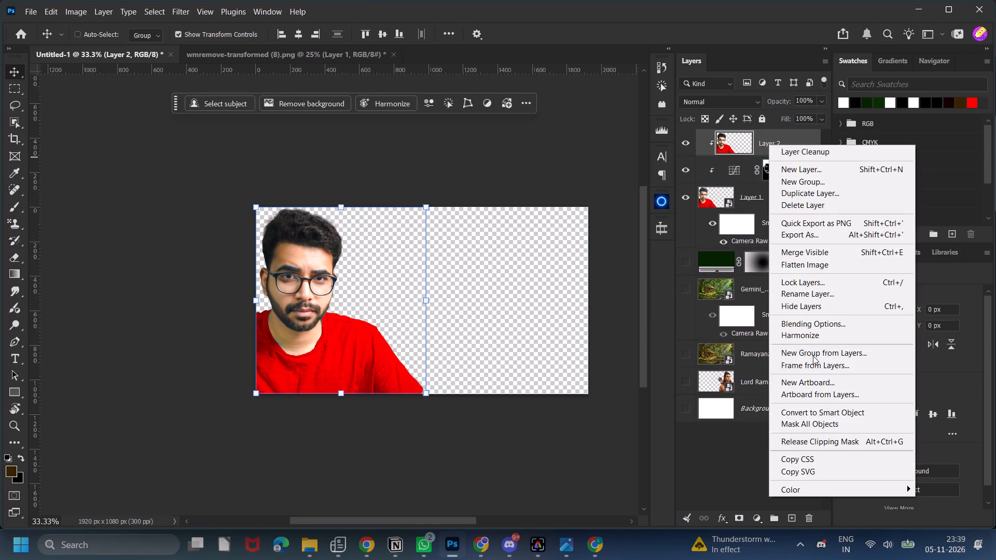
click(826, 416)
Save the document as a Photoshop file named "Ramayan Doc" in the Man Of Fiction folder.
key(ctrl+s)
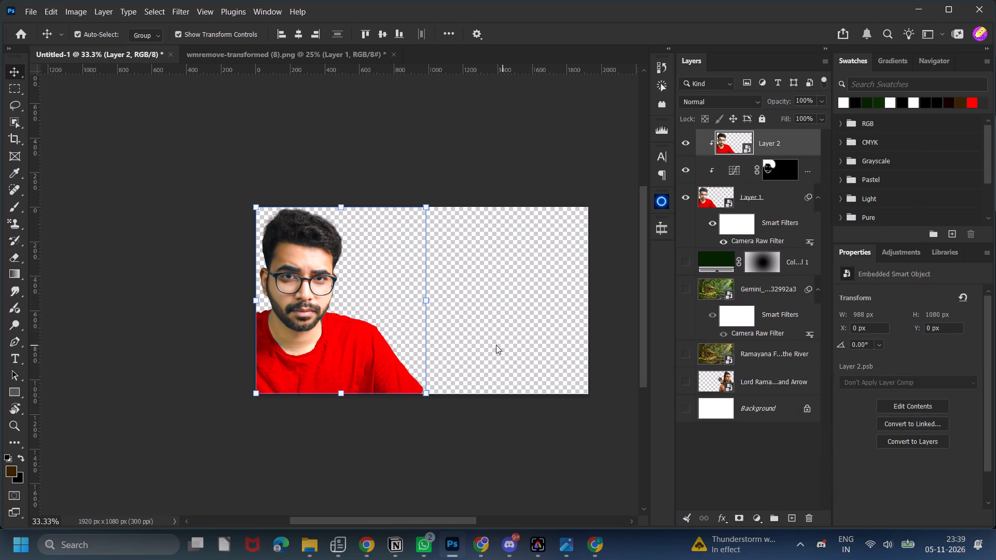
scroll(72, 170, down, 6)
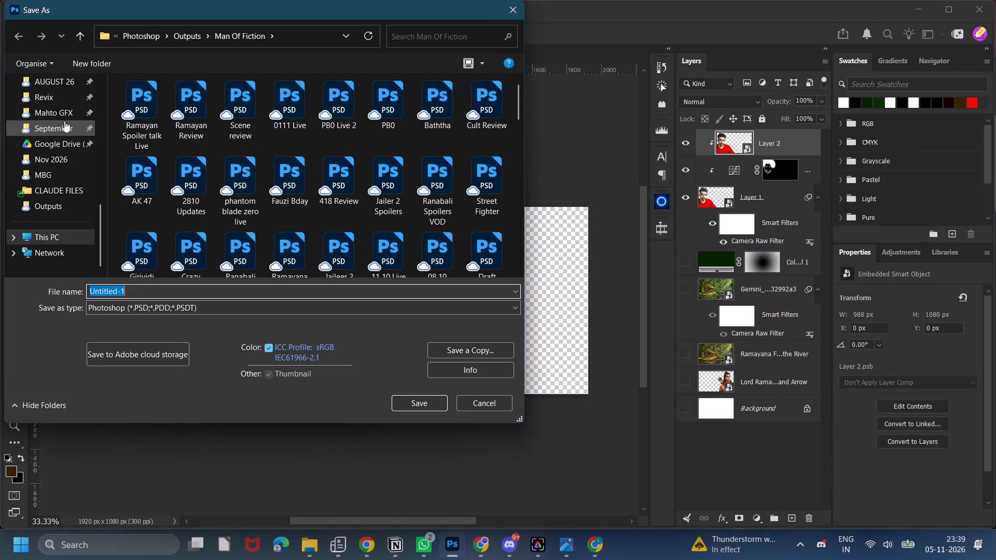
scroll(45, 188, up, 1)
click(51, 109)
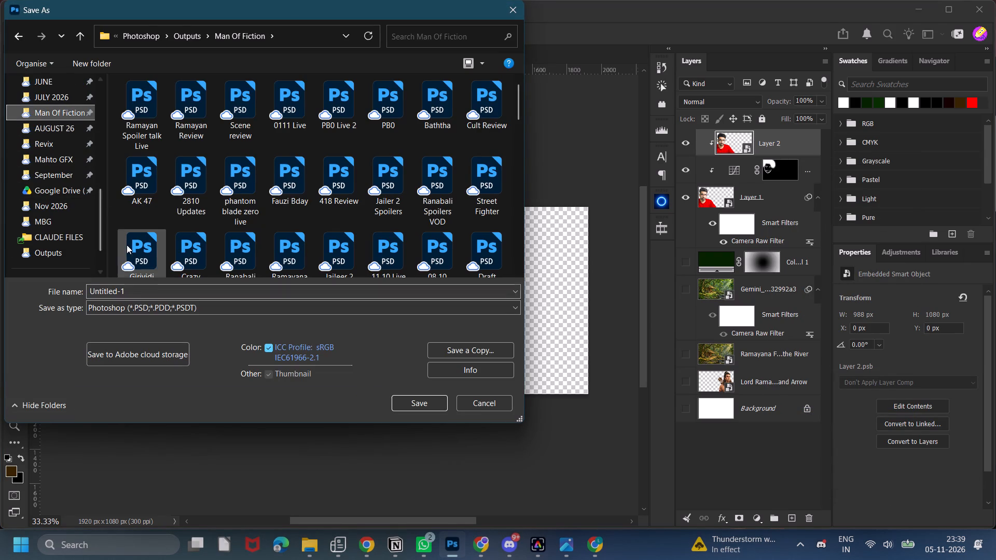
click(140, 290)
key(shift+r)
key(a)
key(m)
key(a)
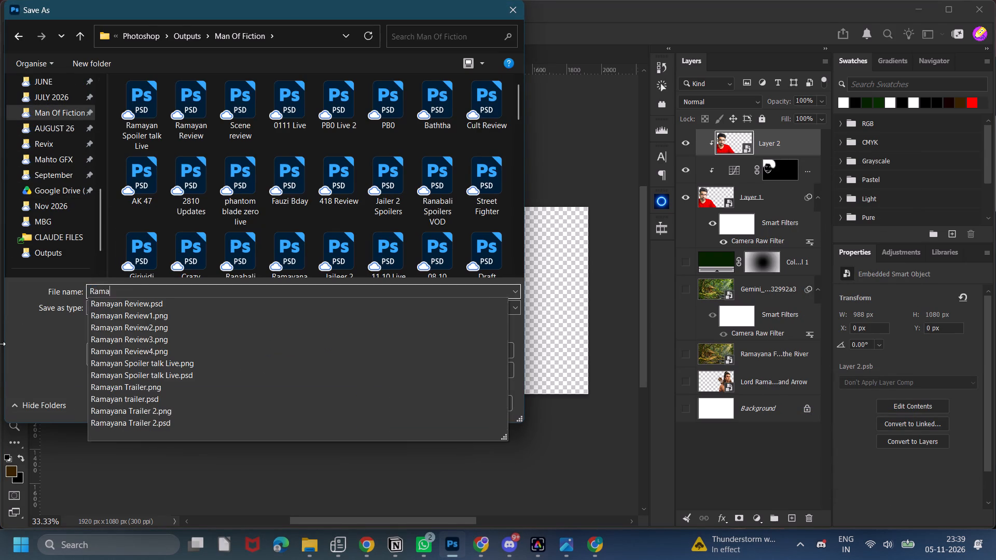
key(y)
key(a)
key(n)
key(space)
key(shift+d)
key(o)
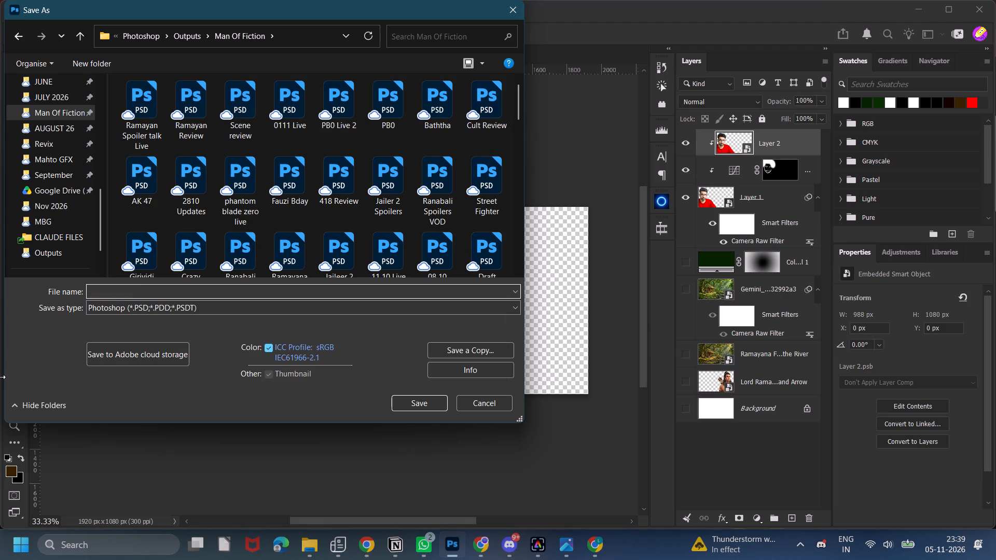
key(c)
key(Return)
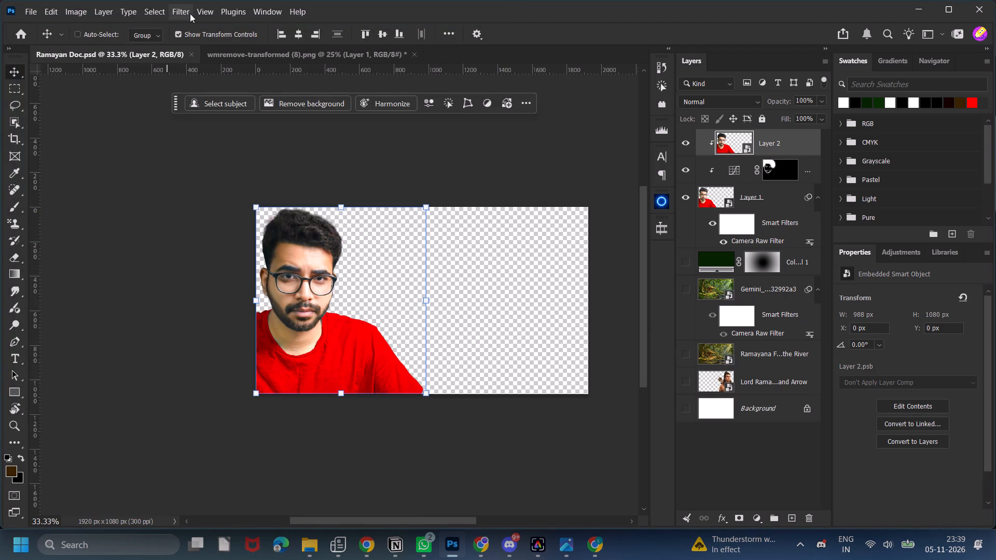
Apply the Skin Smoothing neural filter to Layer 2 with Smoothness +17 as a smart filter, and compare before and after.
click(191, 10)
click(210, 58)
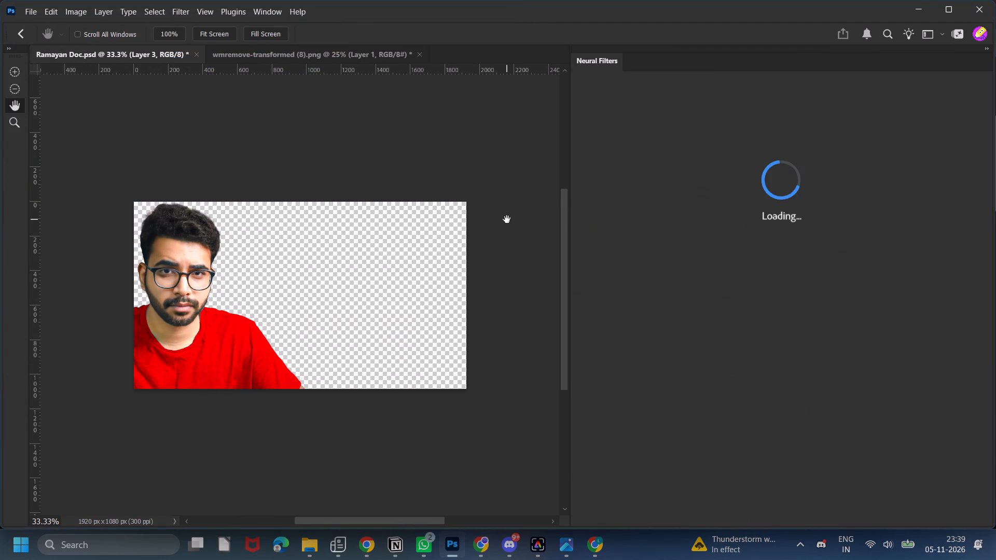
scroll(506, 224, down, 2)
scroll(507, 226, up, 3)
click(716, 143)
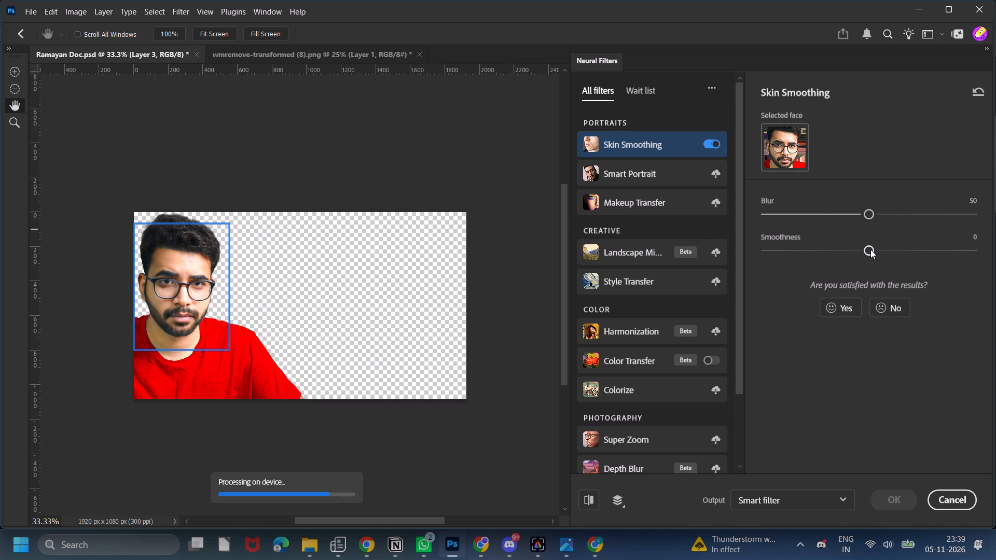
drag(872, 249, 905, 250)
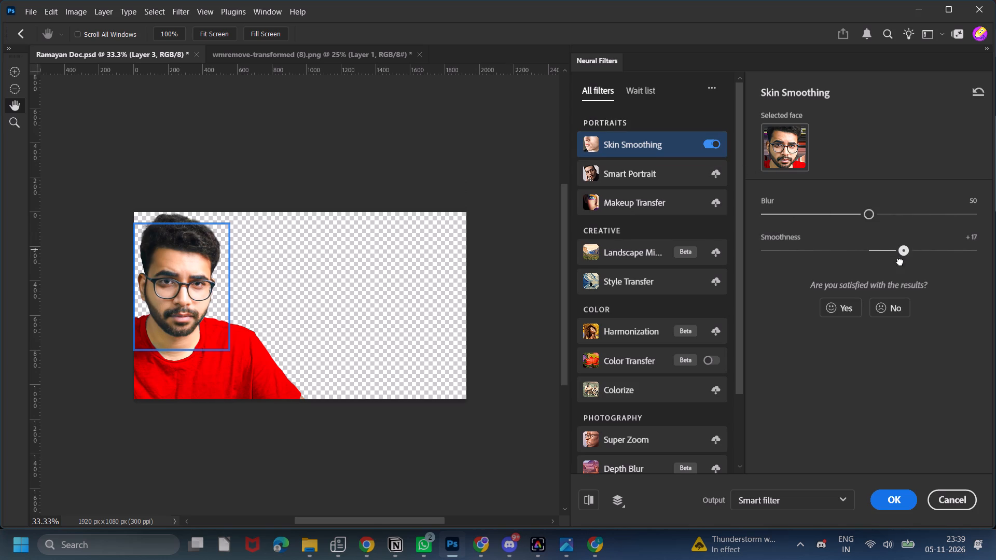
click(898, 507)
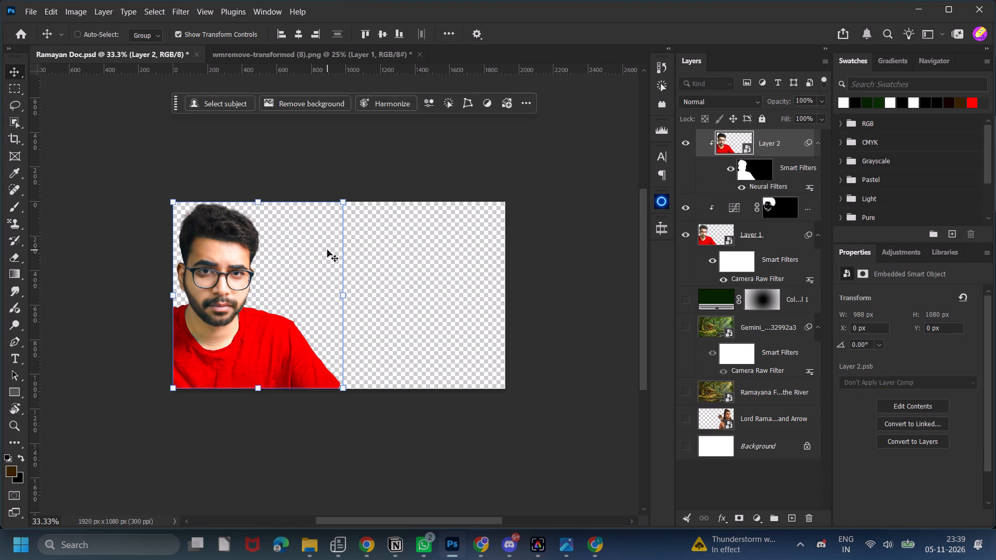
click(682, 142)
click(682, 142)
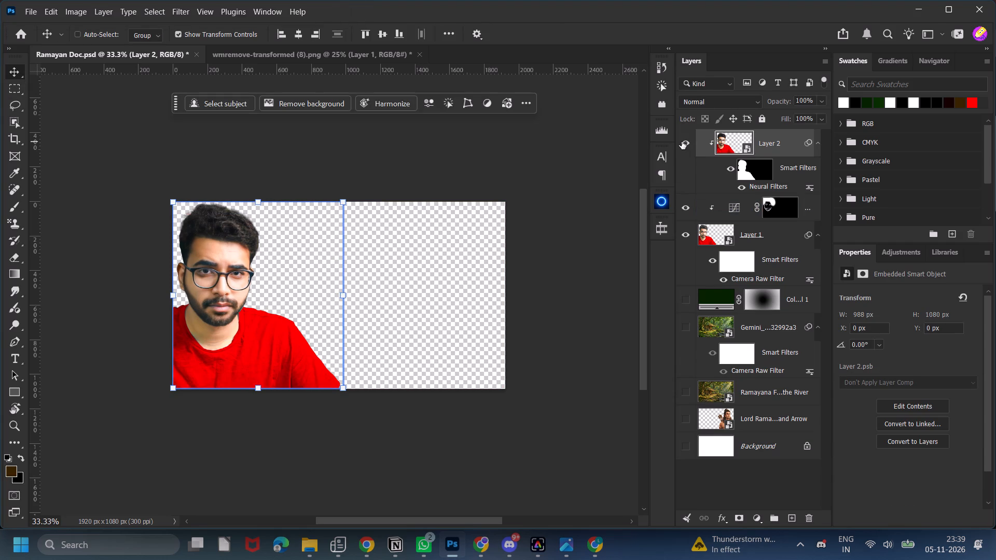
click(554, 120)
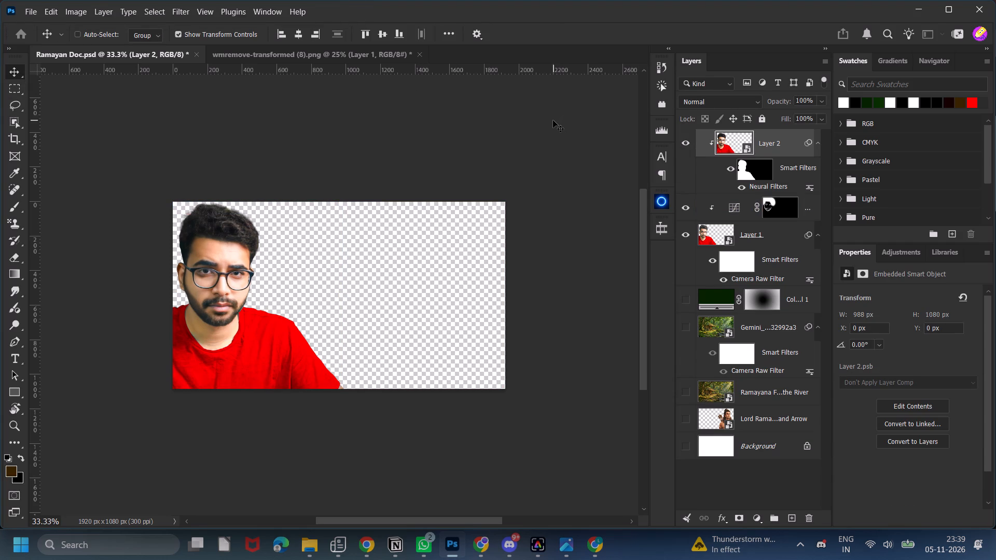
Show the colour fill, both forest background layers and the Lord Rama layer again.
click(692, 299)
click(685, 323)
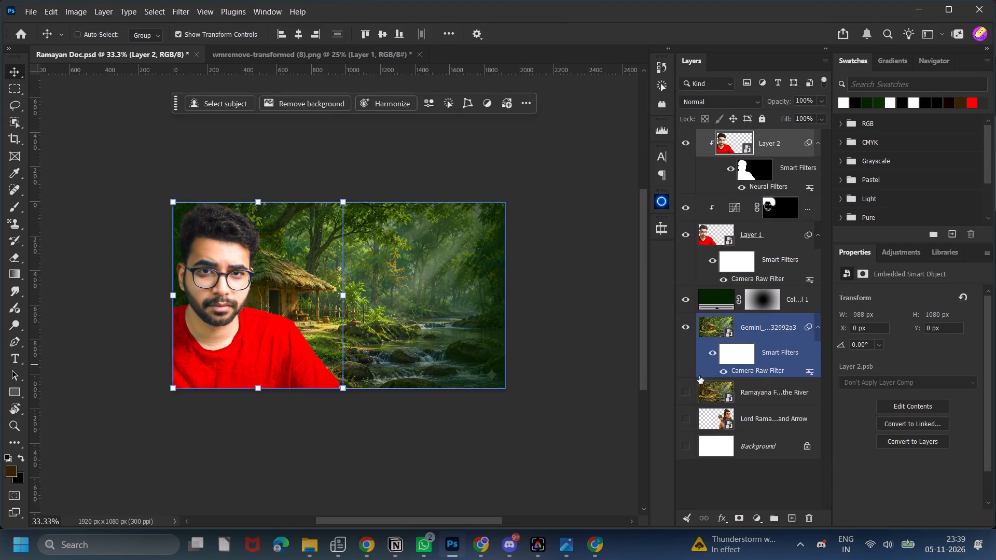
click(685, 392)
click(690, 407)
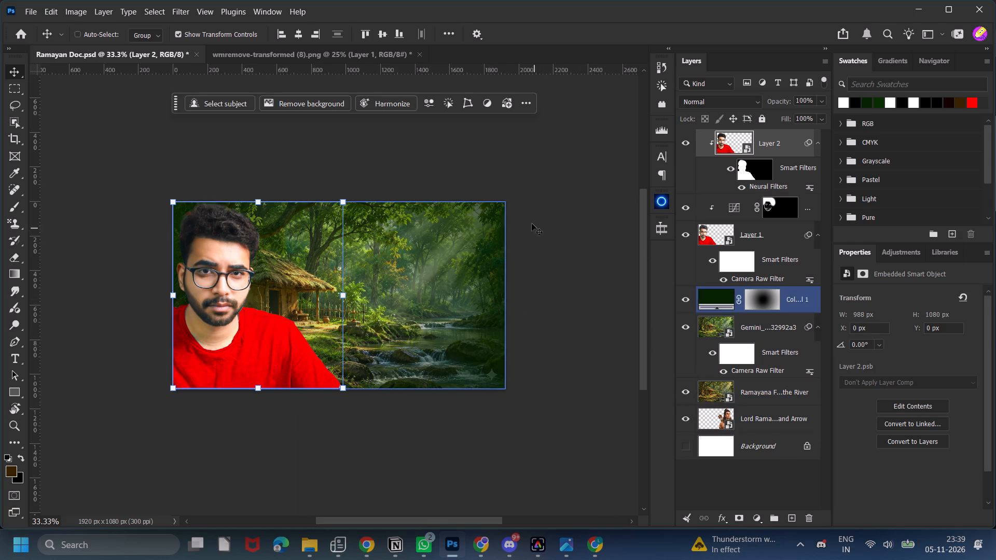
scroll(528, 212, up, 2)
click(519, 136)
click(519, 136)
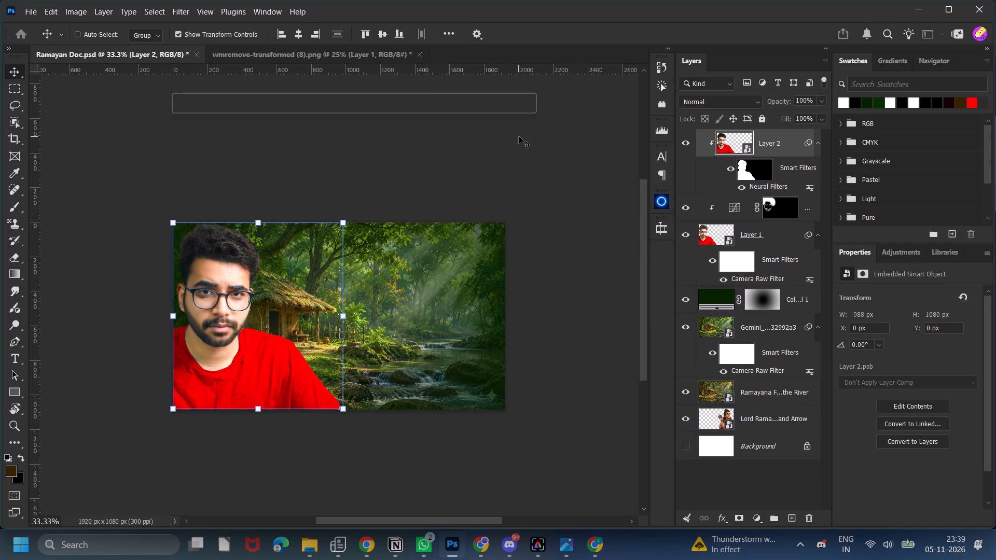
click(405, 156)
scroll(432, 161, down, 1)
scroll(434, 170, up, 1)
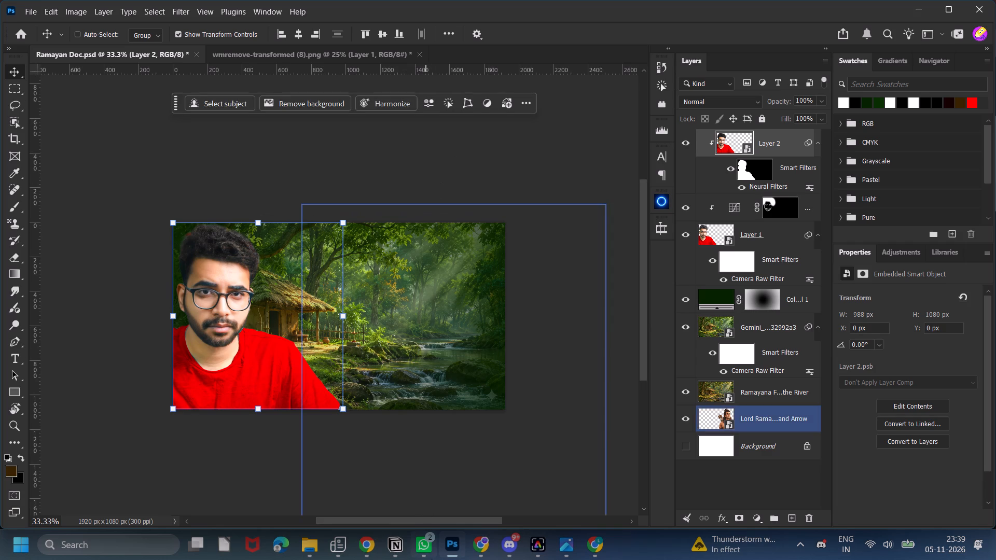
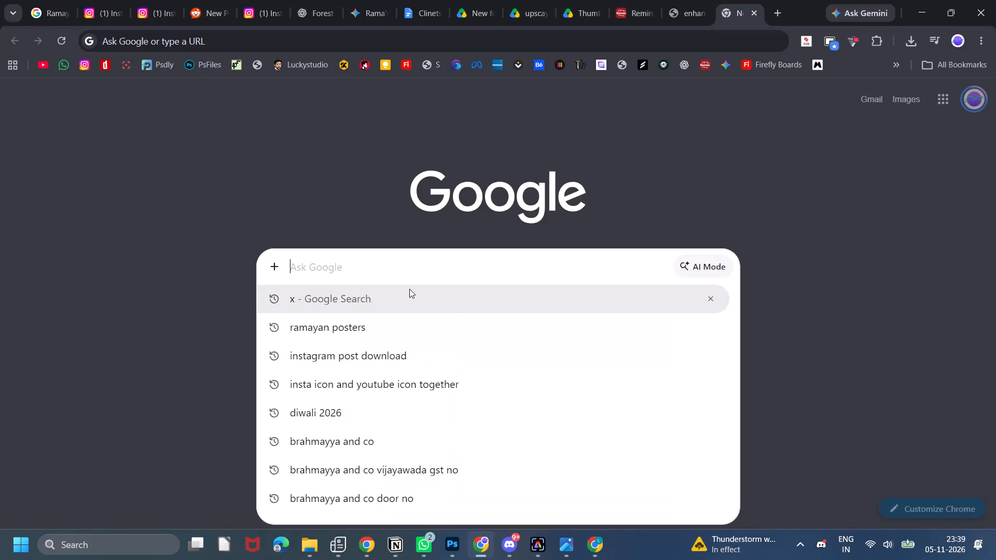
Search Google Images for "Paper strap png".
key(shift+p)
key(a)
key(p)
key(e)
key(r)
key(space)
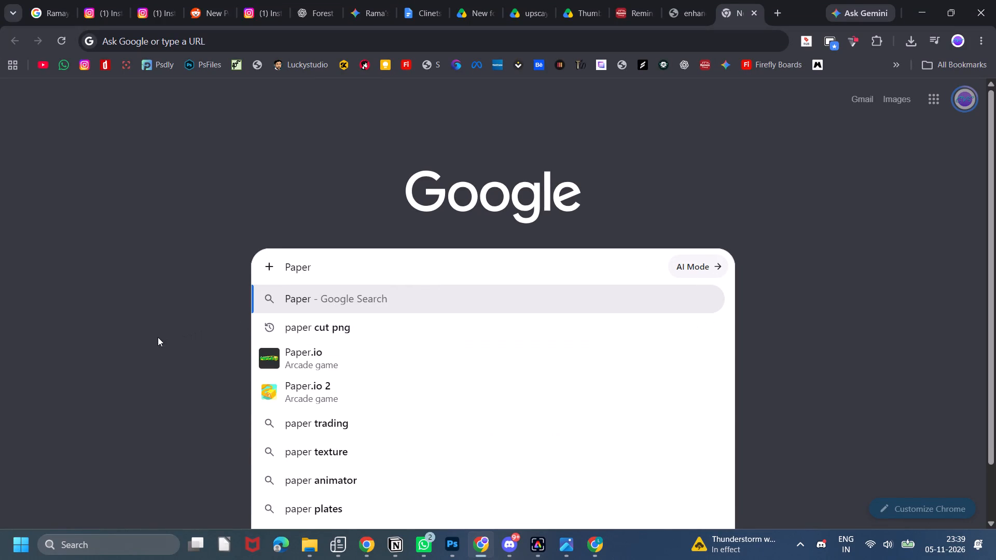
key(t)
key(e)
key(BackSpace)
key(BackSpace)
key(t)
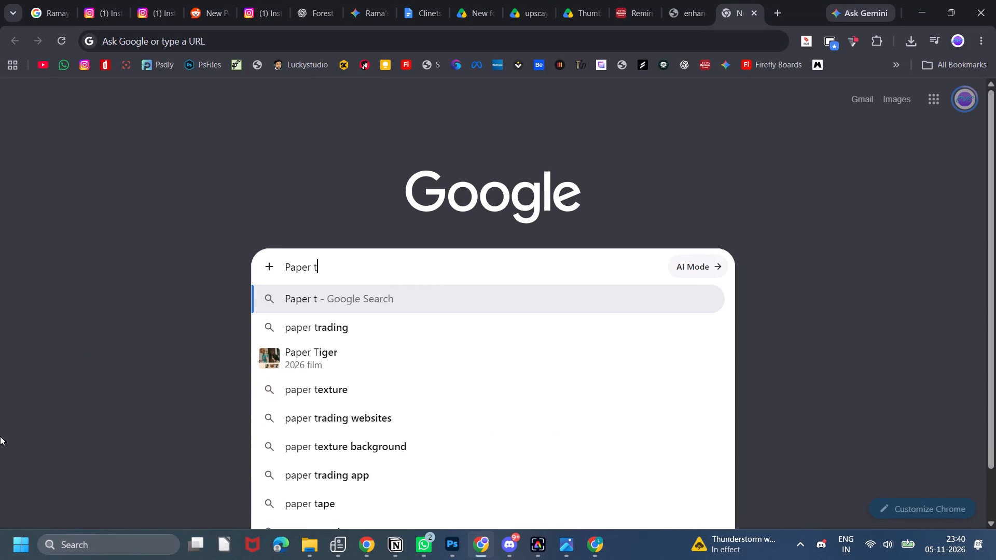
key(BackSpace)
text(sc)
text(rap)
key(space)
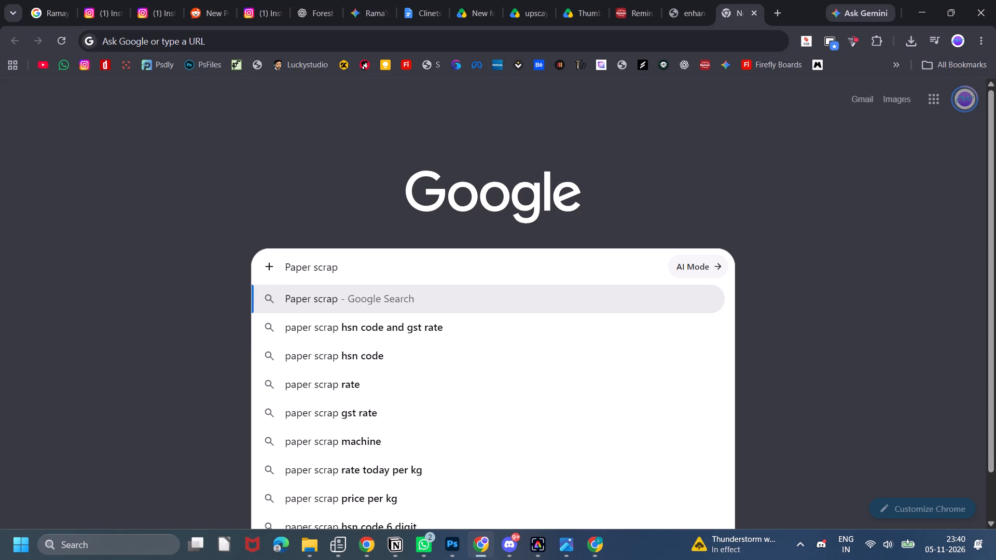
key(BackSpace)
key(BackSpace)
key(BackSpace)
key(BackSpace)
key(BackSpace)
text(trap)
key(space)
text(png)
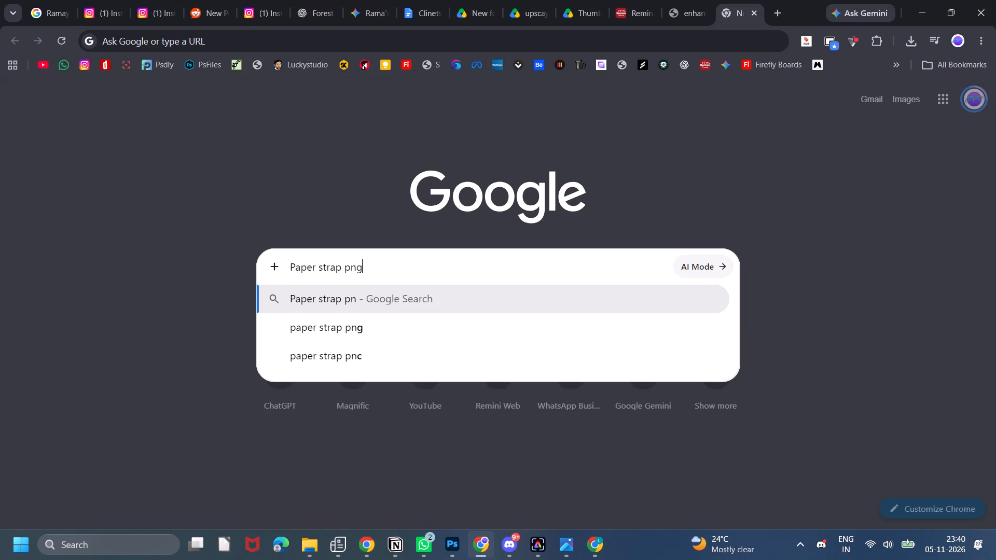
key(space)
key(Return)
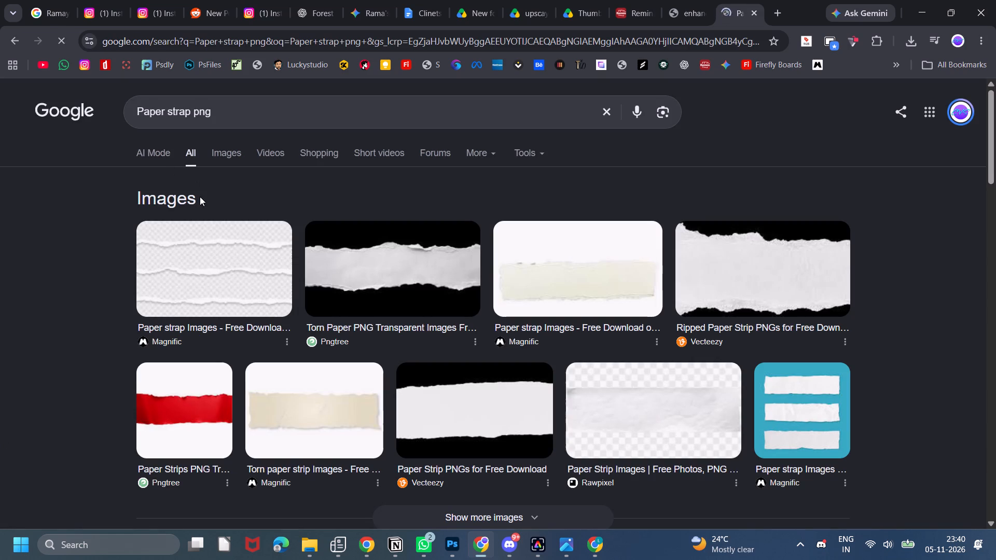
click(220, 144)
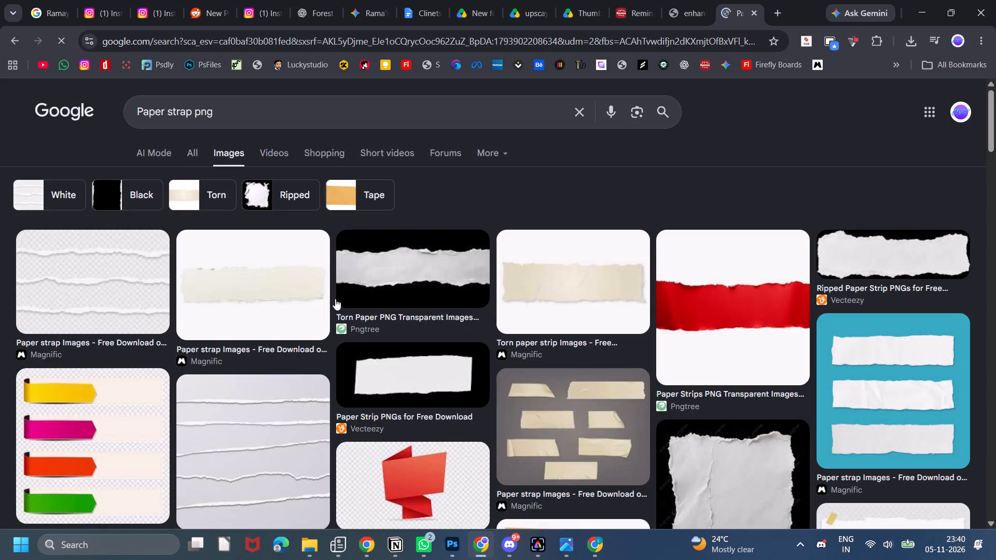
Browse the paper strap image results for a usable torn paper strip, previewing the brown Vecteezy paper strip.
scroll(442, 360, down, 2)
scroll(605, 382, down, 1)
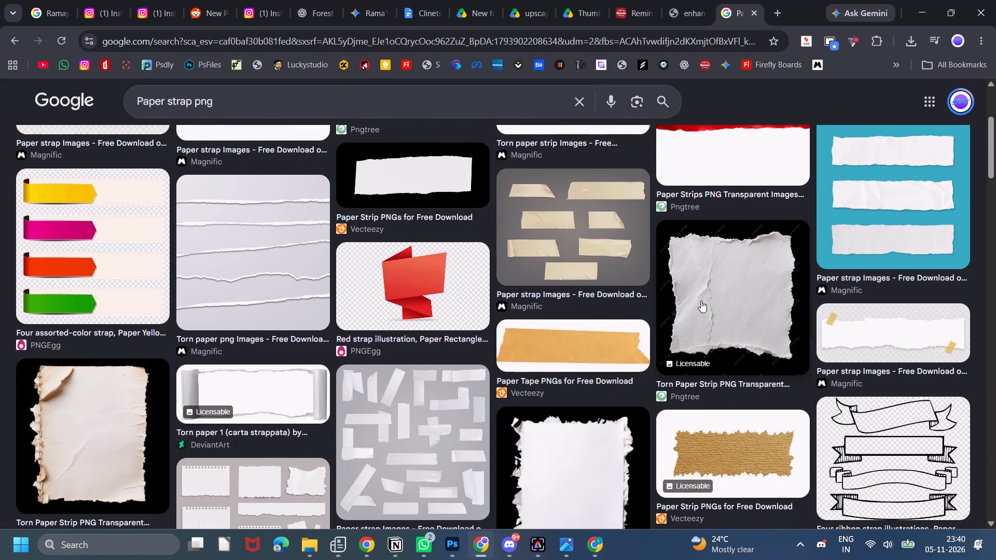
scroll(361, 380, down, 1)
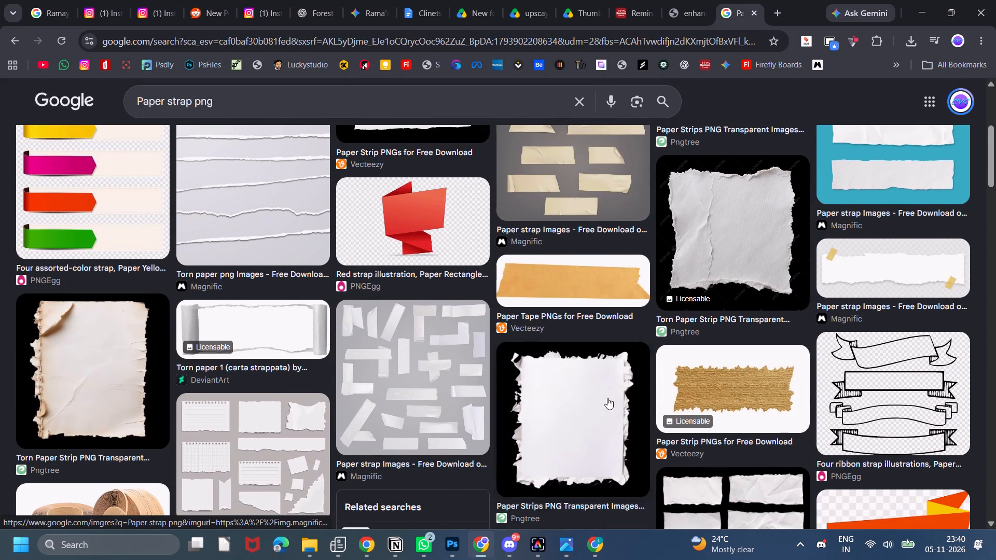
click(730, 377)
scroll(724, 268, down, 2)
scroll(430, 332, down, 2)
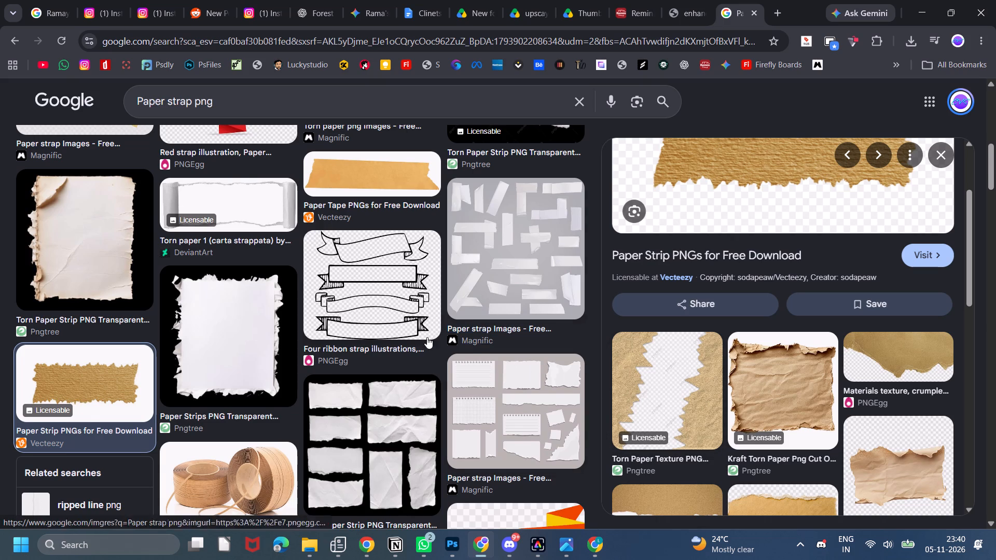
scroll(427, 337, down, 1)
scroll(381, 375, down, 5)
scroll(379, 320, down, 3)
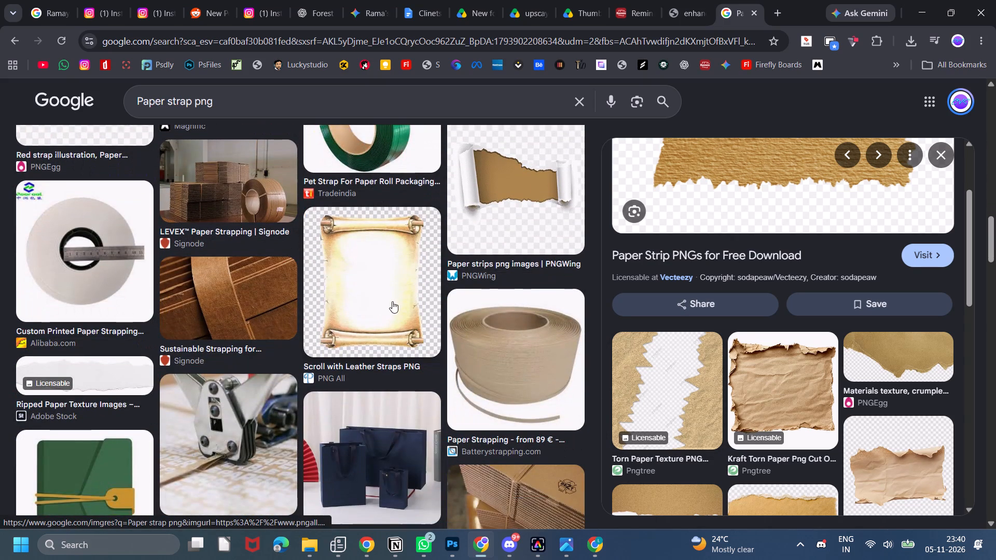
scroll(379, 371, down, 4)
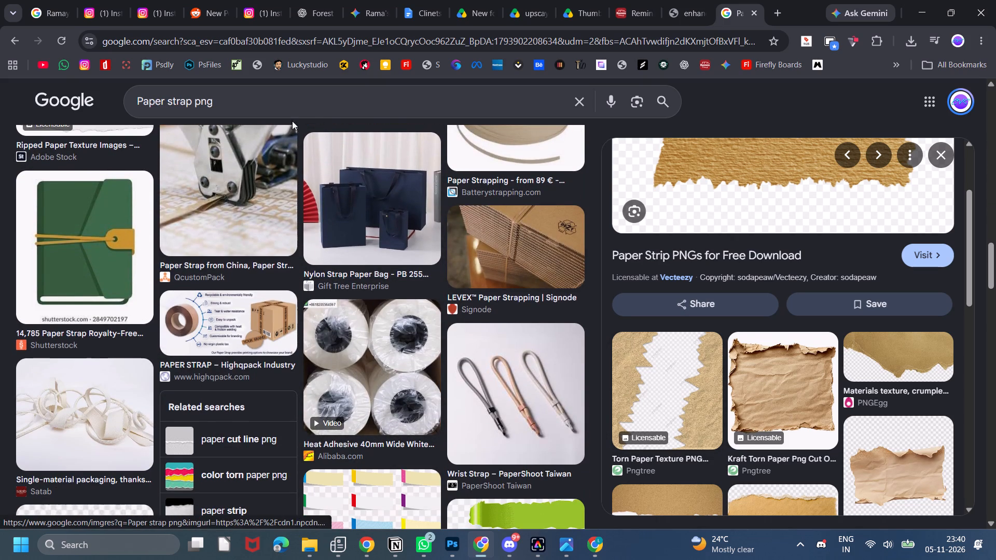
Replace the image search query with "Leaf png" and run the search.
drag(257, 100, 15, 104)
key(shift+l)
key(e)
key(a)
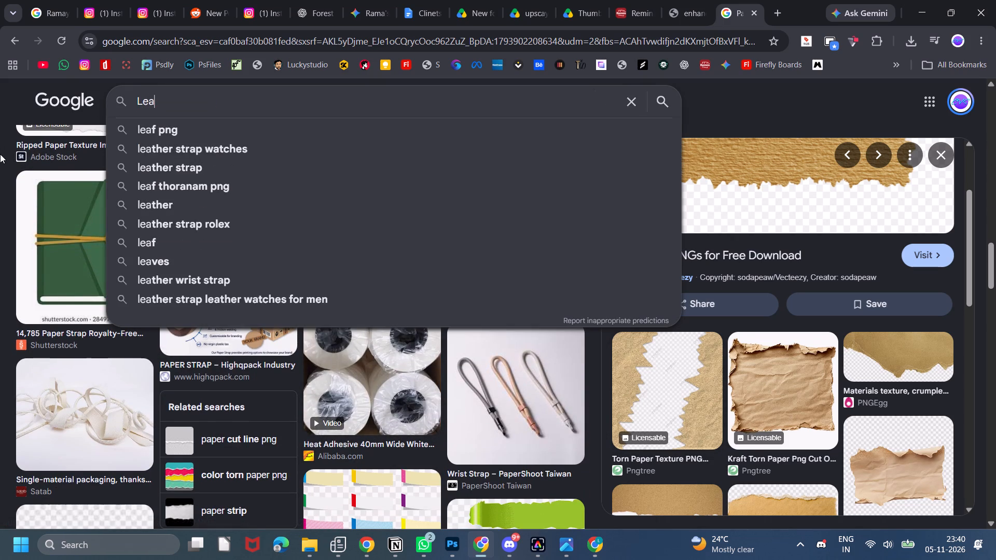
key(f)
key(space)
key(p)
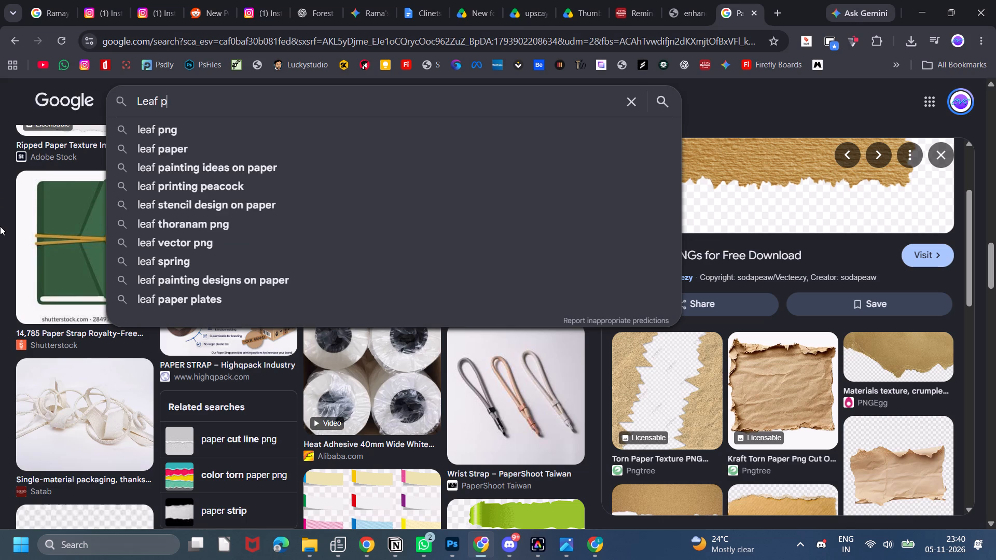
key(n)
key(g)
key(Return)
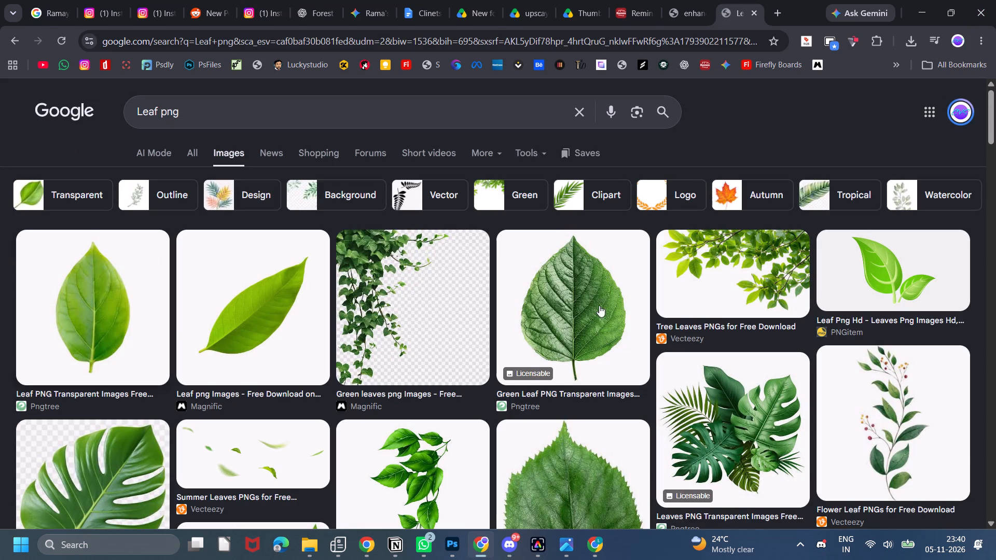
Open the green leaf result on Pngtree and start the free download of the "Green Leaf For Element" PNG.
click(591, 291)
click(792, 324)
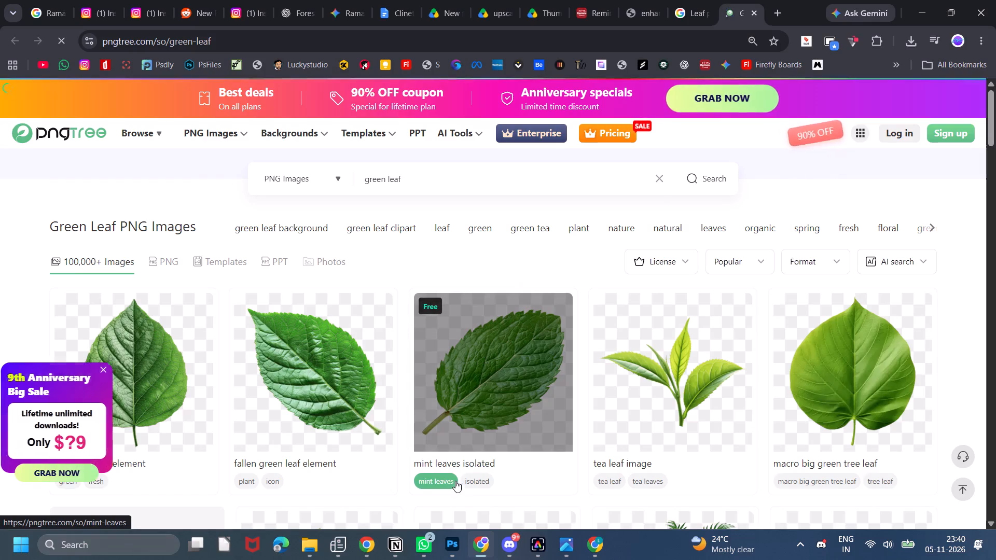
scroll(235, 397, down, 1)
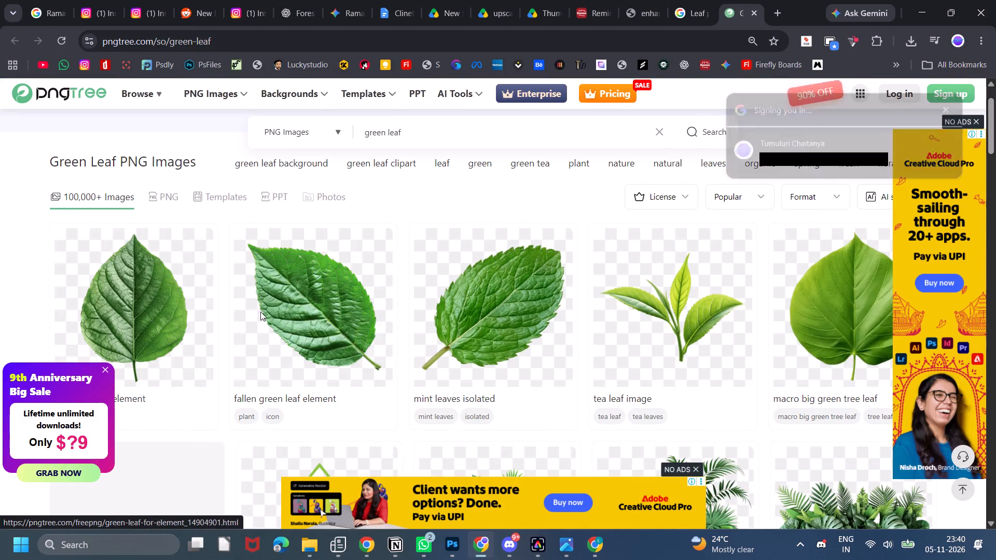
click(137, 301)
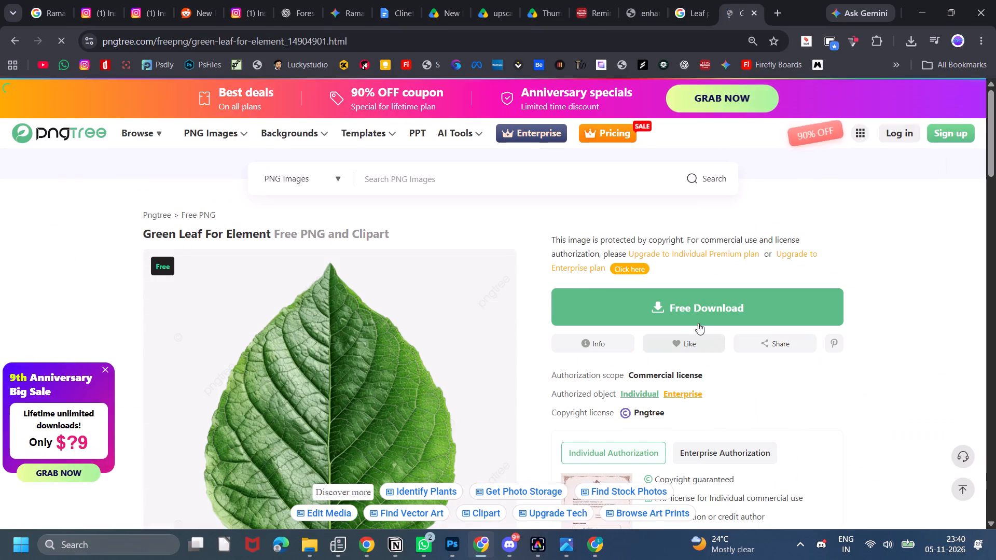
scroll(502, 335, down, 5)
scroll(487, 347, up, 5)
click(656, 306)
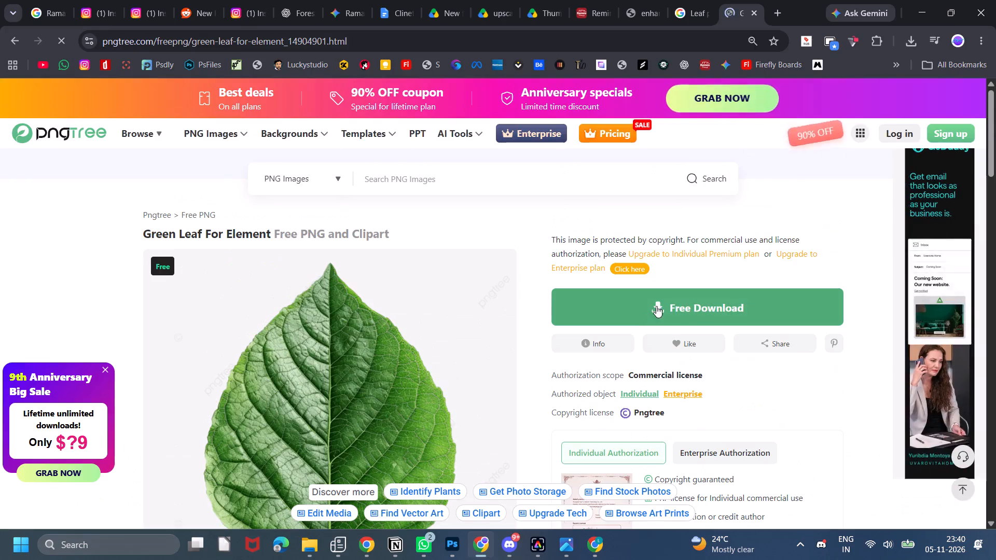
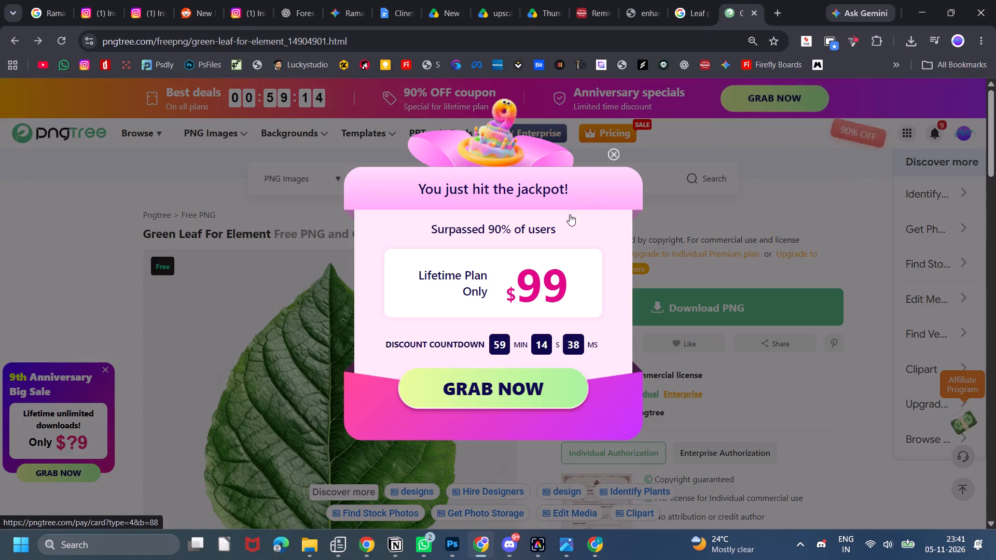
Decline the lifetime plan offers and download the green leaf PNG with the free-plan Relax Download.
click(615, 157)
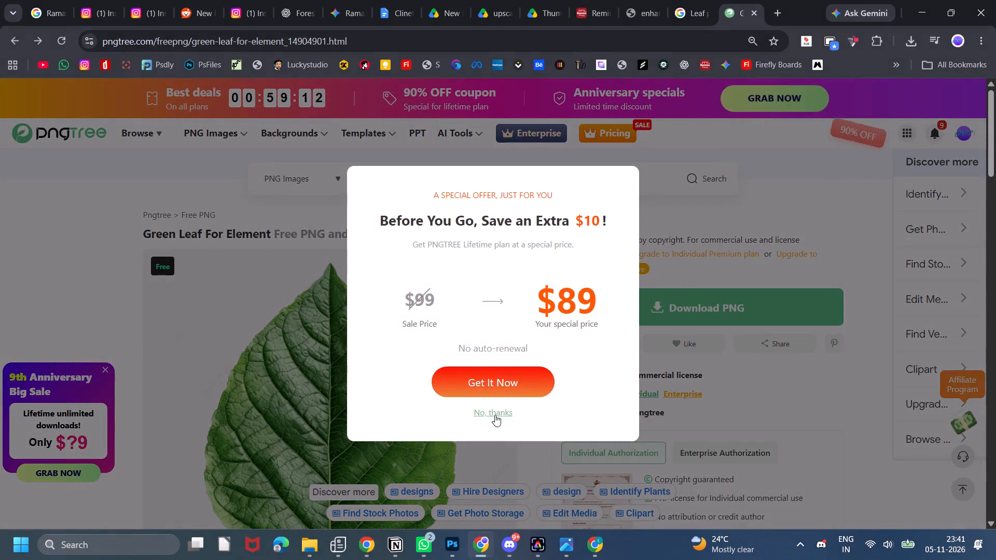
click(495, 408)
click(677, 307)
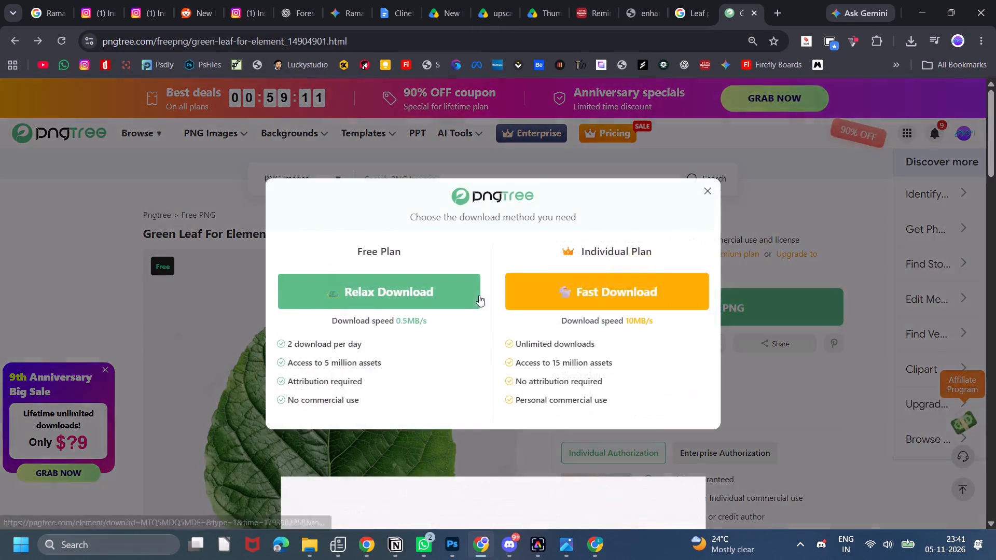
click(378, 304)
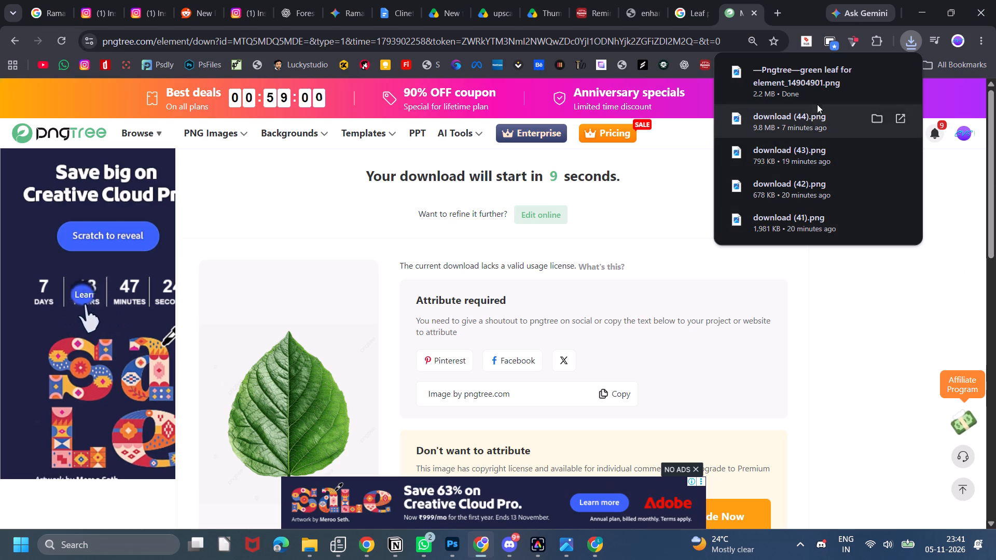
Open the downloaded green leaf PNG and place it in Ramayan Doc.psd in Photoshop at its default size.
click(806, 91)
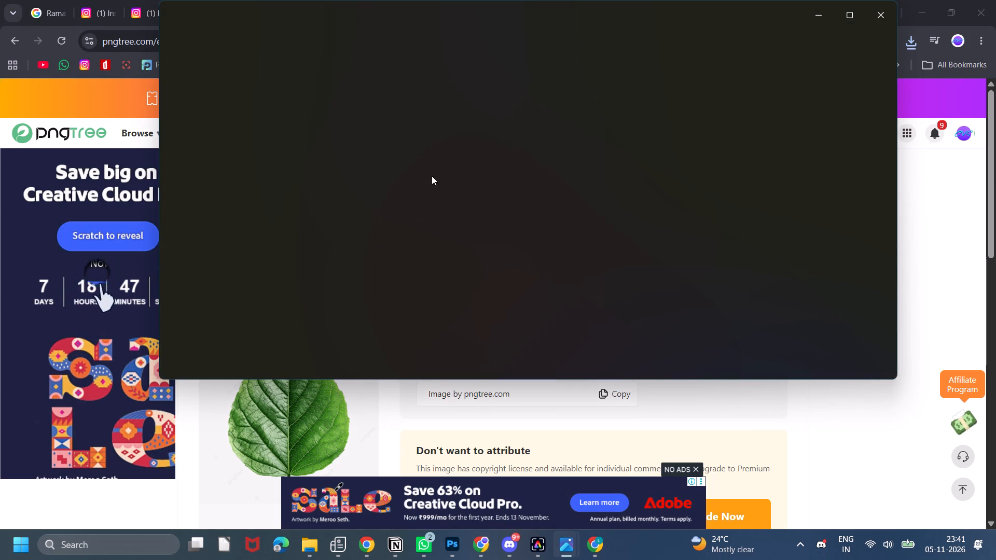
drag(583, 233, 457, 532)
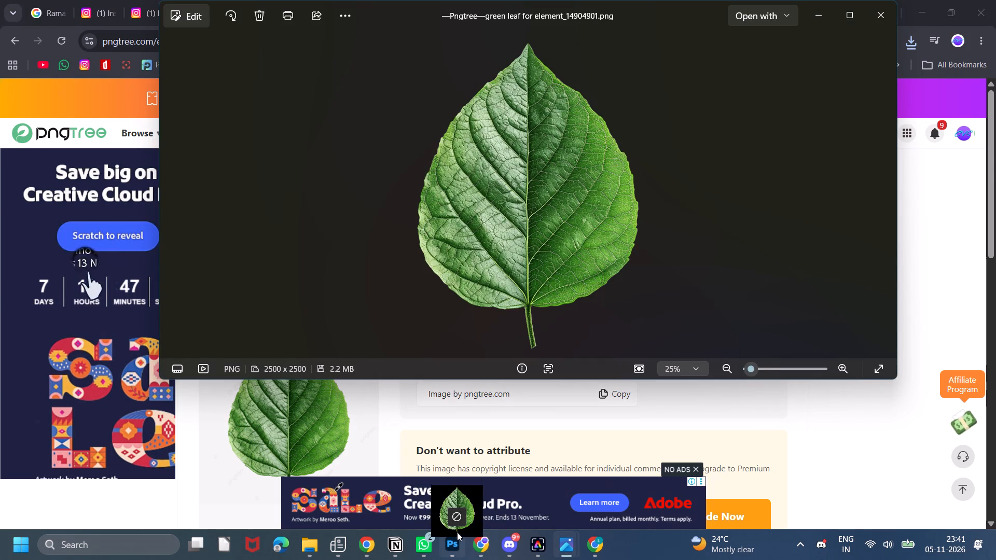
drag(457, 532, 259, 371)
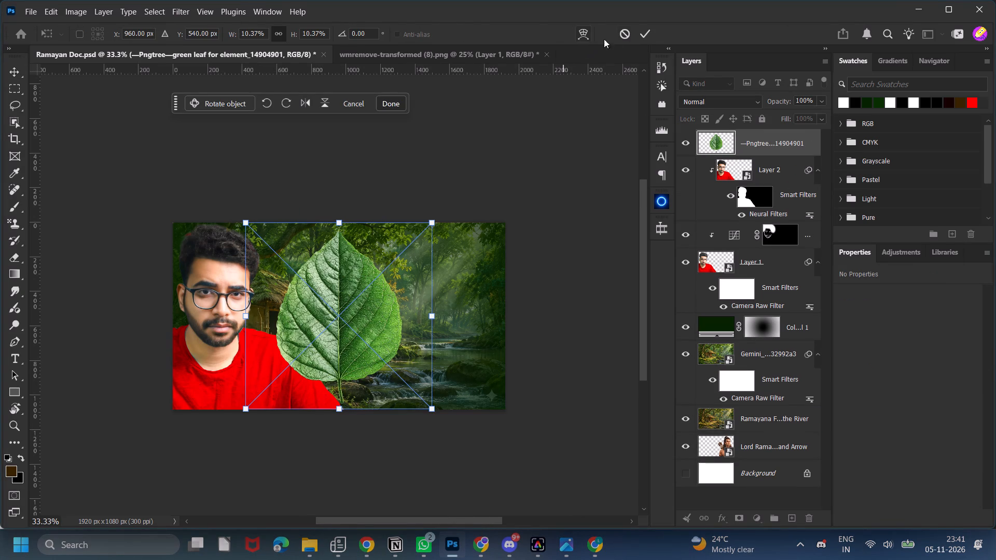
click(643, 34)
Move the leaf layer below the portrait's Layer 1, directly above the dark green colour fill layer.
drag(746, 138, 733, 308)
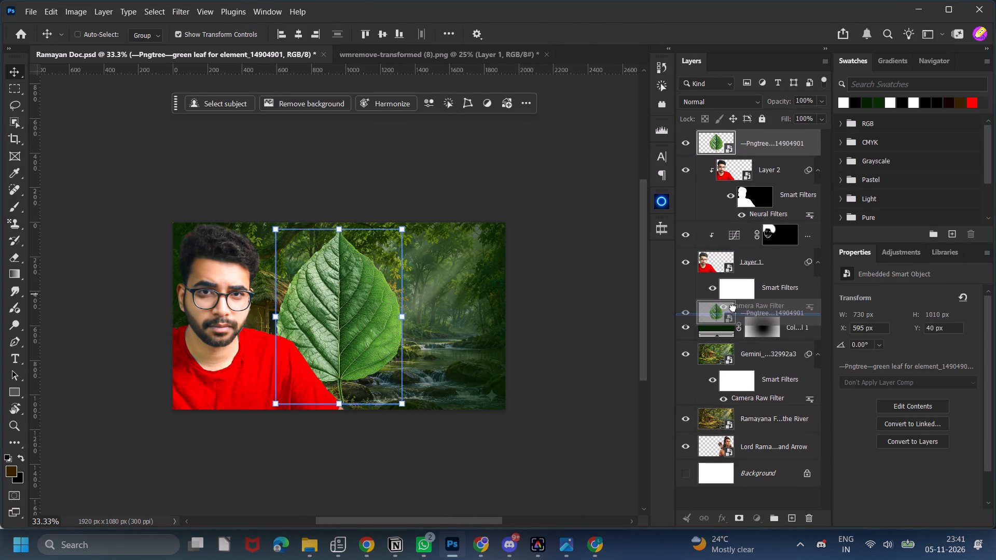
drag(733, 308, 731, 312)
Position the leaf behind the portrait at the canvas's left side, scaled to about 15% and rotated about 21°.
drag(275, 408, 192, 414)
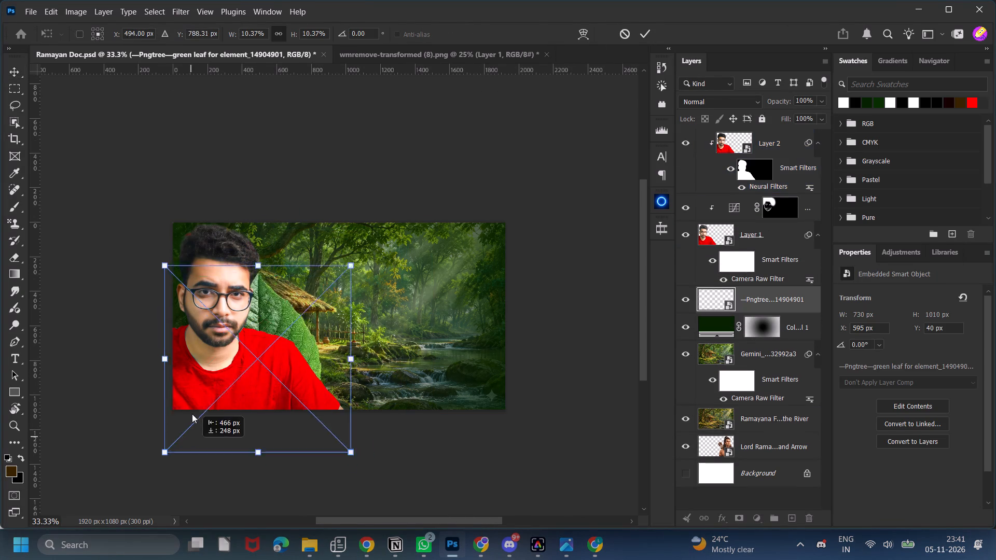
drag(192, 414, 199, 371)
drag(259, 379, 190, 466)
drag(421, 472, 350, 502)
drag(304, 340, 242, 327)
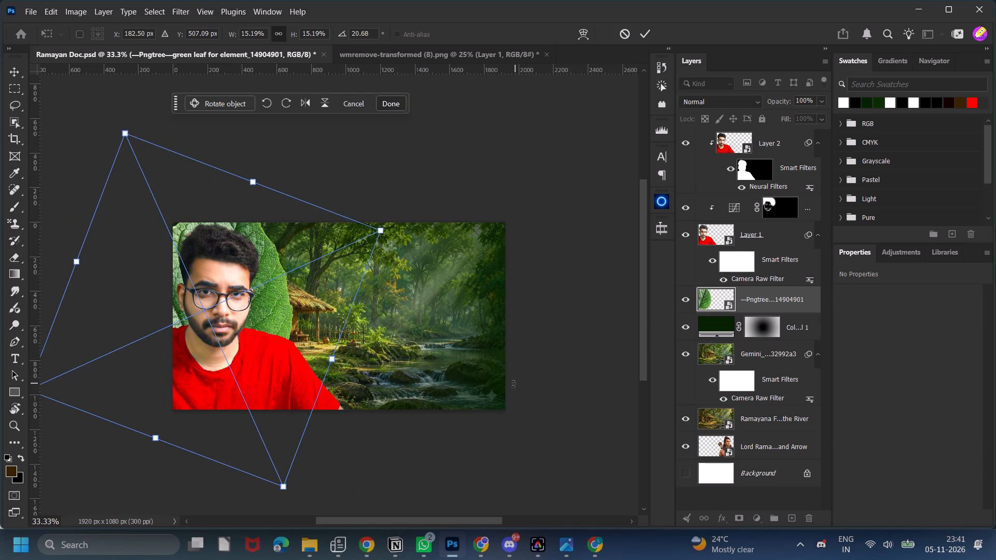
Enlarge the leaf to about 23%, rotate it to about 54° and recentre it behind the portrait's head.
key(ctrl+minus)
key(ctrl+minus)
drag(244, 369, 228, 416)
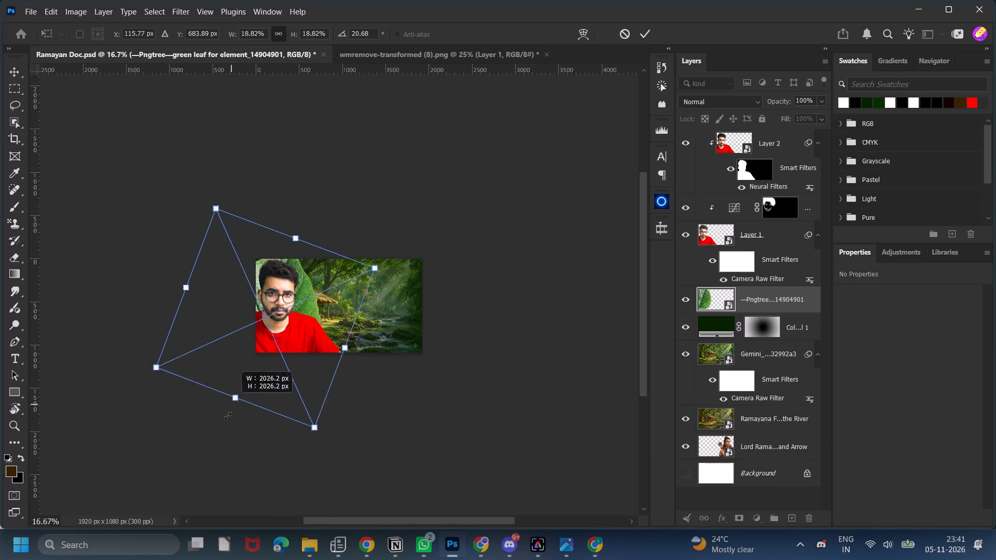
drag(228, 416, 217, 435)
drag(420, 463, 319, 468)
drag(319, 317, 305, 277)
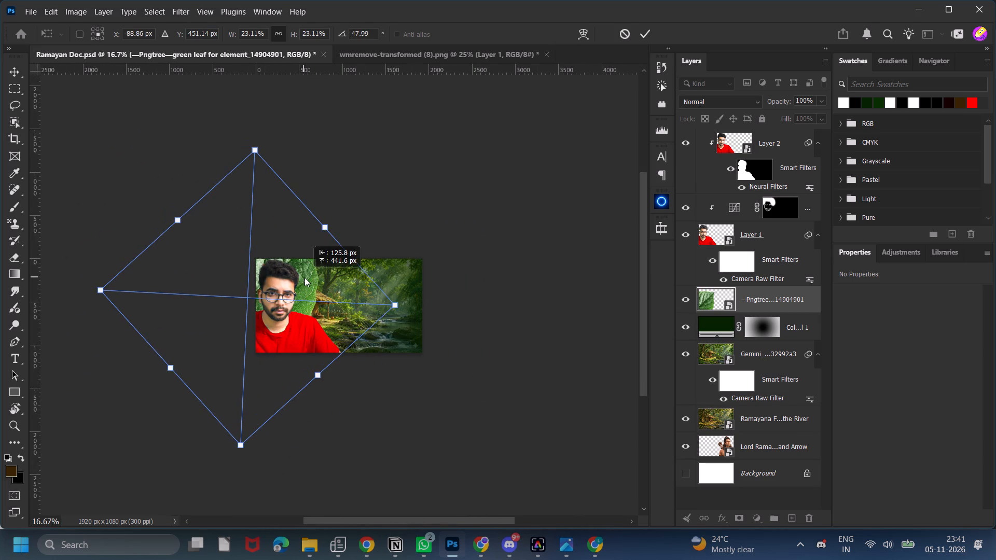
drag(305, 277, 294, 274)
drag(417, 300, 412, 320)
drag(294, 298, 307, 298)
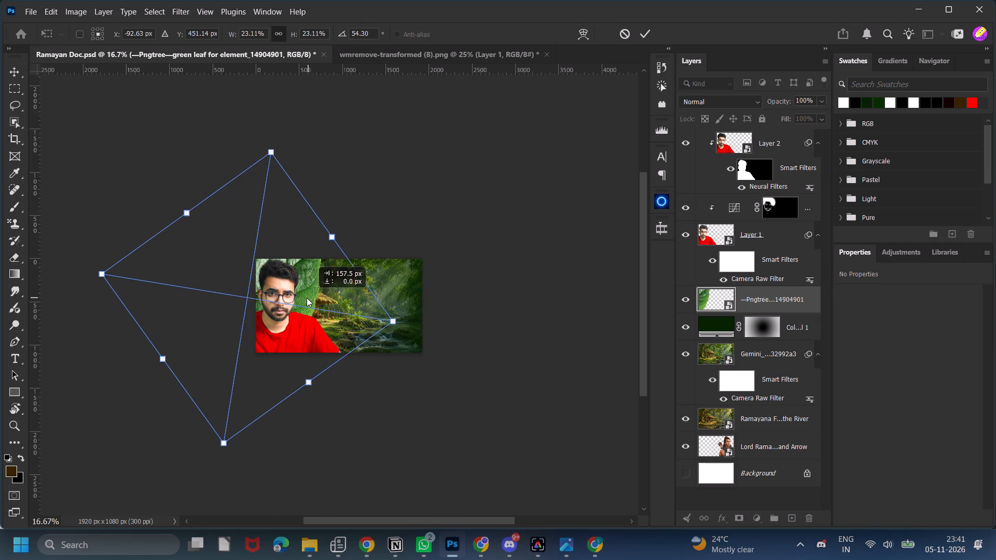
drag(307, 298, 305, 299)
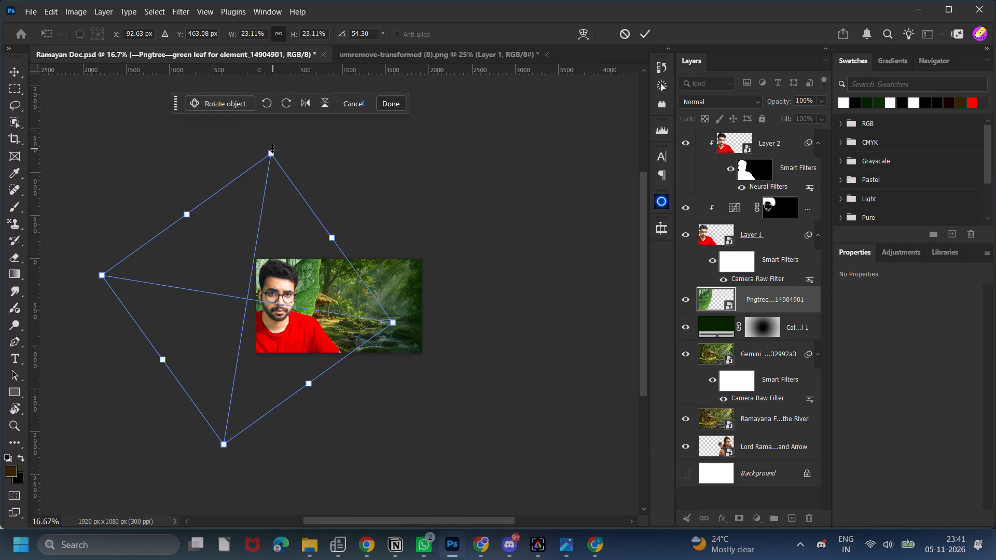
Enlarge the leaf to about 28%, rotate it to about 167° behind the portrait and apply the transform.
drag(272, 148, 311, 91)
drag(311, 258, 300, 229)
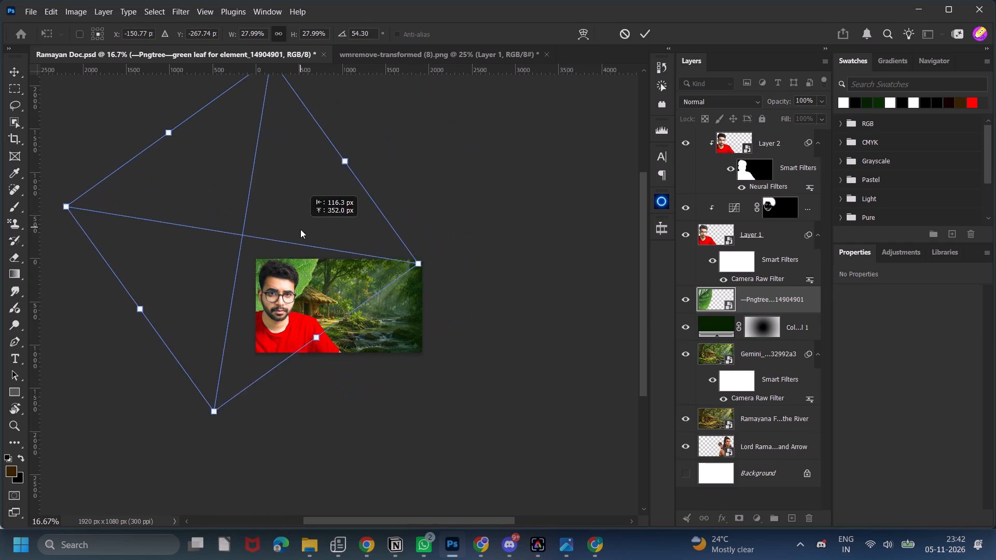
drag(300, 229, 288, 270)
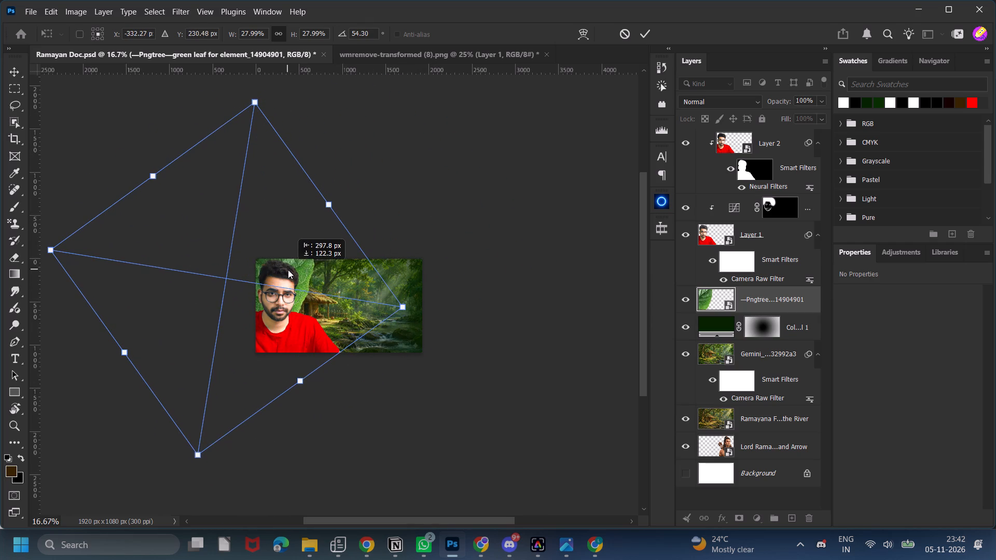
drag(288, 270, 294, 272)
drag(442, 330, 442, 235)
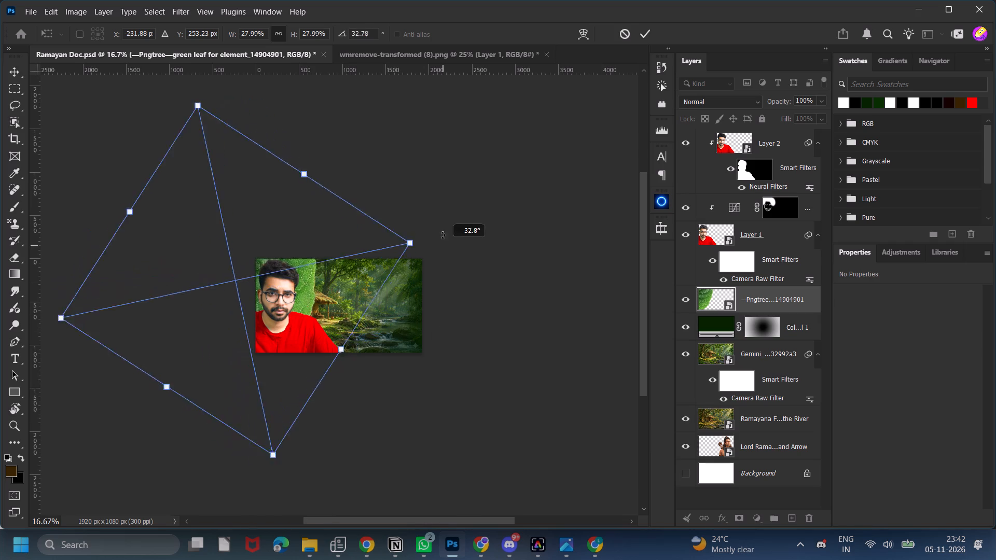
drag(442, 235, 217, 309)
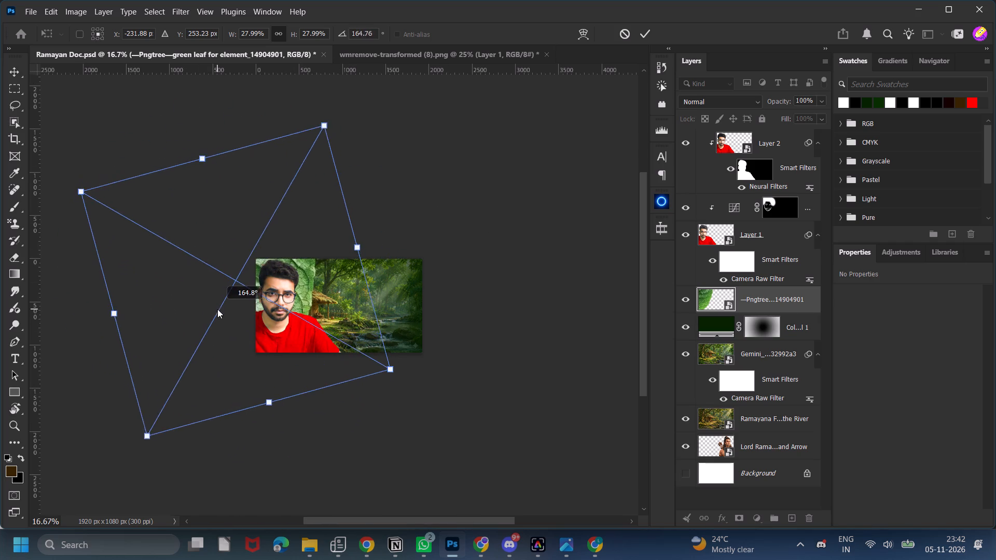
drag(217, 309, 217, 306)
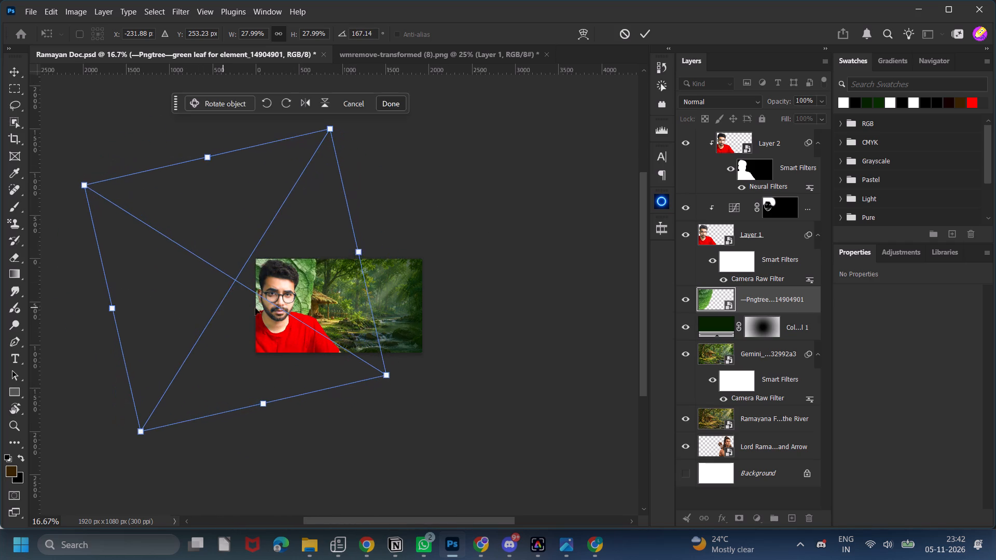
click(315, 309)
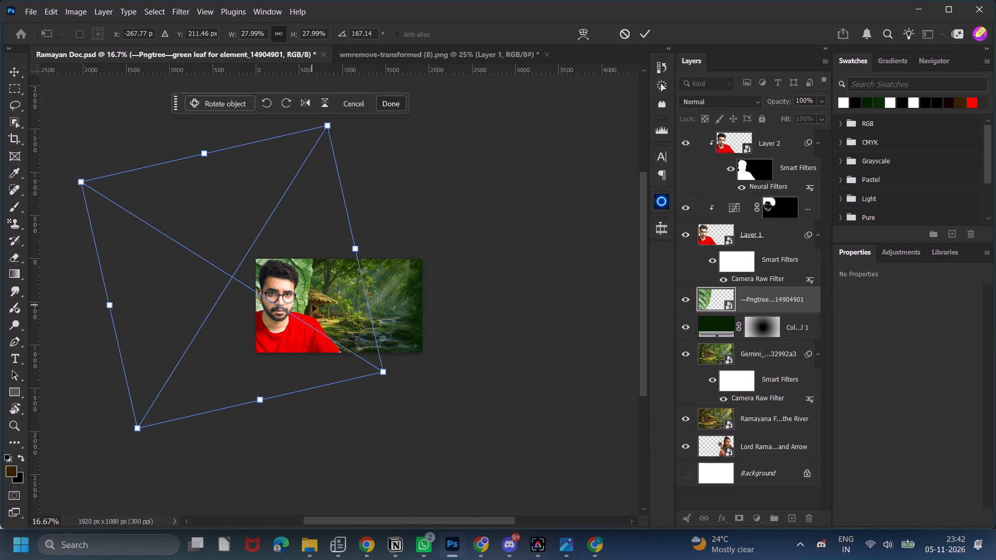
click(644, 35)
Shift the leaf about 150 px to the right and adjust its height so more of it shows beside the portrait.
drag(509, 231, 513, 232)
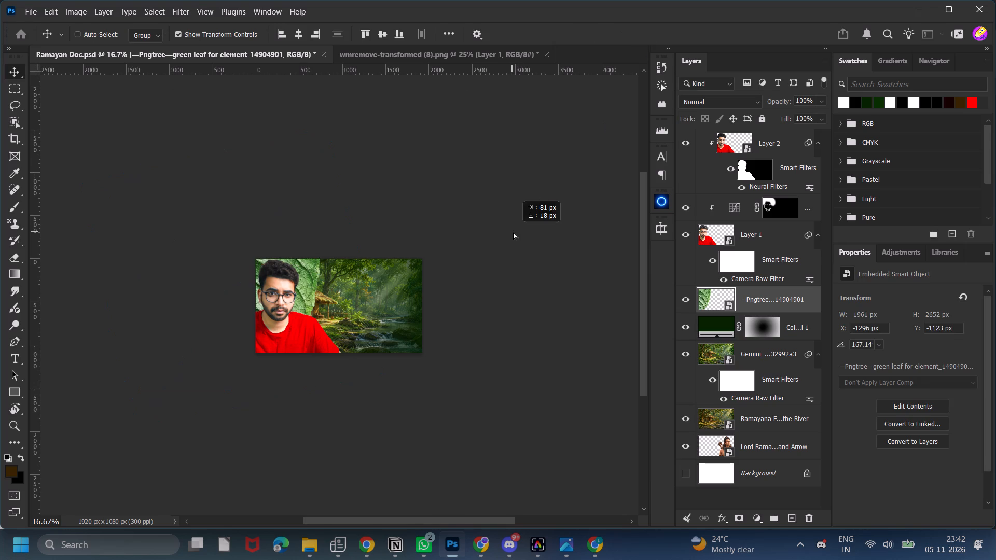
drag(513, 232, 509, 233)
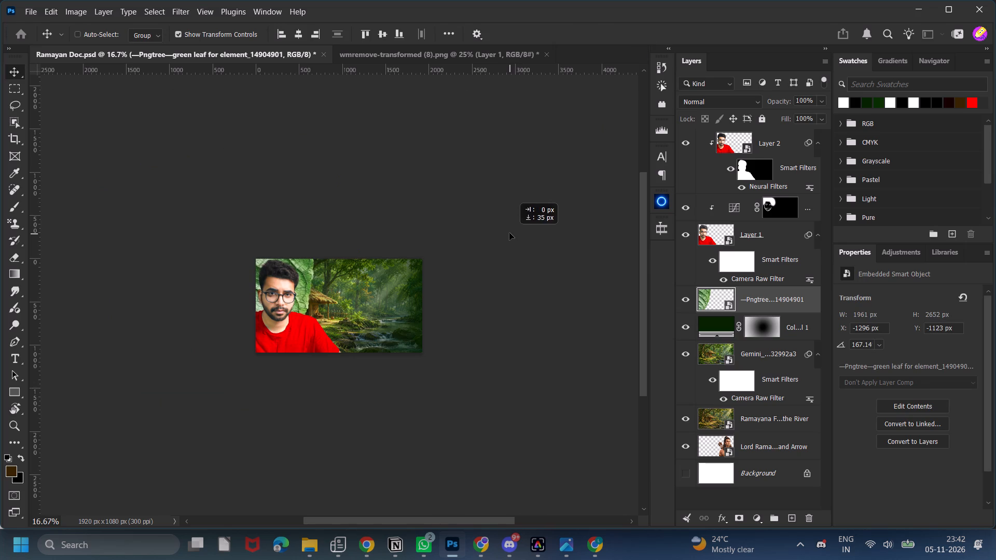
drag(509, 233, 509, 237)
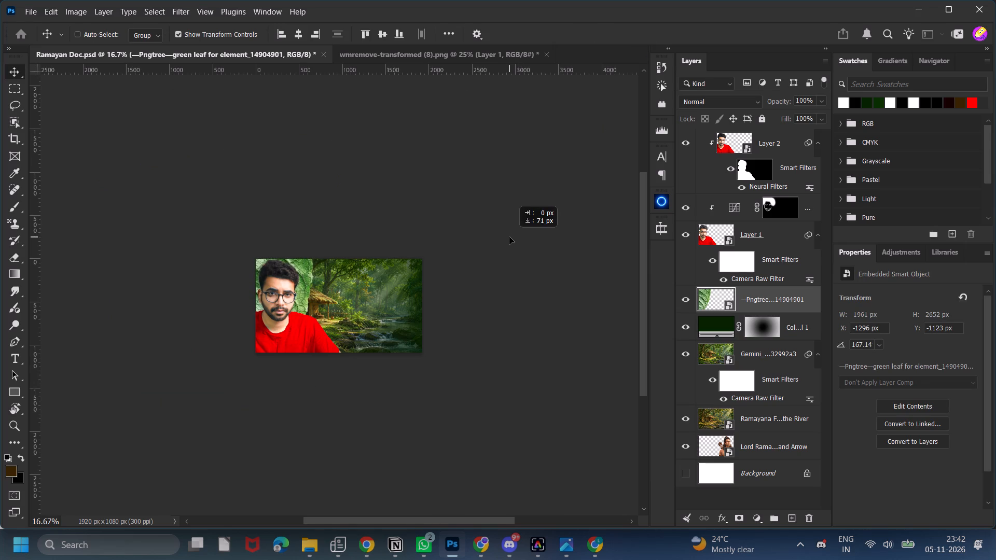
drag(509, 237, 509, 237)
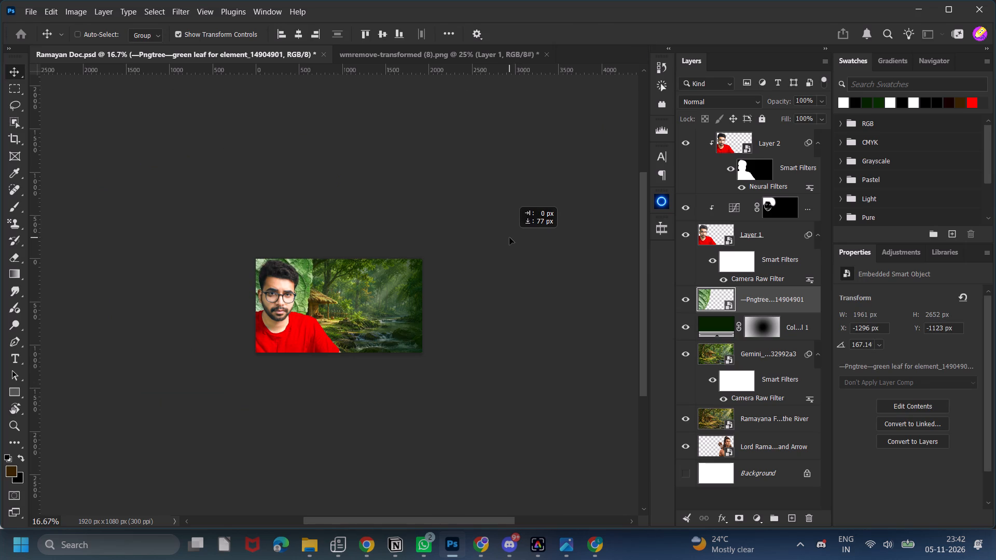
drag(509, 237, 523, 193)
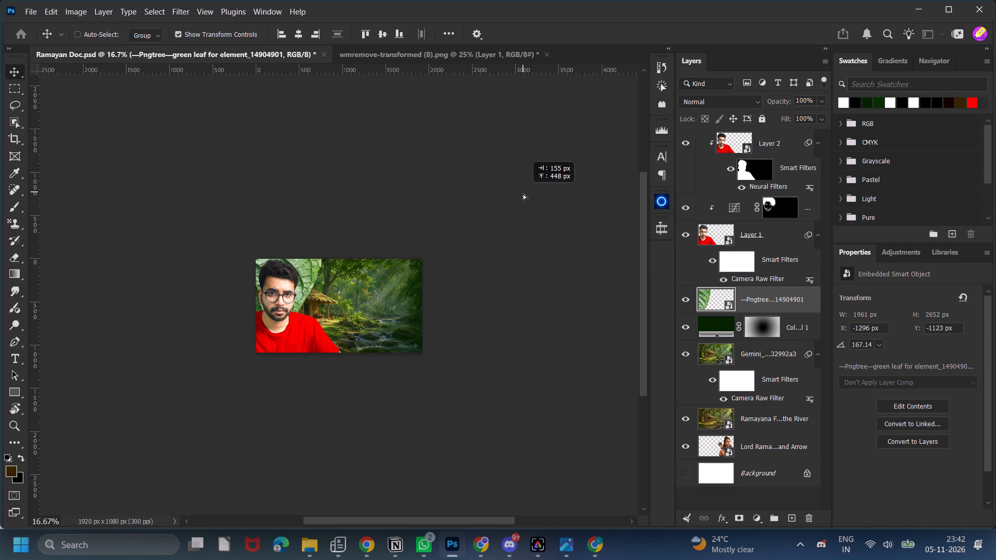
drag(523, 193, 522, 226)
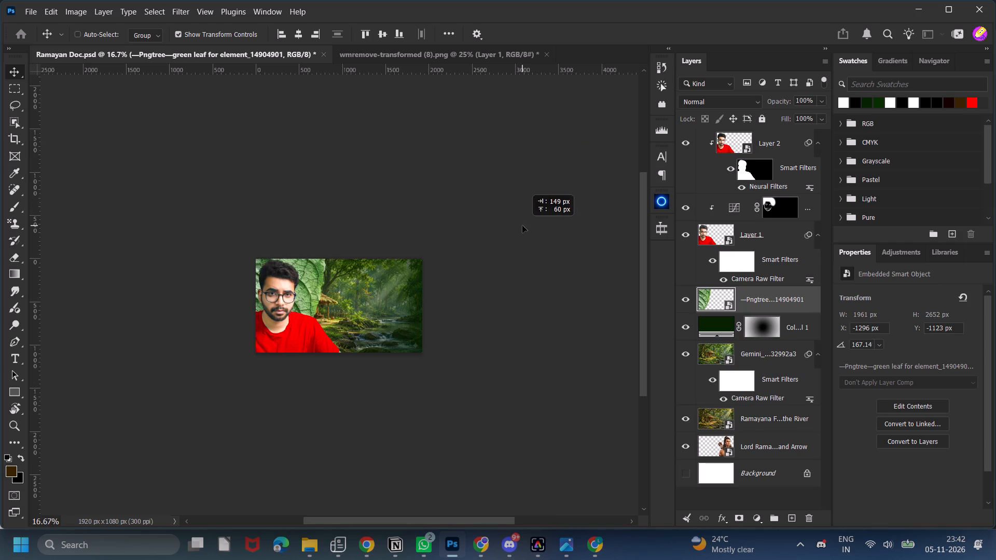
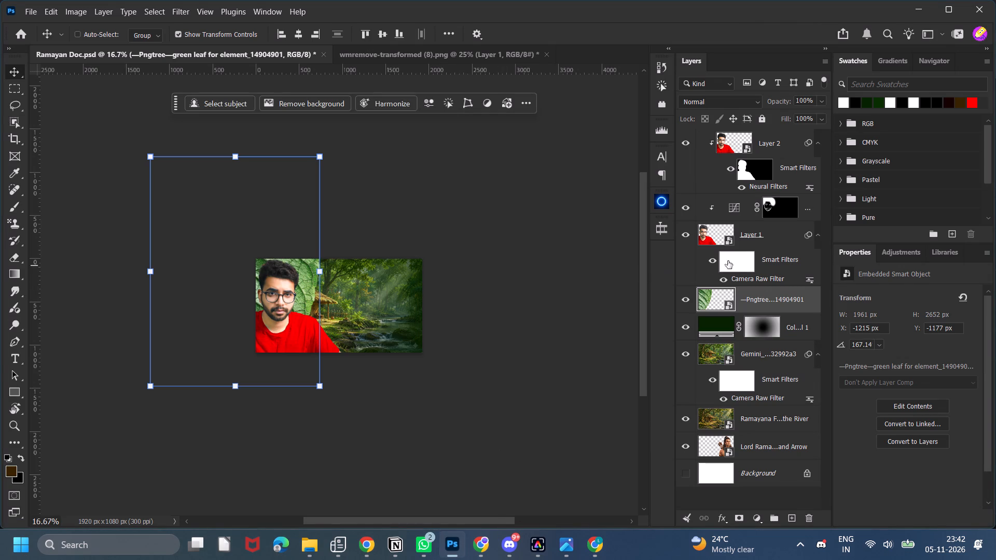
Add a Hue/Saturation adjustment clipped to the leaf layer, with Colorize enabled and saturation set to 0.
click(755, 516)
click(810, 349)
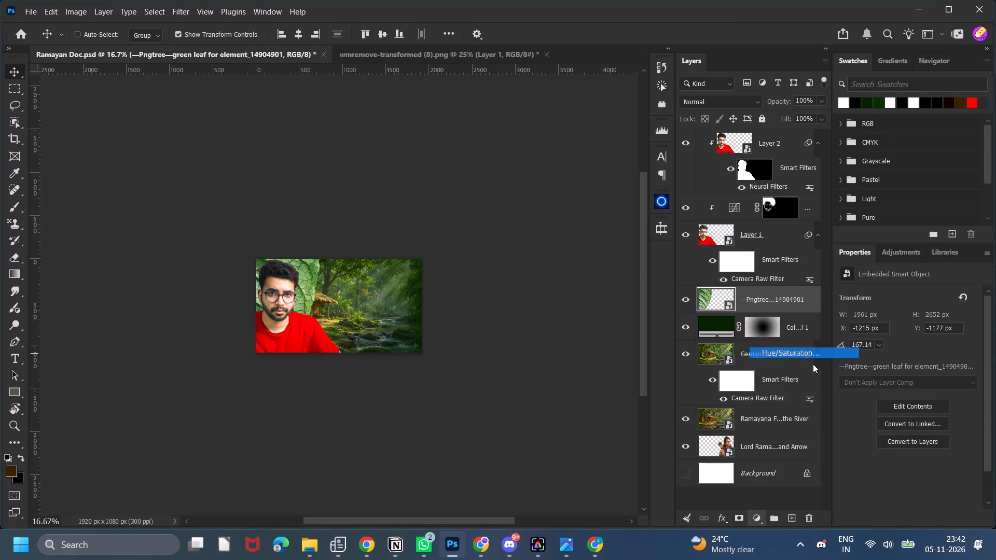
click(894, 522)
click(846, 419)
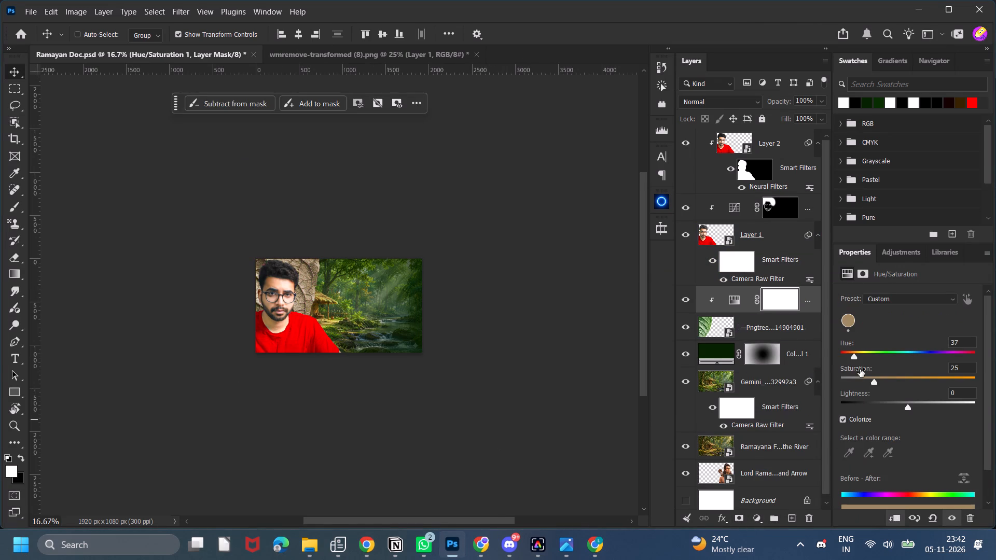
drag(871, 381, 538, 395)
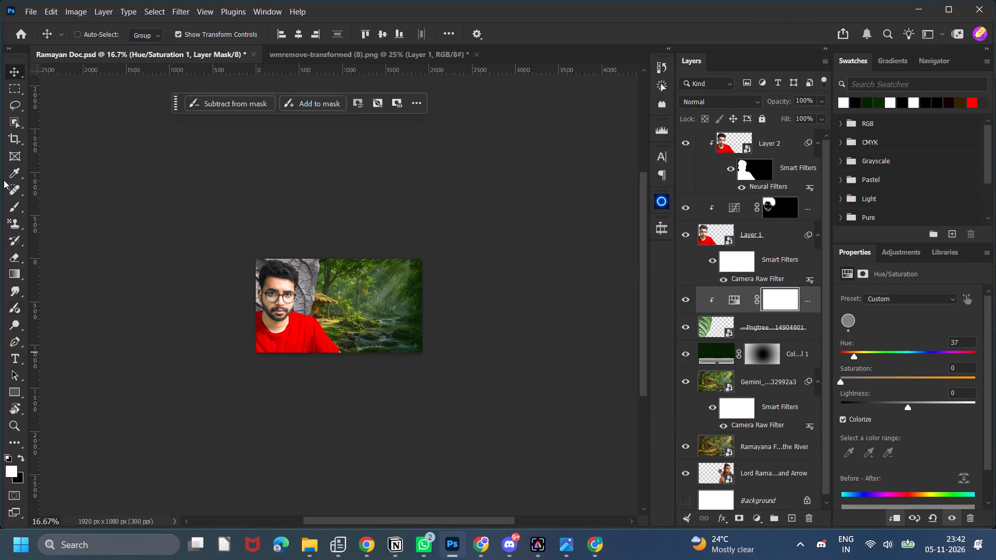
Move the leaf about 110 px left and 125 px down behind the portrait.
click(716, 335)
drag(264, 331, 254, 345)
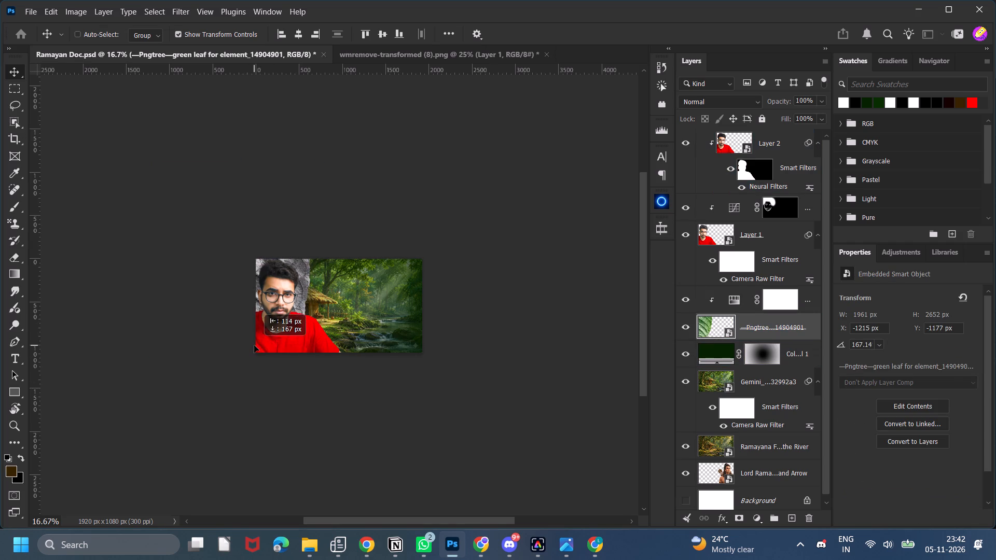
drag(254, 345, 270, 331)
drag(349, 407, 337, 413)
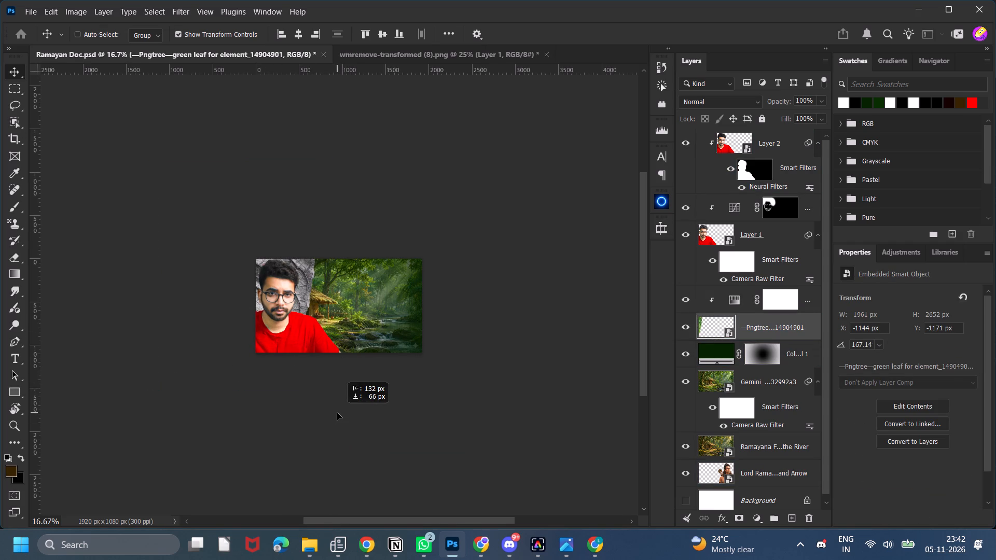
drag(337, 413, 333, 417)
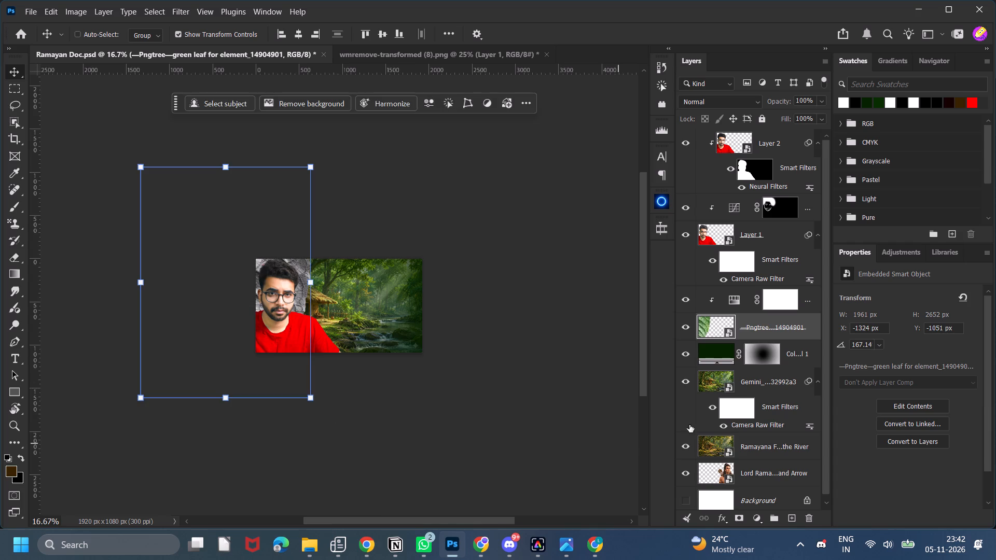
Add a Levels adjustment clipped to the leaf, with the black input at 39 and midtones at 0.78.
click(757, 515)
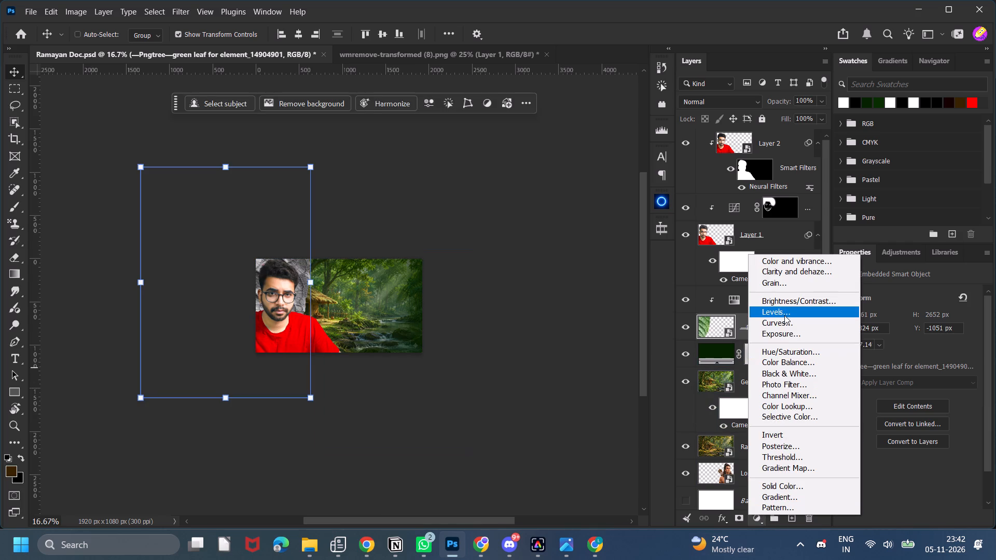
click(784, 315)
drag(862, 388, 882, 384)
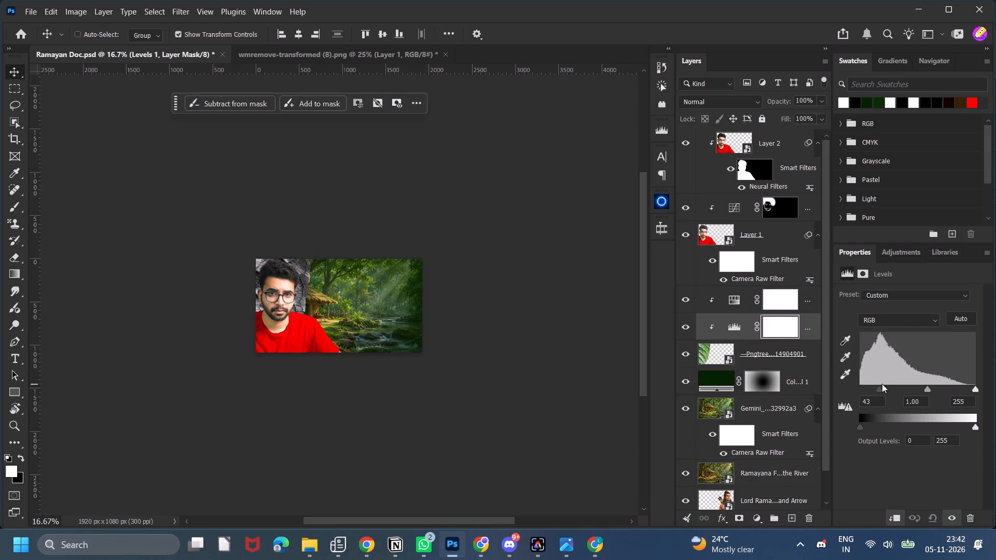
drag(882, 384, 877, 388)
drag(930, 388, 934, 386)
drag(934, 386, 934, 386)
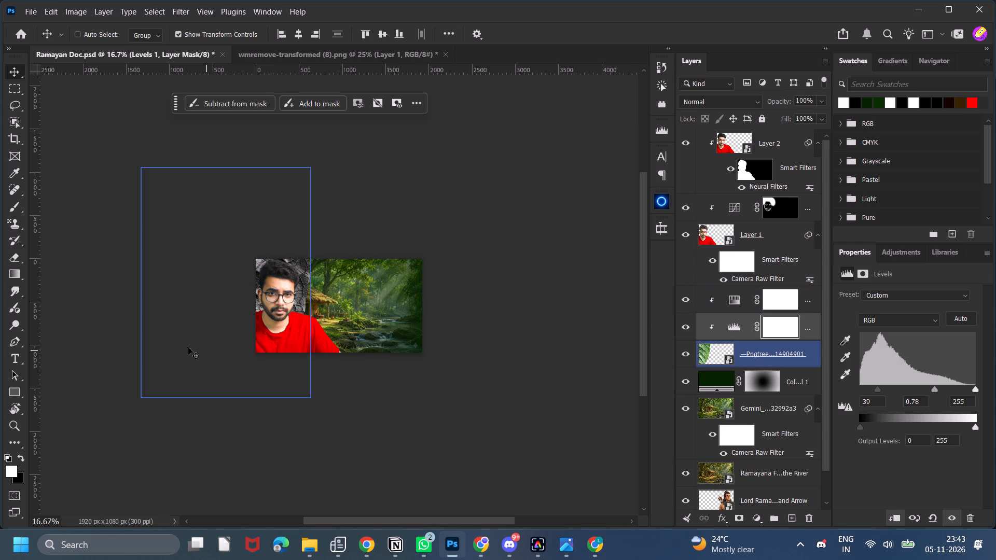
Give the leaf layer a Drop Shadow with 19 px distance and 174 px size.
click(768, 357)
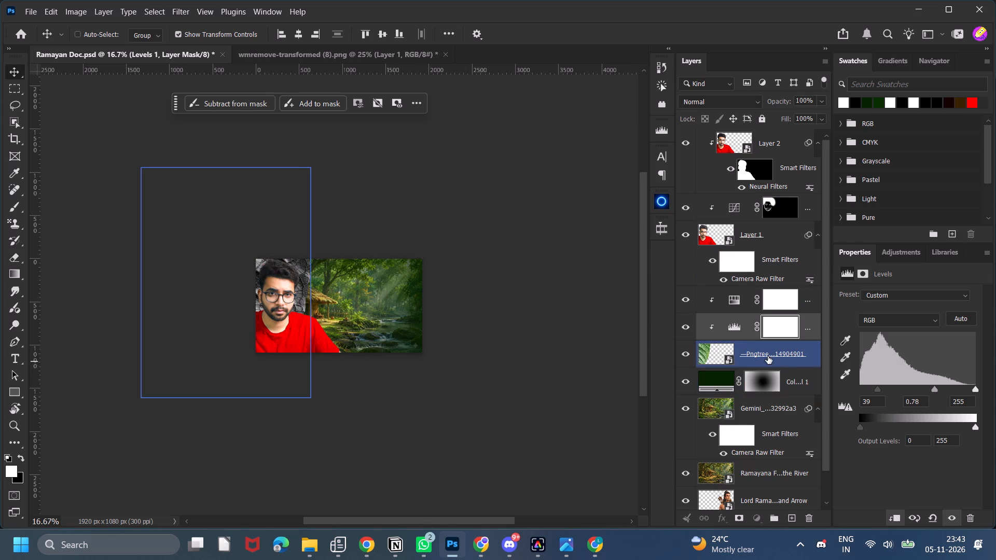
click(777, 363)
click(774, 365)
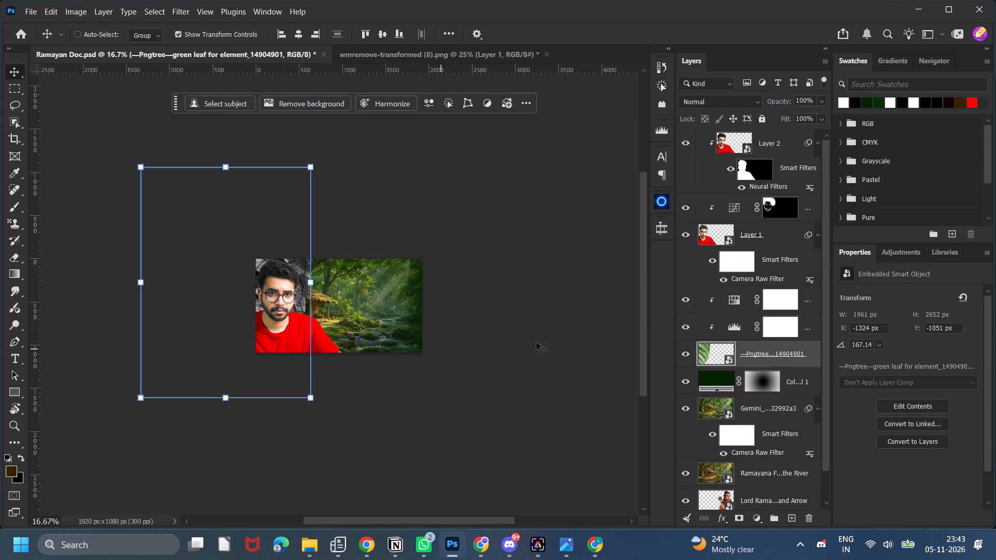
double_click(811, 354)
click(505, 320)
click(520, 320)
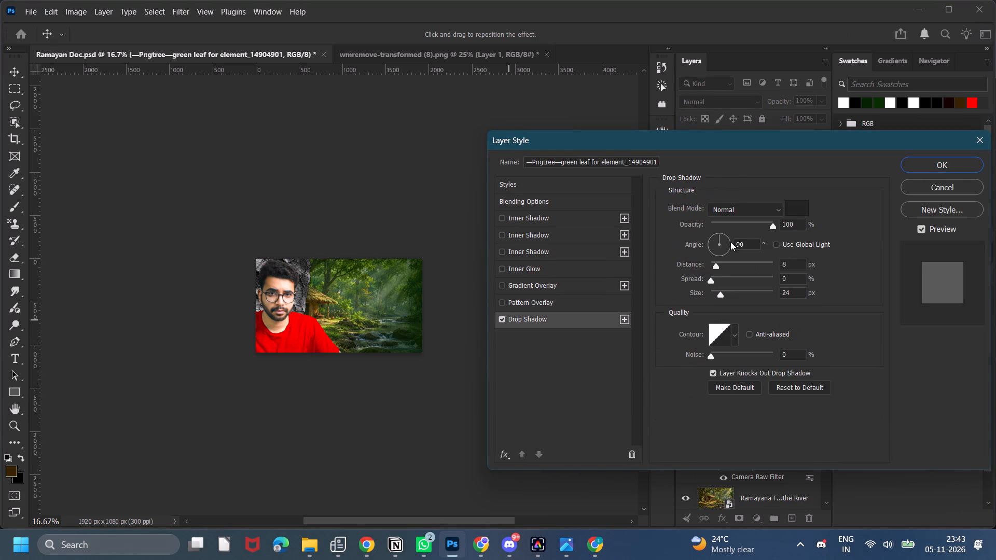
drag(720, 291, 679, 294)
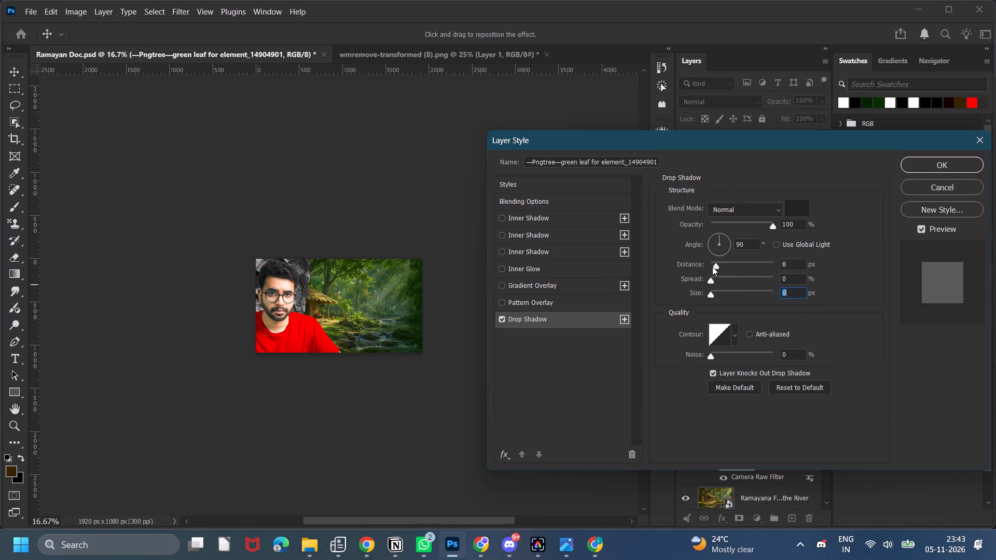
drag(715, 265, 724, 268)
drag(711, 295, 715, 295)
drag(715, 295, 756, 291)
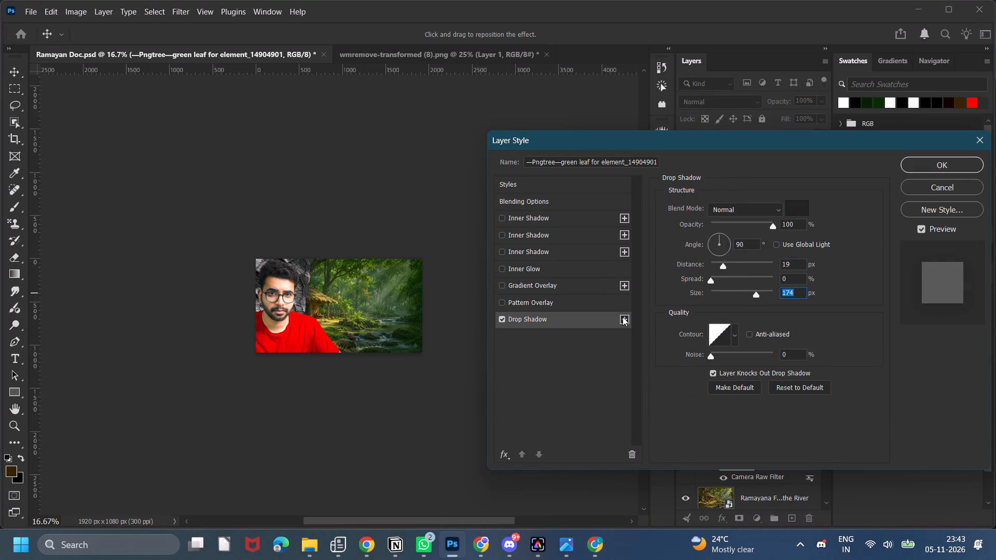
Duplicate the leaf's drop shadow, set the selected copy's blend mode to Multiply and apply the layer style.
click(622, 317)
click(749, 205)
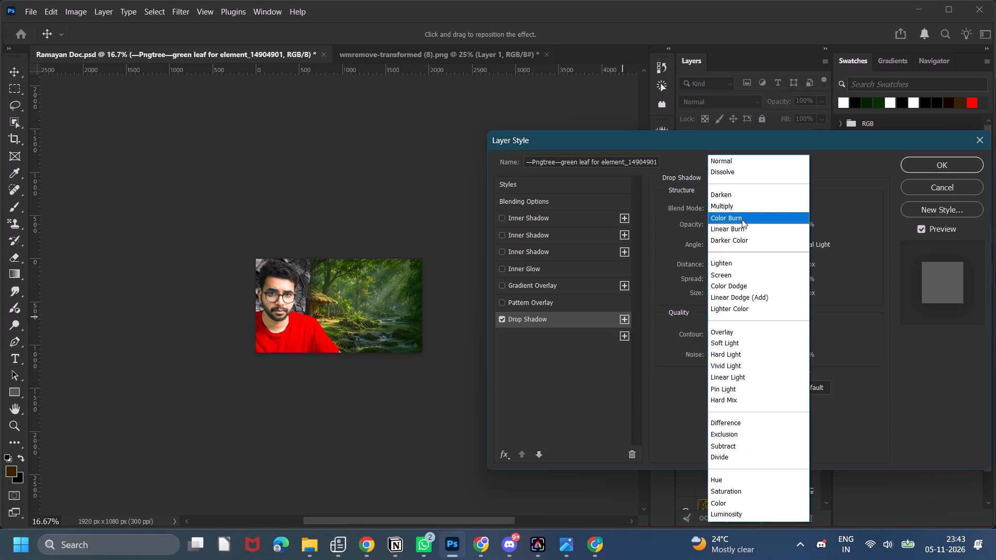
click(743, 208)
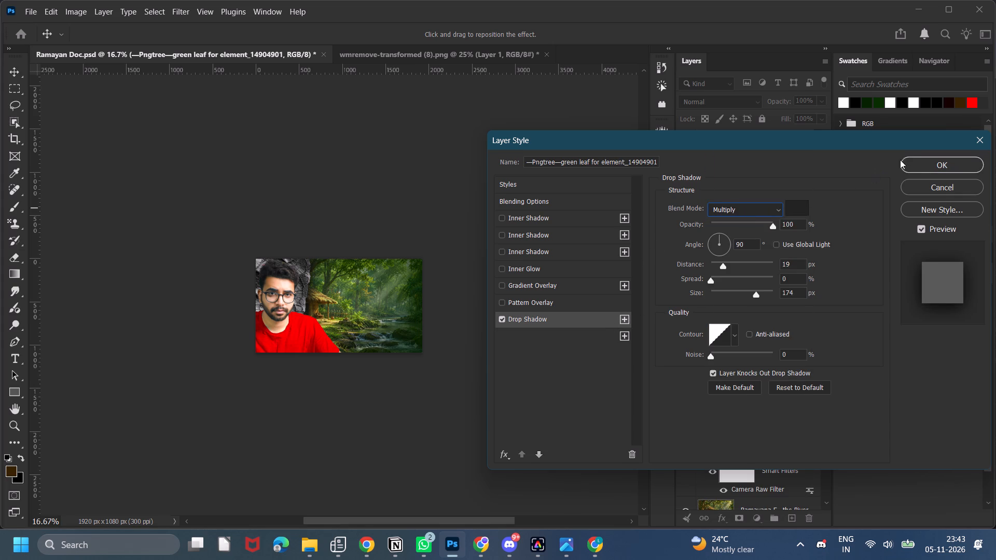
click(923, 161)
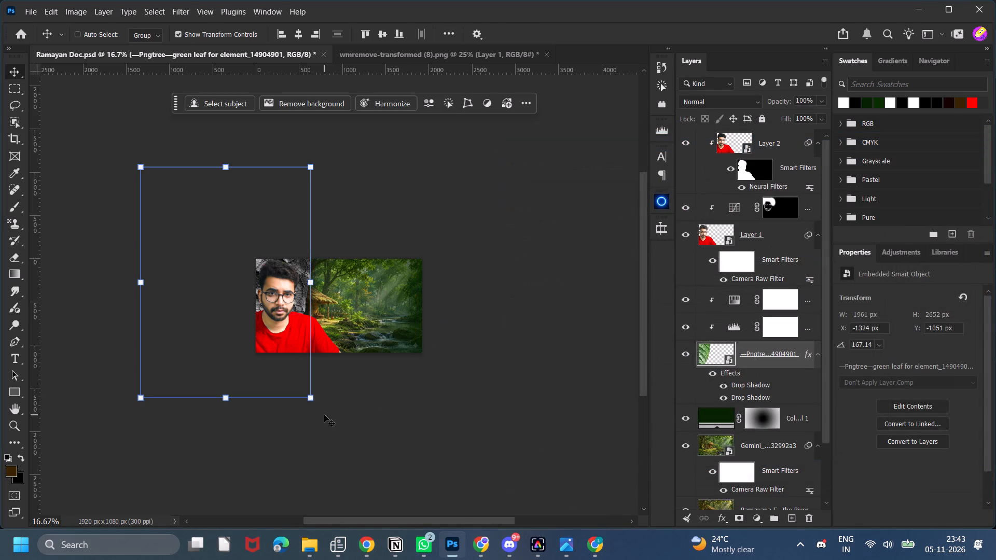
Enlarge the leaf to about 30%, rotate it to about -167°, apply the transform and shift it up and to the right.
drag(314, 401, 328, 415)
drag(384, 418, 305, 449)
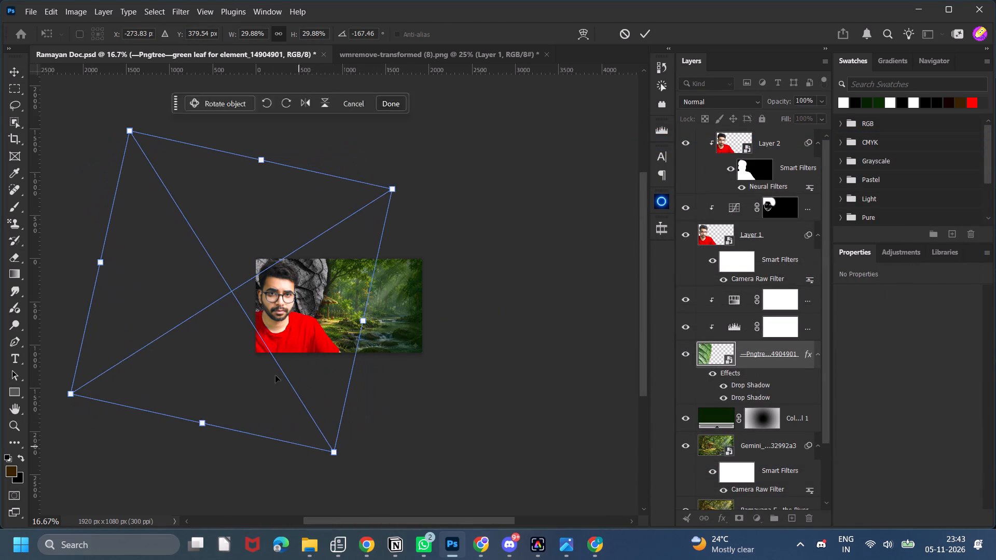
drag(275, 375, 272, 365)
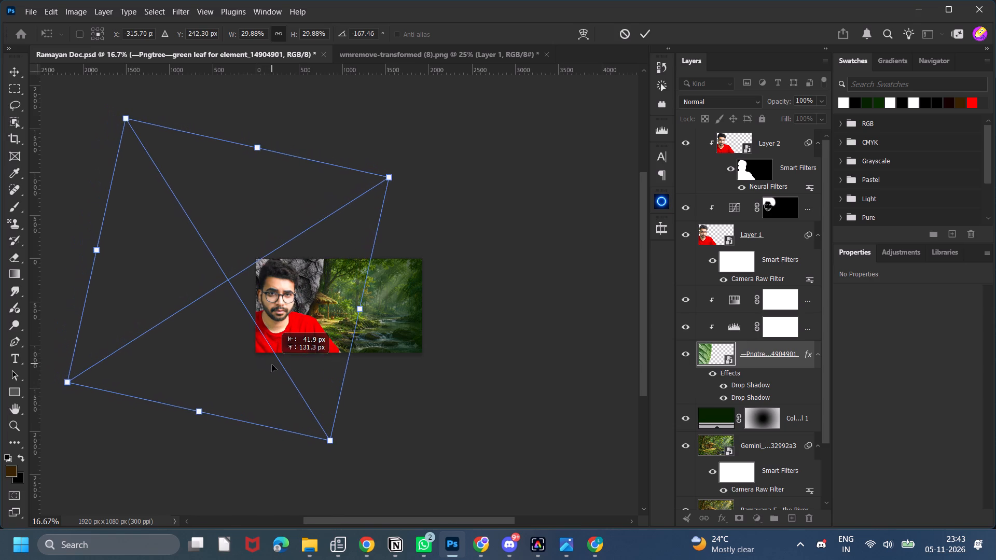
drag(272, 365, 270, 368)
click(642, 35)
drag(490, 260, 490, 261)
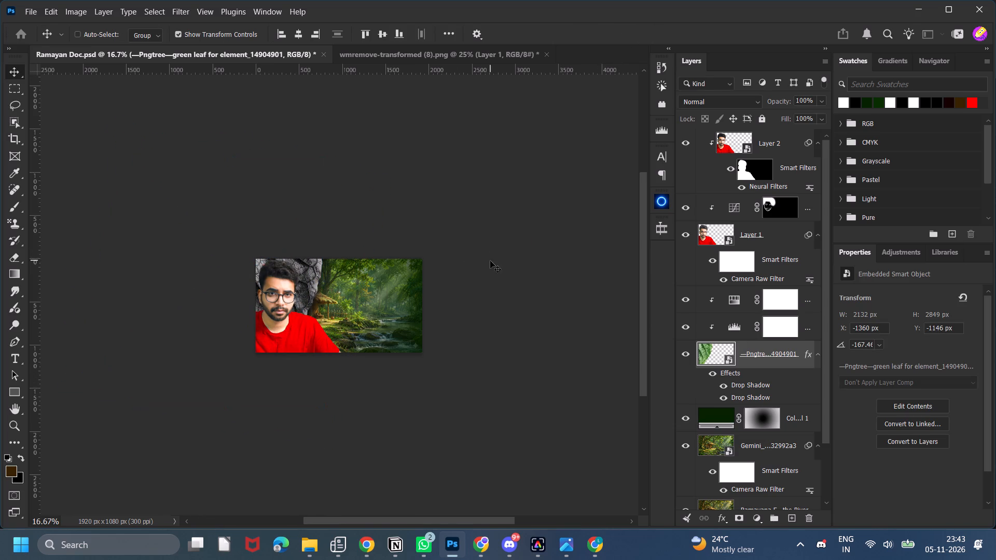
drag(490, 261, 510, 213)
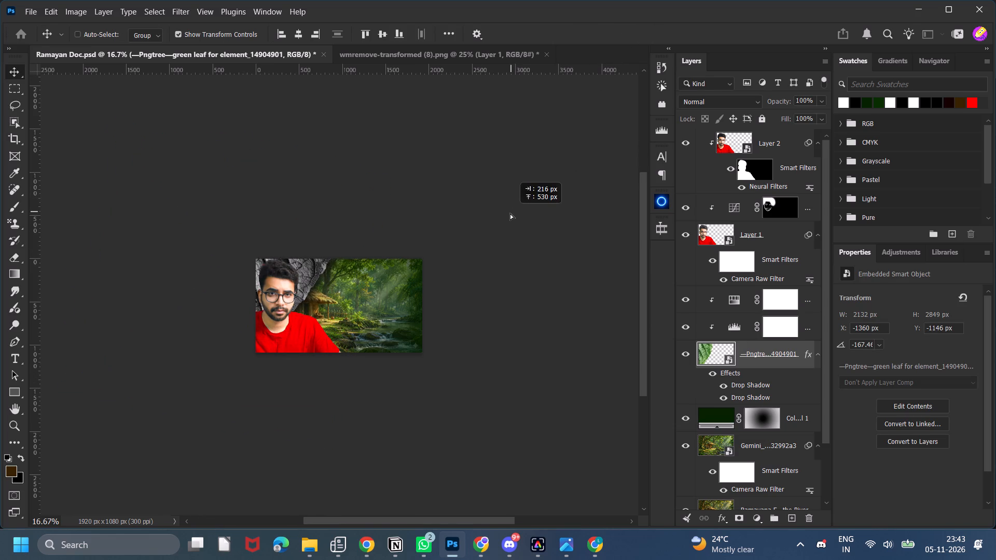
drag(510, 213, 507, 222)
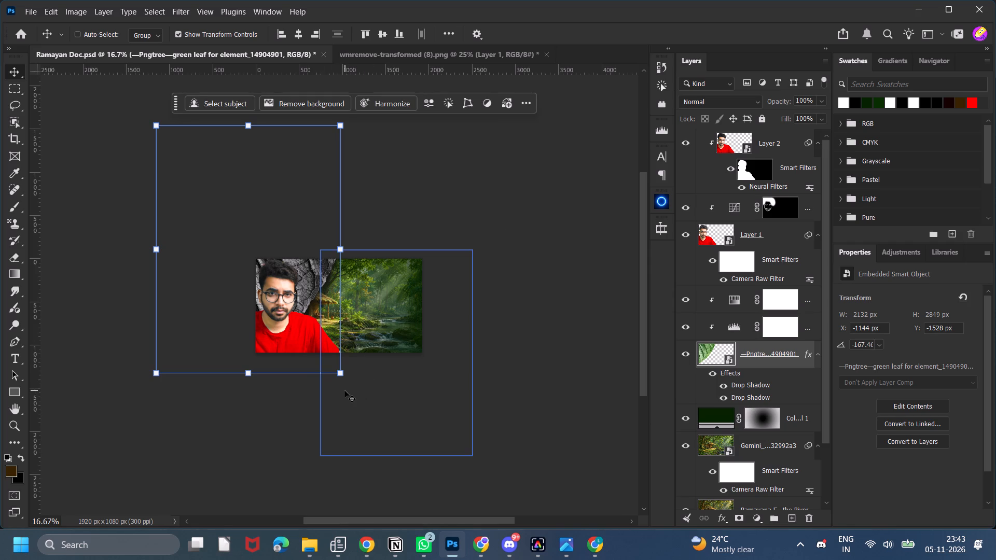
Rotate the leaf to about 167° and reposition it behind the portrait at about X -1421 px, Y -1115 px.
click(344, 390)
drag(343, 385, 414, 374)
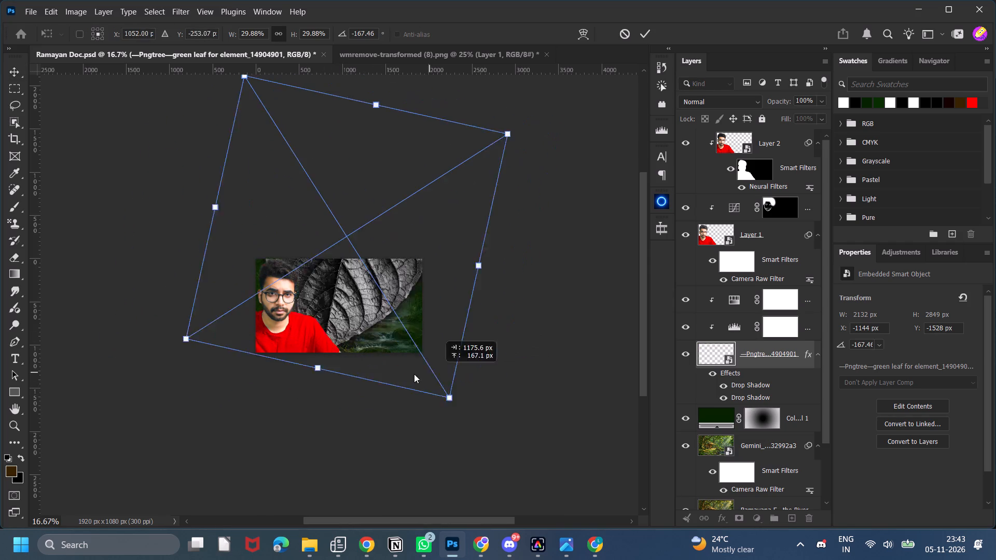
drag(414, 374, 324, 411)
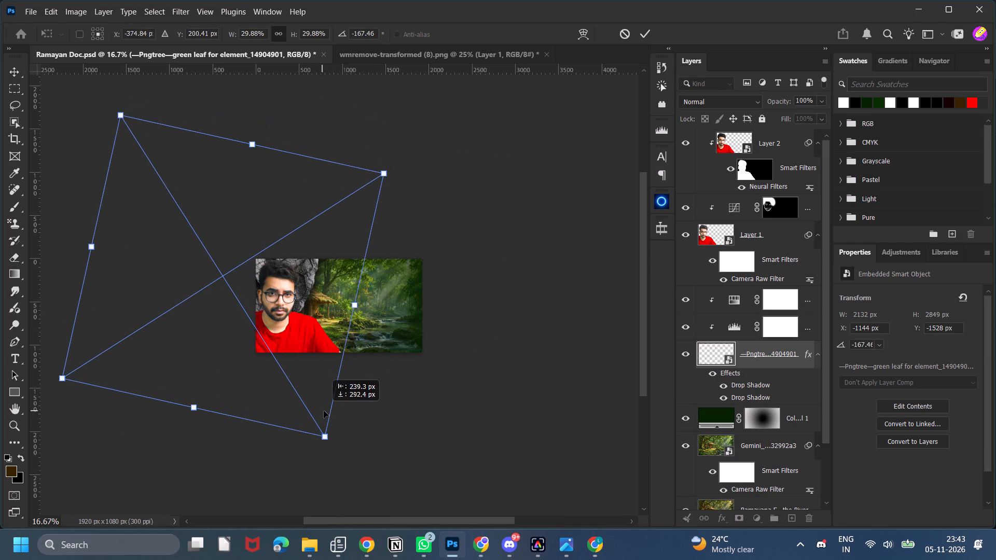
drag(324, 411, 325, 412)
drag(338, 461, 394, 385)
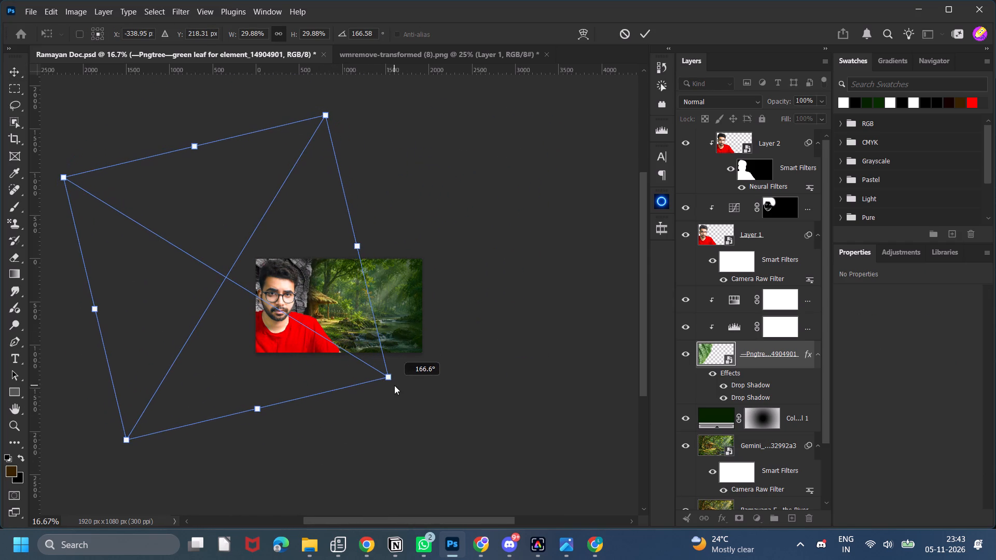
drag(394, 385, 394, 386)
drag(318, 347, 324, 350)
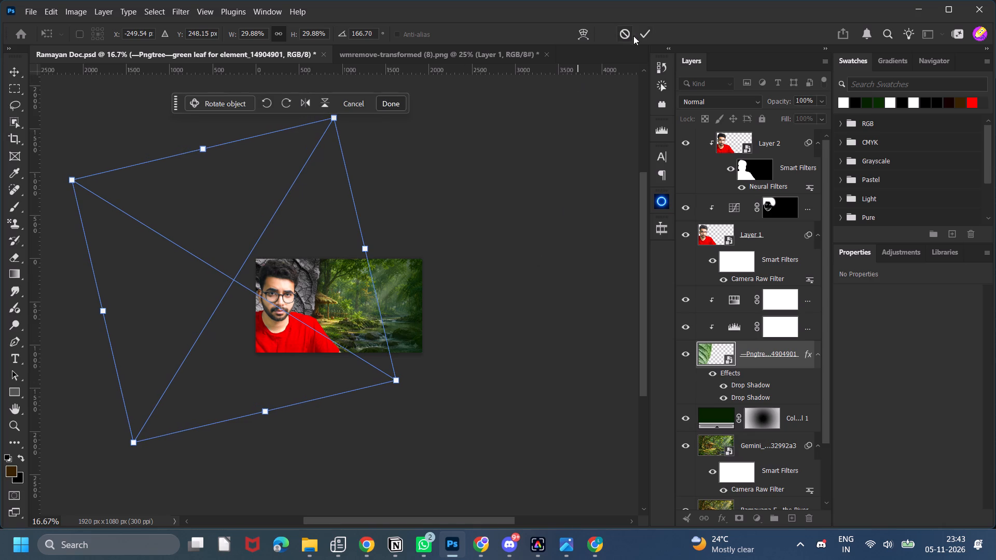
click(639, 35)
drag(499, 230, 492, 235)
click(492, 235)
click(493, 235)
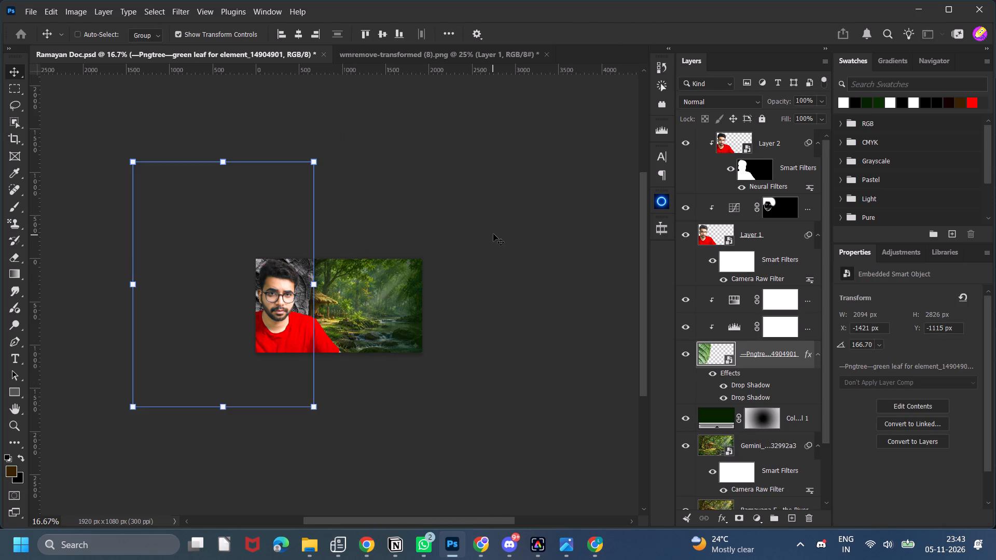
Group the portrait layers from Layer 2 down to Layer 1, including the Curves adjustment between them.
click(780, 143)
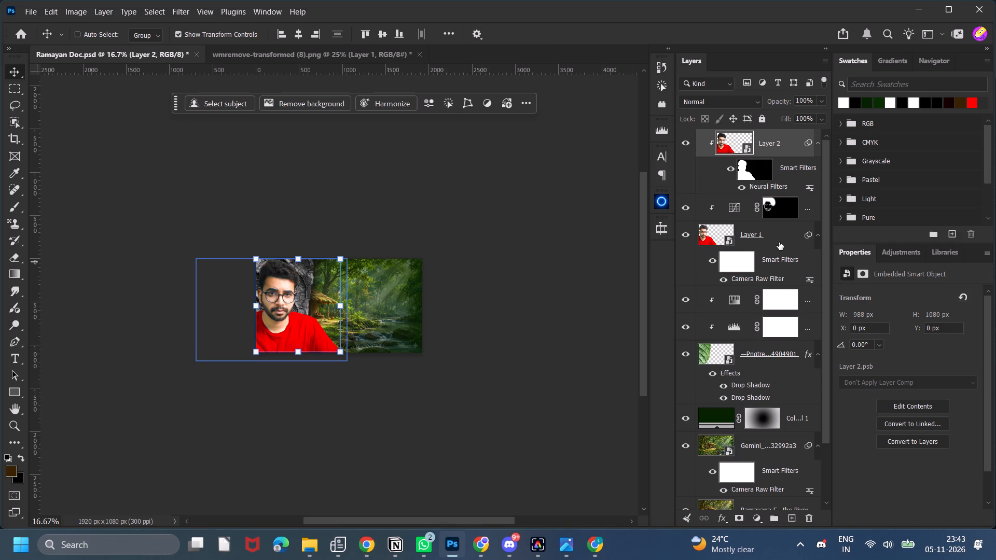
shift+click(782, 233)
key(ctrl+g)
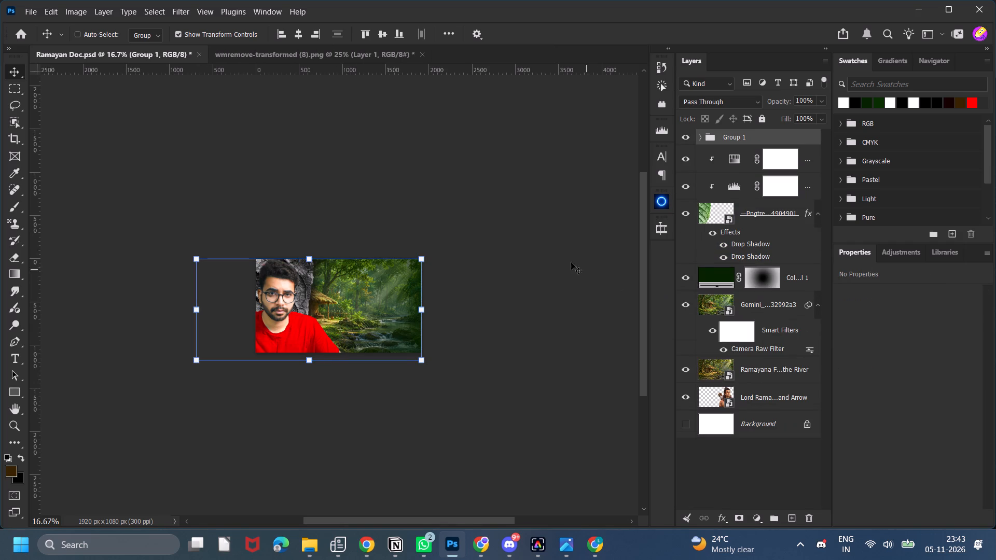
Nudge the portrait group slightly to the right to fine-tune its placement in front of the leaf.
key(Right)
key(Right)
click(478, 244)
key(Right)
click(478, 244)
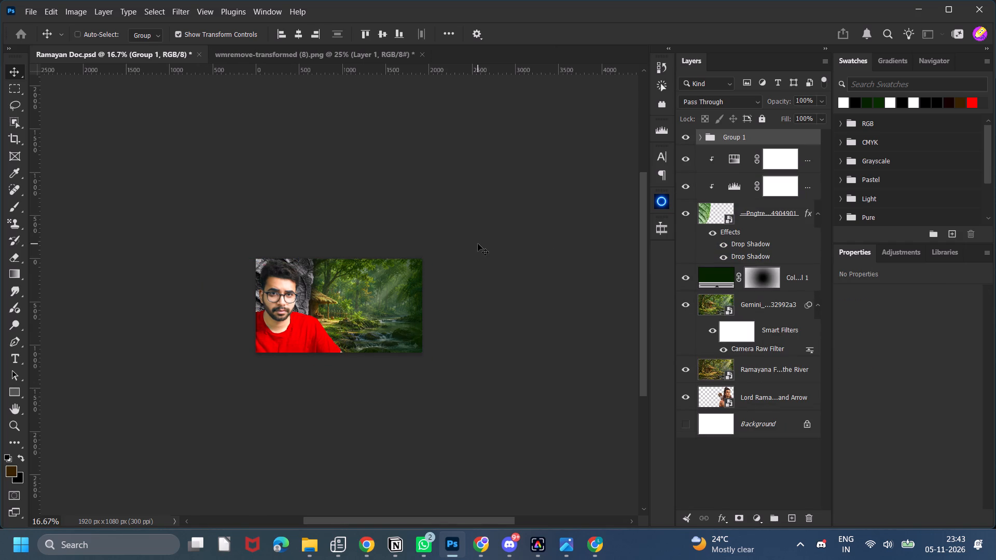
click(478, 244)
key(Left)
click(478, 244)
key(Right)
click(478, 244)
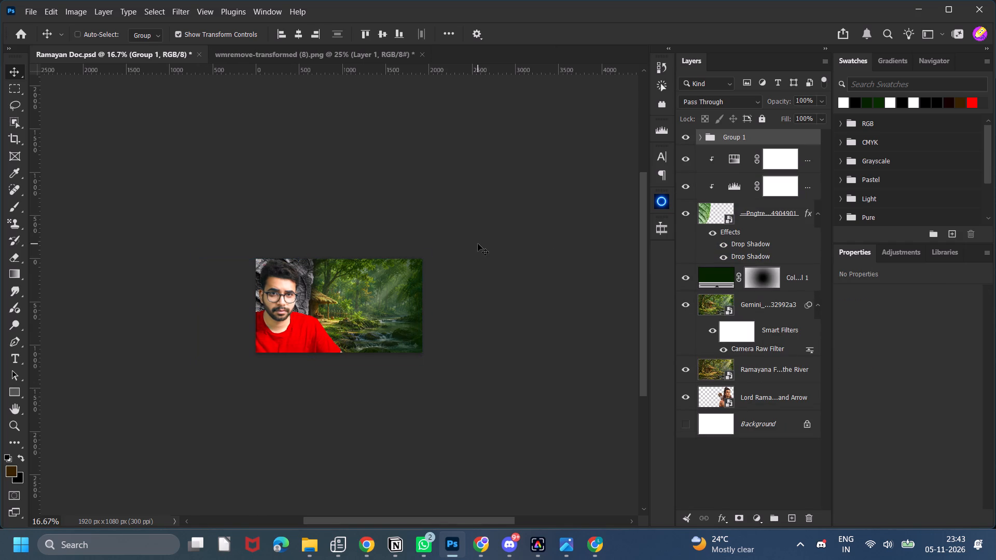
key(Left)
click(478, 244)
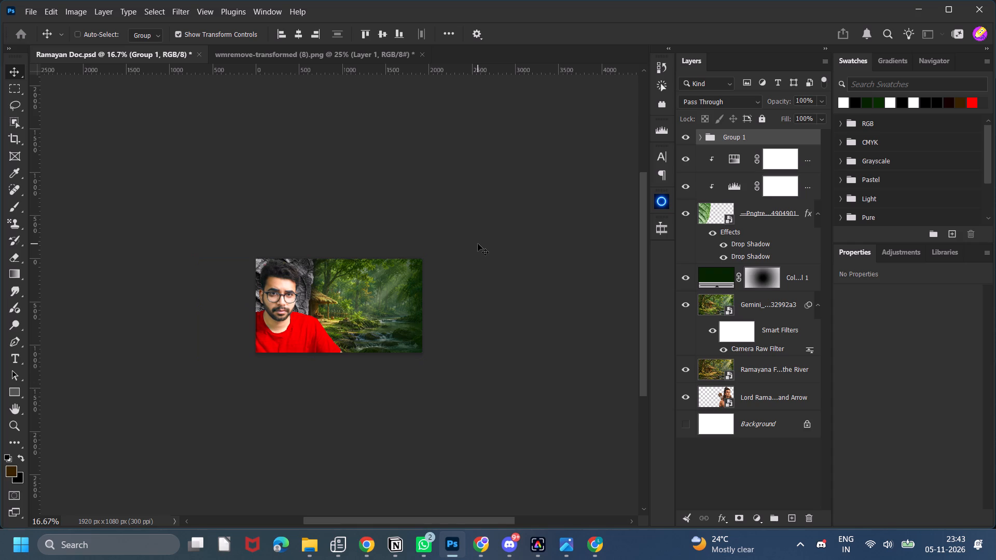
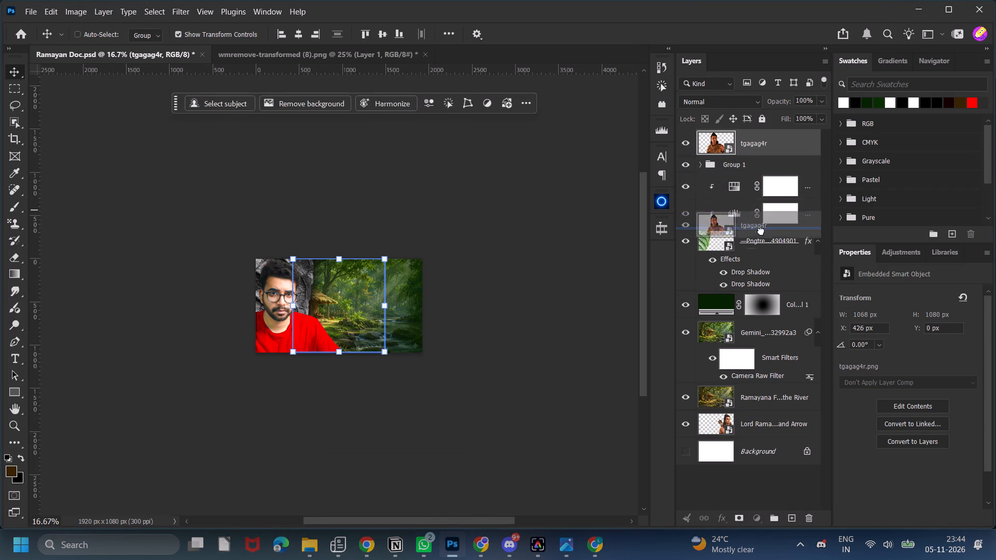
Place the tgagag4r character layer directly beneath the leaf layer and move it right to about X 851 px, Y 47 px.
drag(761, 231, 756, 292)
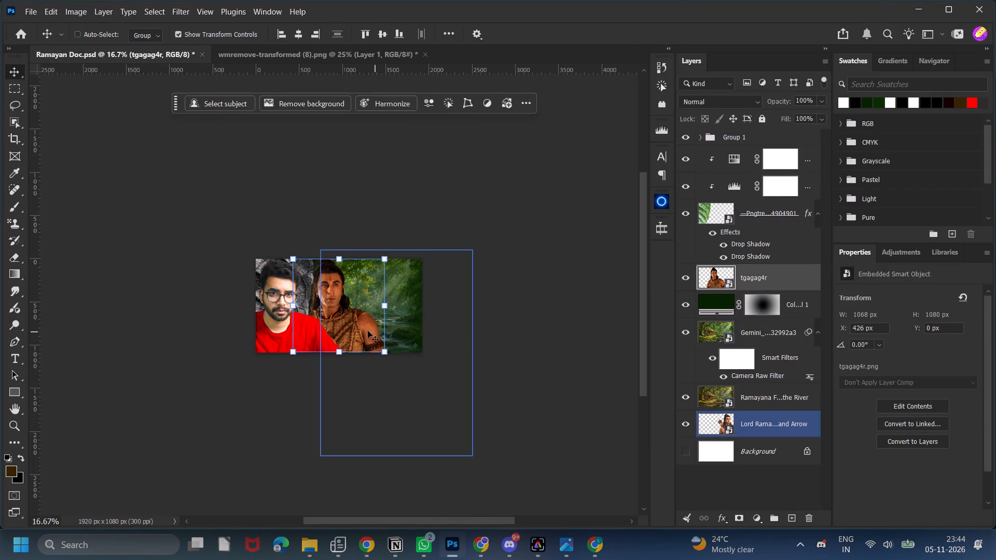
drag(367, 329, 401, 333)
key(ctrl+equal)
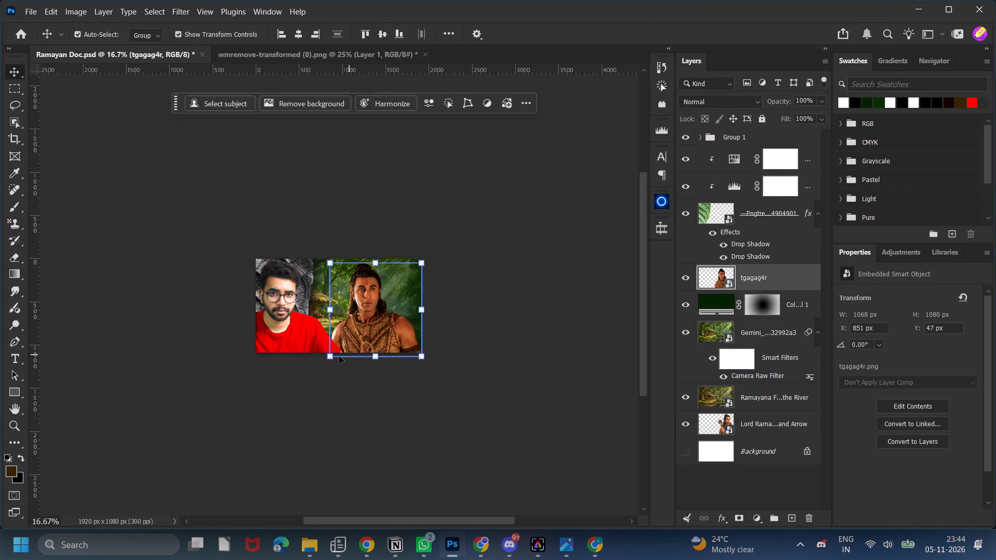
key(ctrl+equal)
key(ctrl+minus)
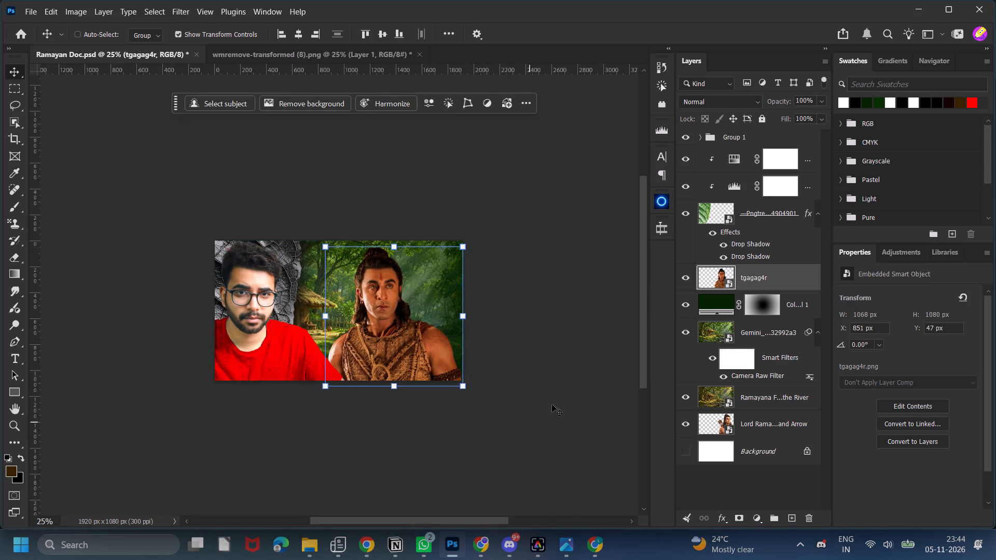
Rotate the tgagag4r character to about 2.14°, scale it to about 18.73%, and position it at about X 774 px, Y 4 px.
drag(473, 397, 473, 403)
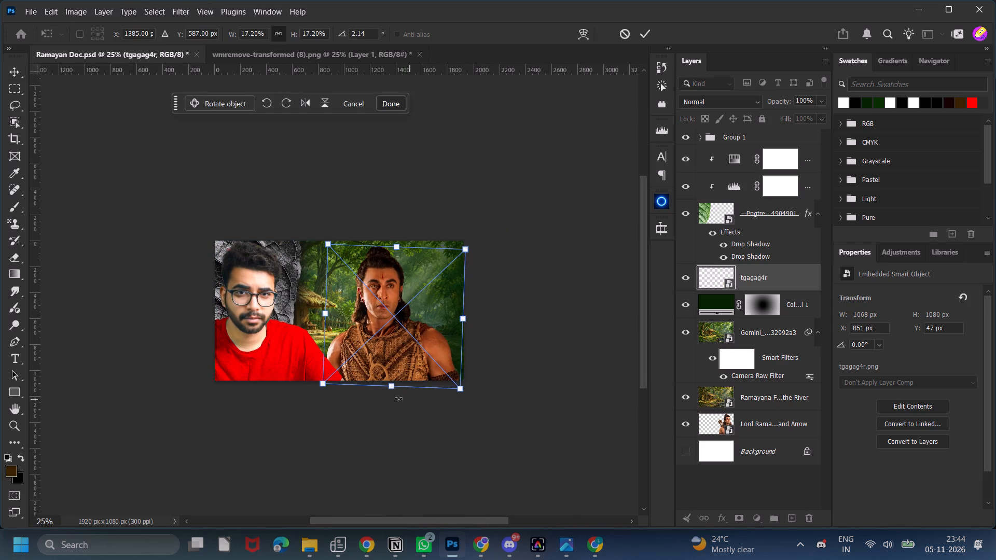
drag(395, 390, 395, 403)
click(401, 355)
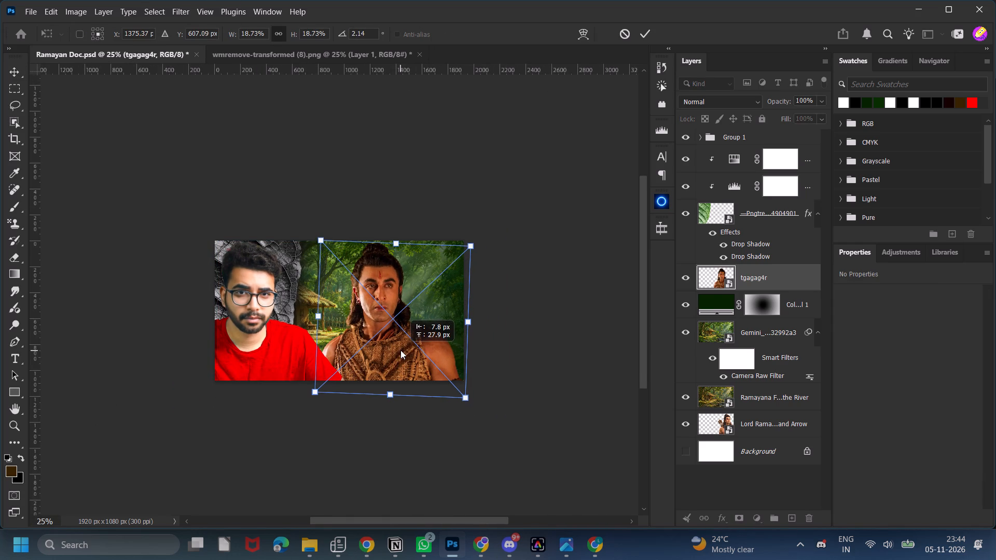
click(640, 36)
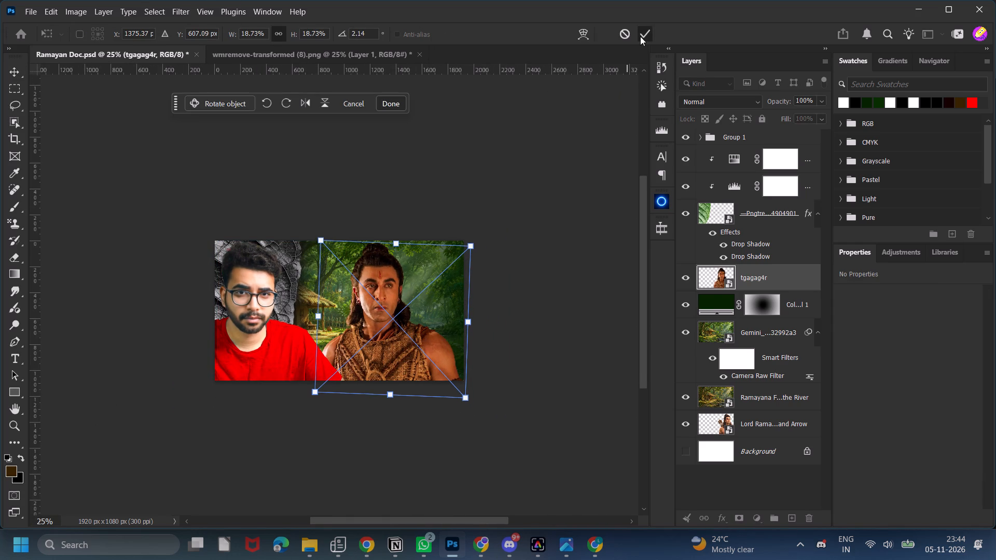
drag(493, 160, 498, 162)
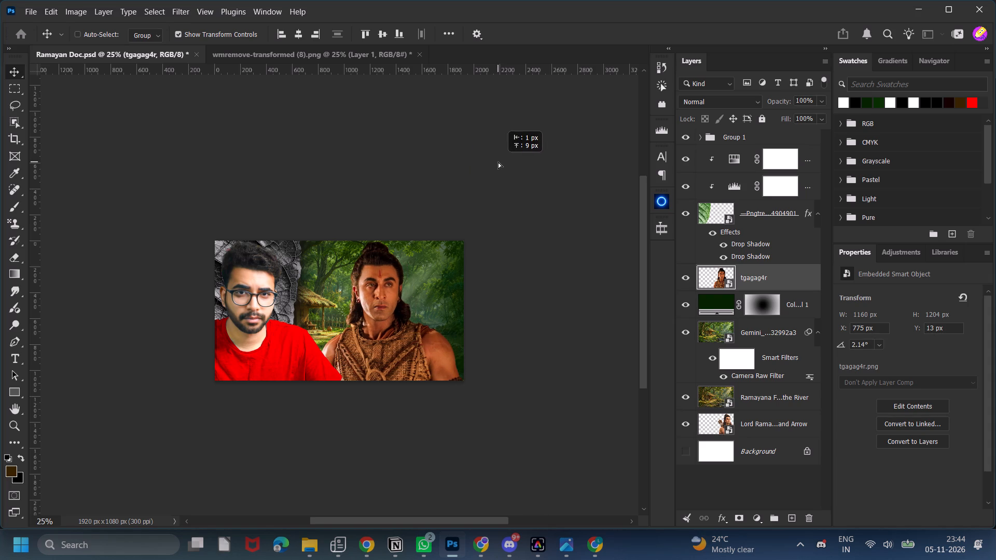
drag(498, 162, 498, 162)
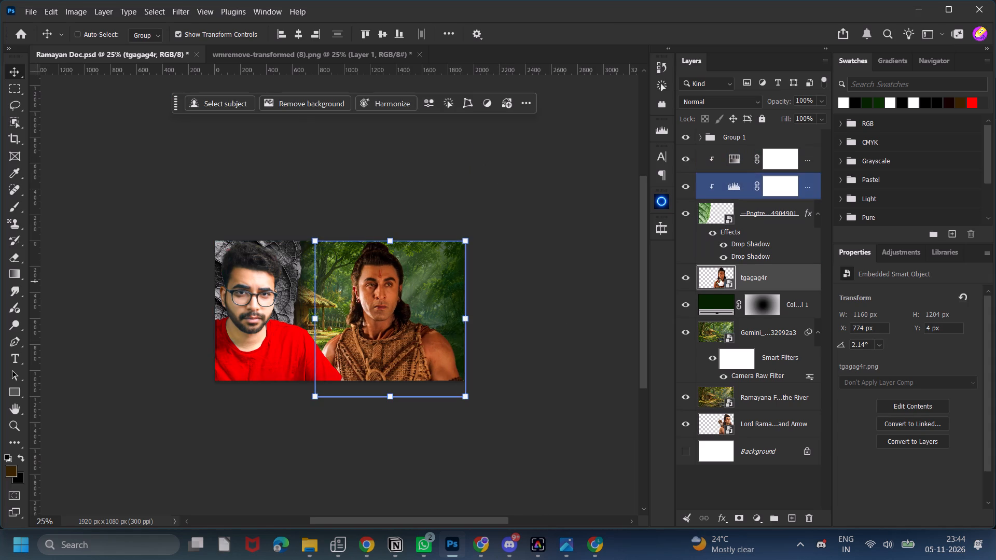
click(564, 197)
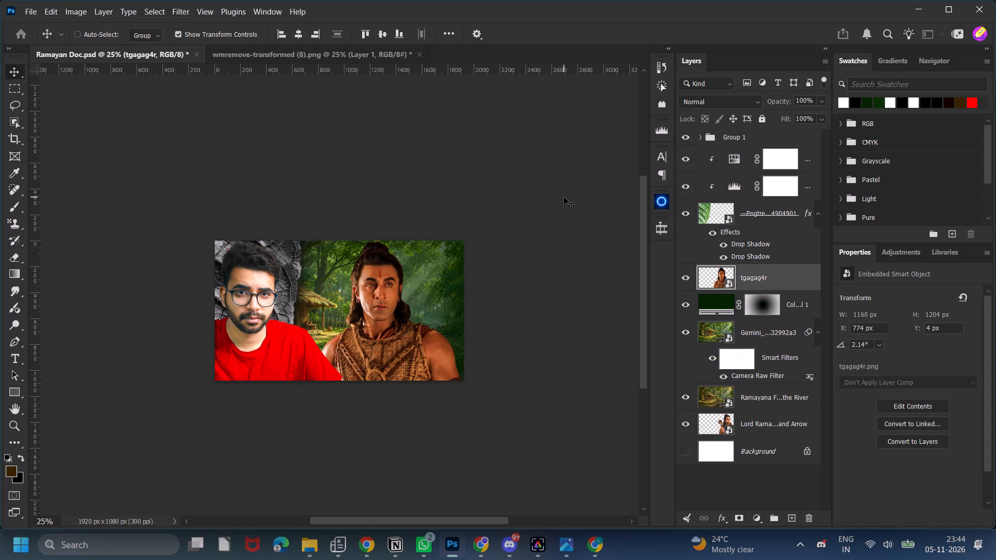
Recolour the leaf dark green in its clipped Hue/Saturation adjustment with Hue 99, Saturation 100 and Lightness -75.
click(729, 166)
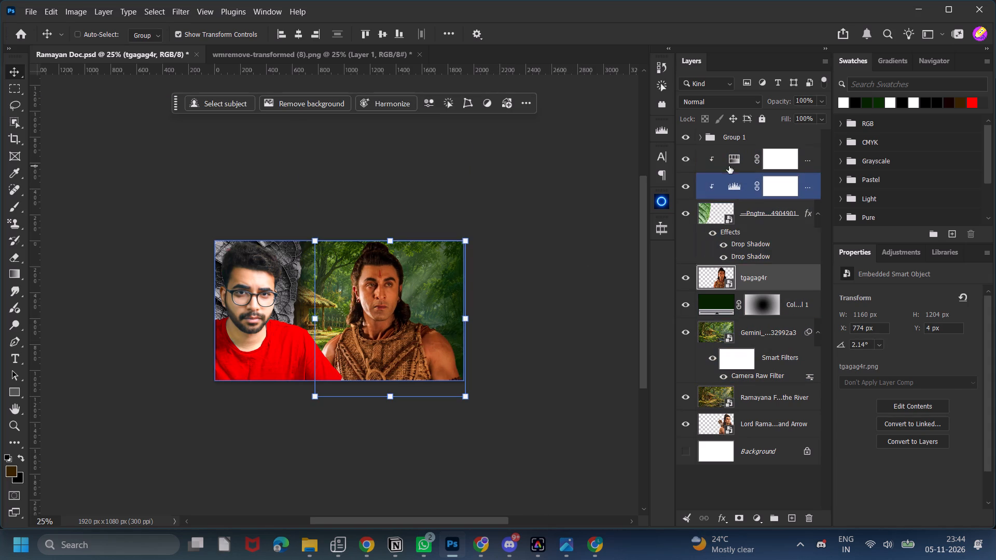
drag(853, 352, 942, 346)
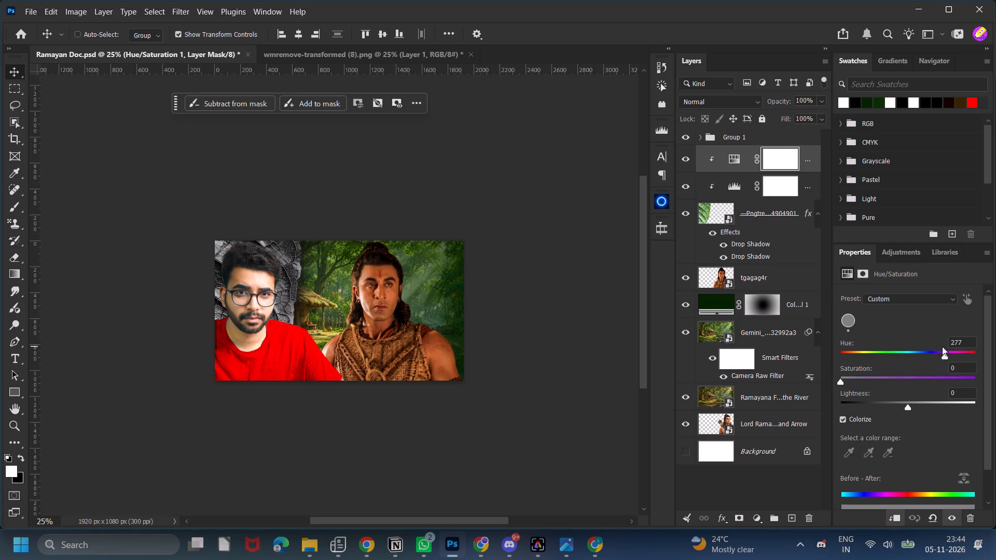
drag(942, 346, 758, 356)
drag(845, 376, 995, 383)
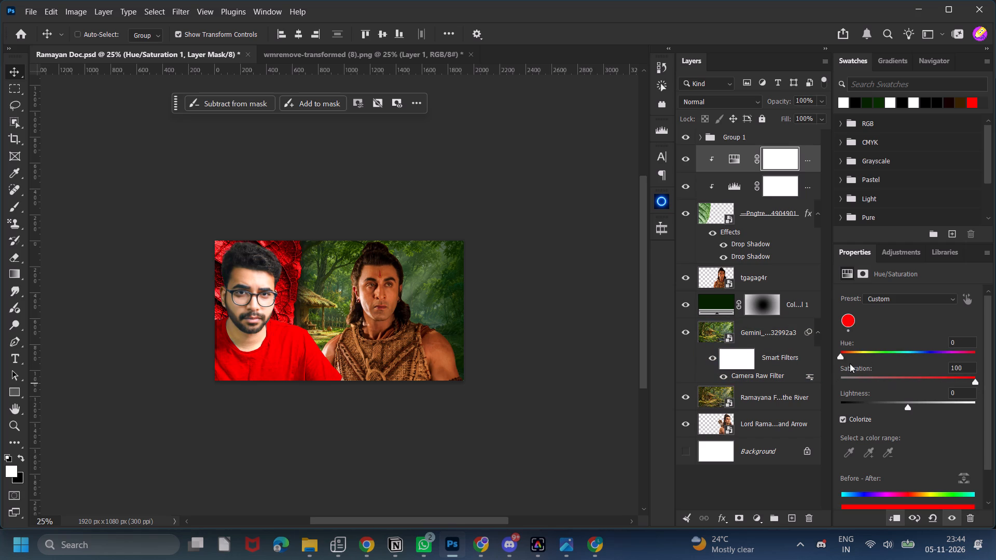
drag(842, 355, 907, 352)
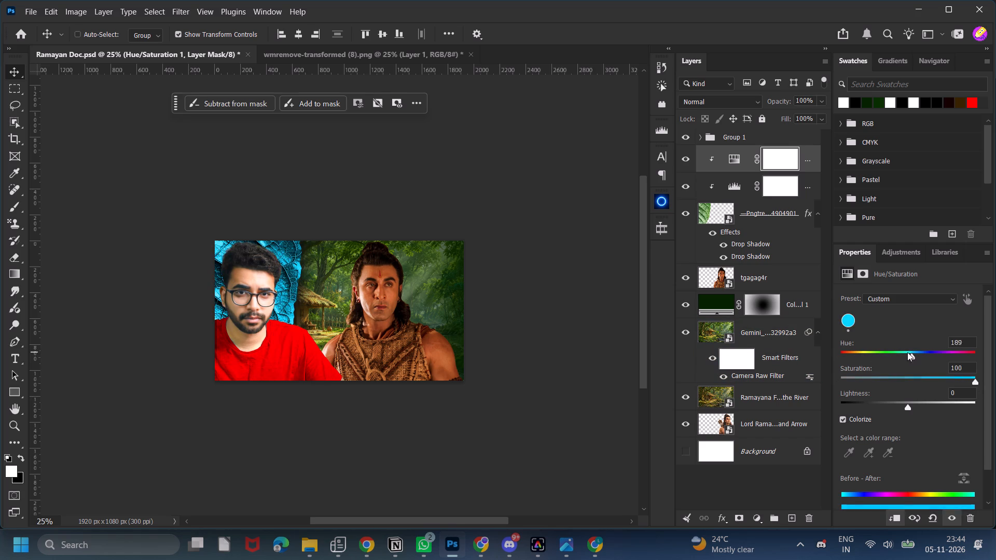
drag(907, 352, 877, 354)
drag(905, 377, 857, 389)
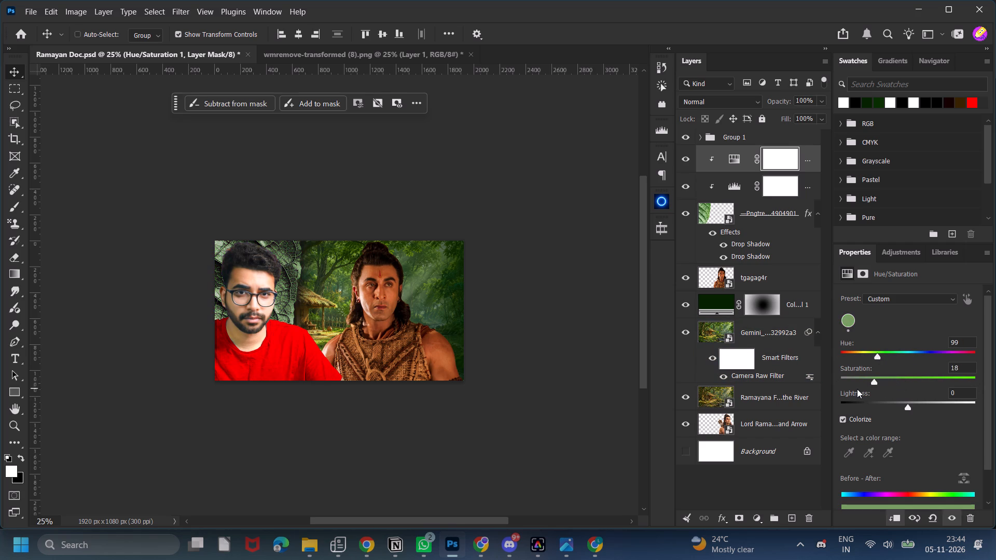
drag(857, 389, 989, 377)
drag(904, 405, 851, 421)
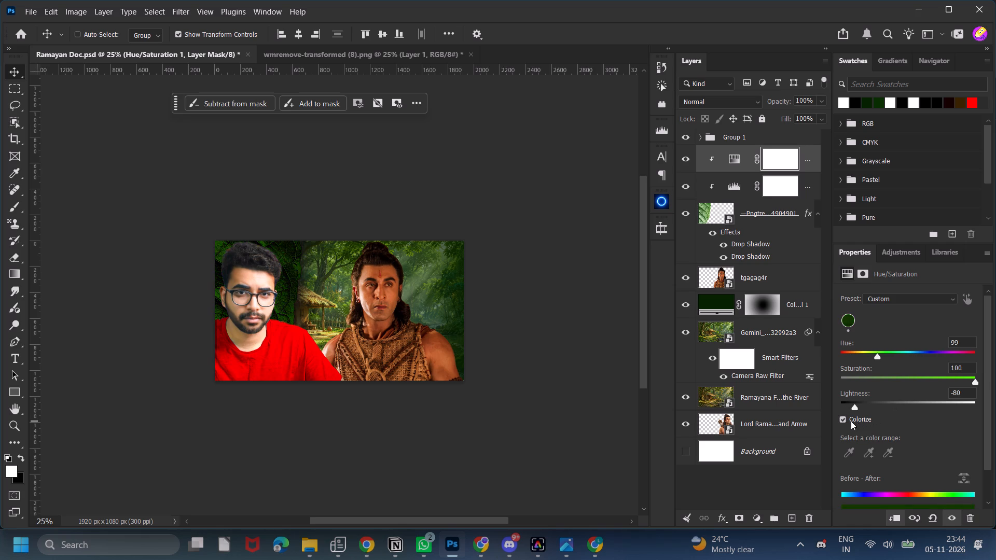
drag(851, 421, 857, 419)
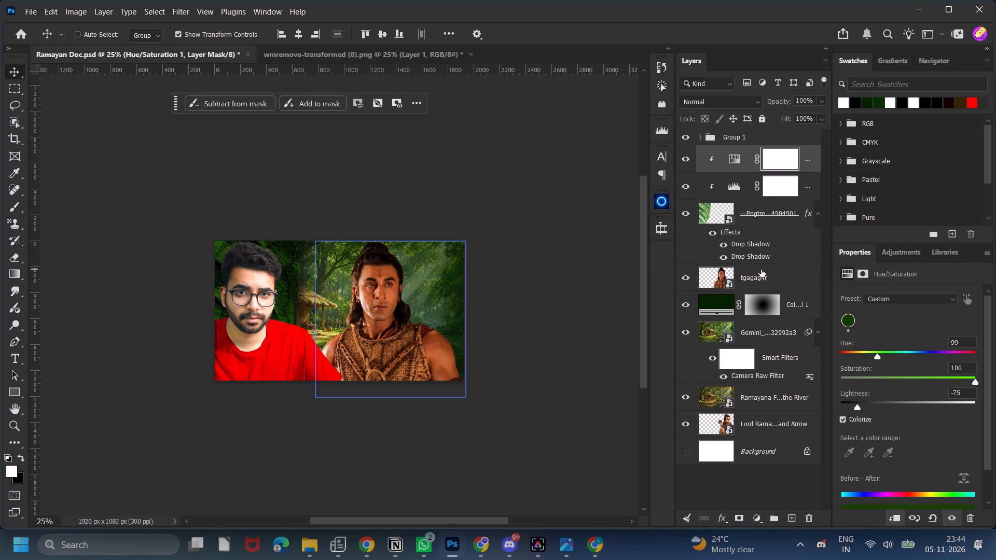
Move the leaf layer down and slightly left to about X -1457 px, Y -826 px.
click(721, 217)
drag(219, 330, 205, 338)
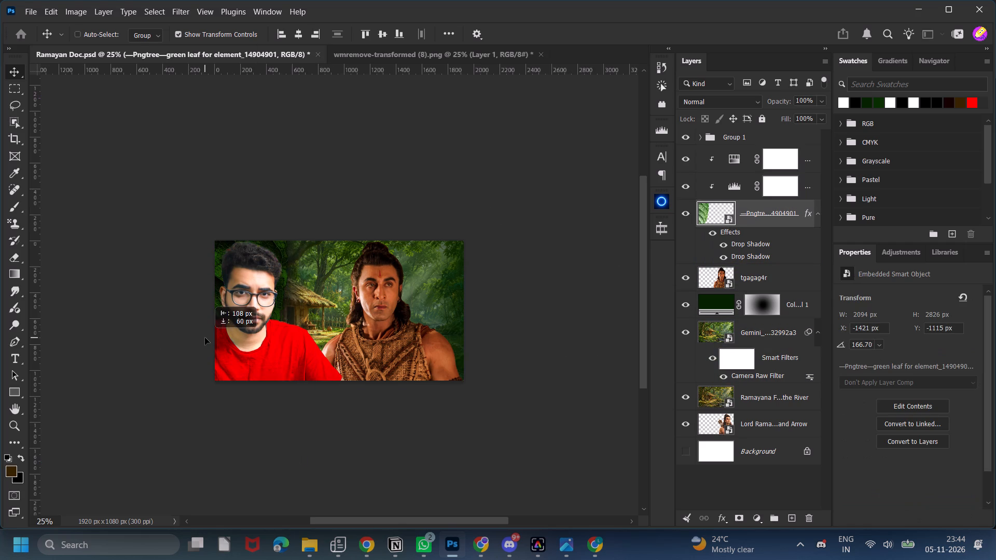
drag(205, 338, 205, 365)
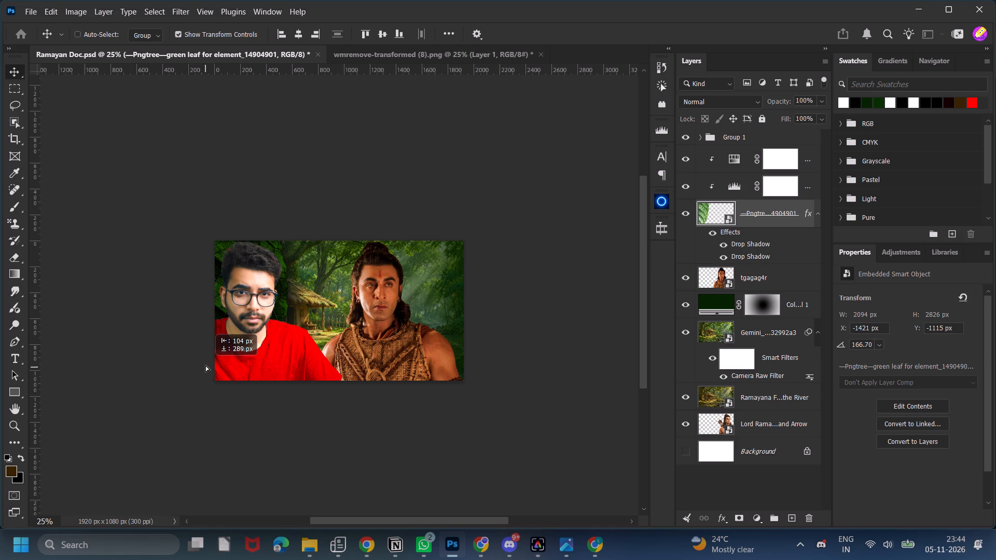
drag(205, 365, 214, 368)
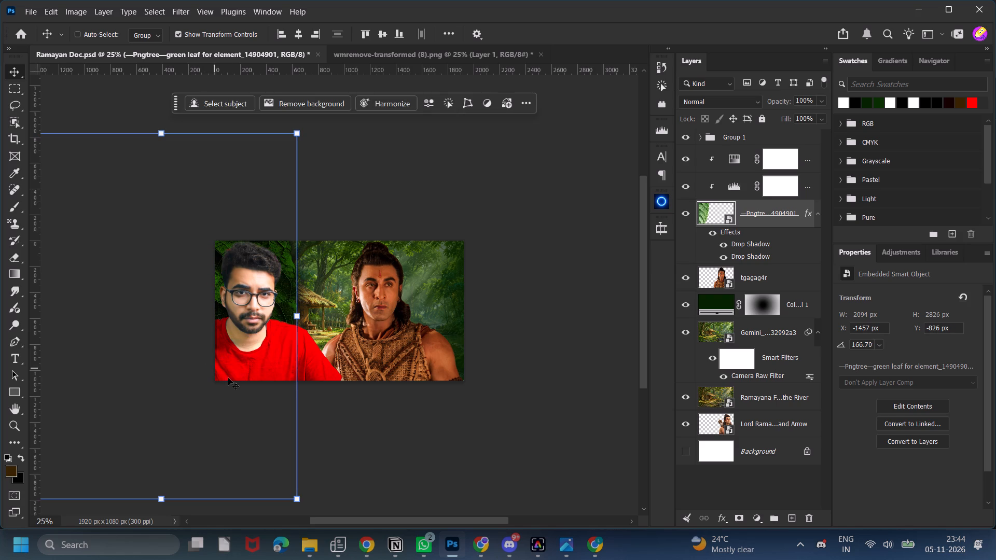
Transform the leaf to about 40.36% width, 28.73% height and 168.87° rotation, placing its edge behind the portrait, and apply it.
ctrl+drag(297, 130, 338, 122)
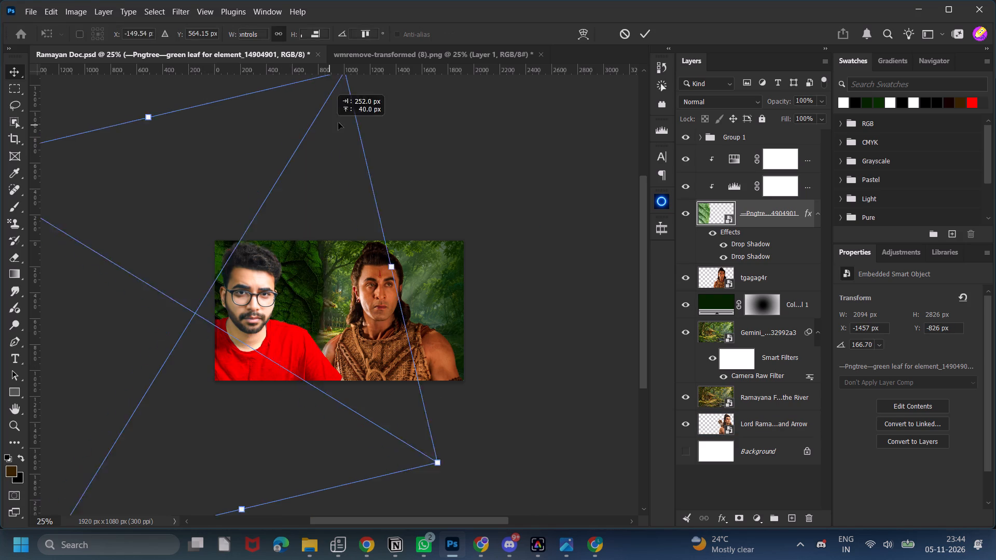
ctrl+drag(338, 122, 290, 161)
ctrl+drag(312, 116, 386, 116)
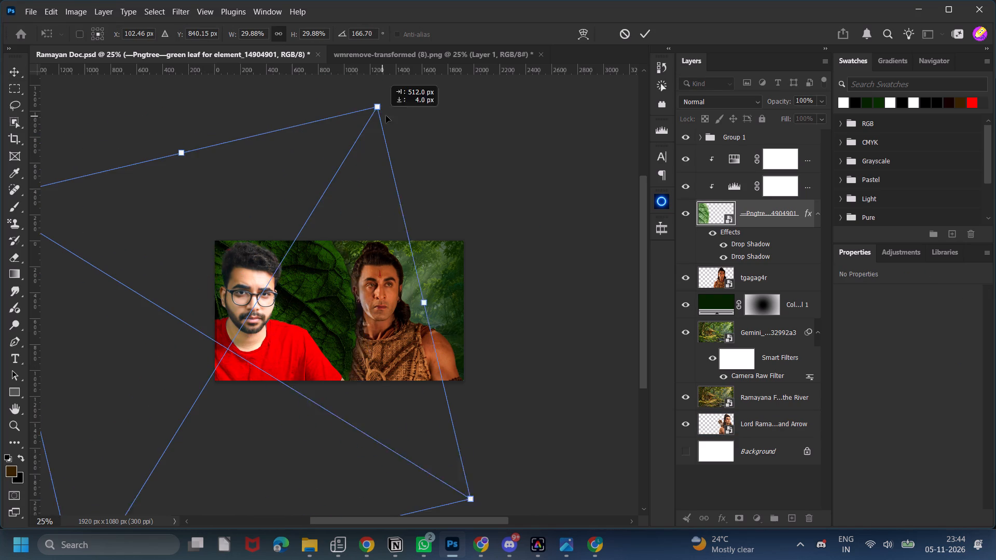
ctrl+drag(386, 116, 387, 116)
drag(237, 219, 231, 226)
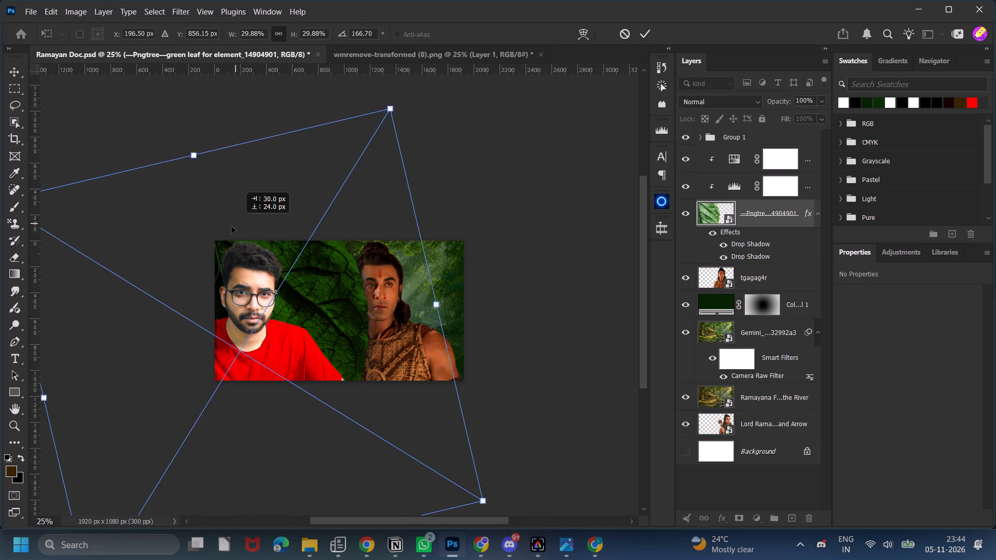
drag(231, 226, 187, 241)
ctrl+drag(338, 124, 469, 115)
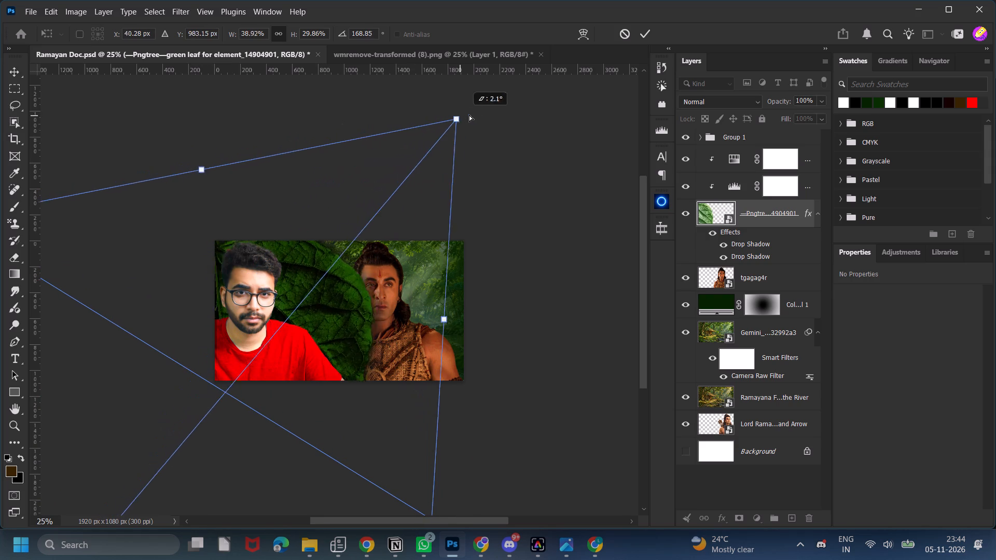
ctrl+drag(469, 115, 480, 112)
drag(367, 274, 459, 151)
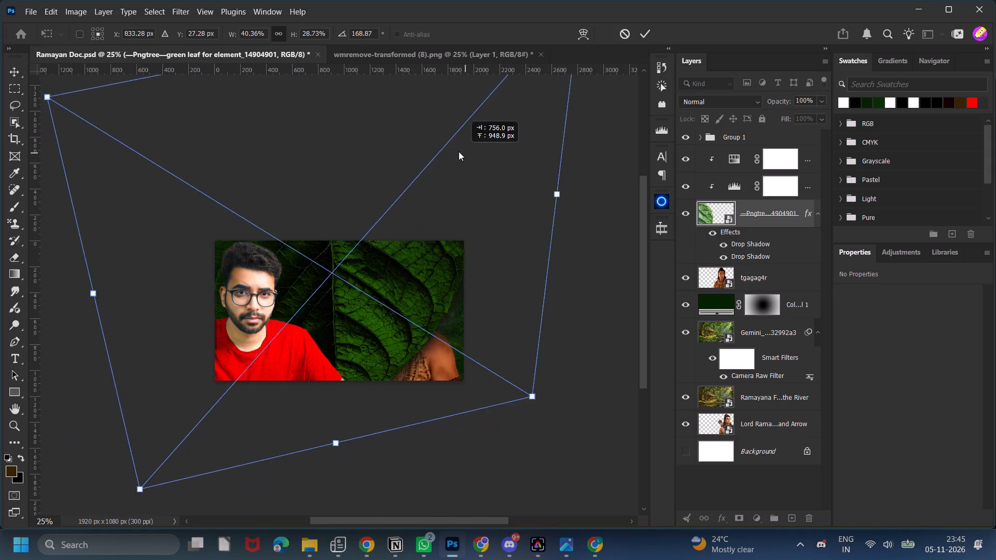
drag(459, 151, 297, 182)
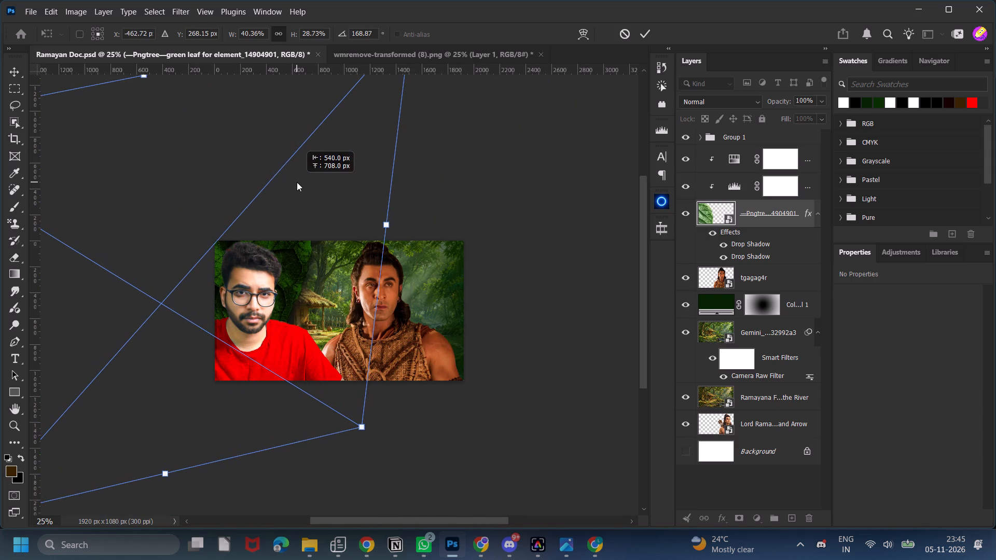
drag(297, 182, 295, 188)
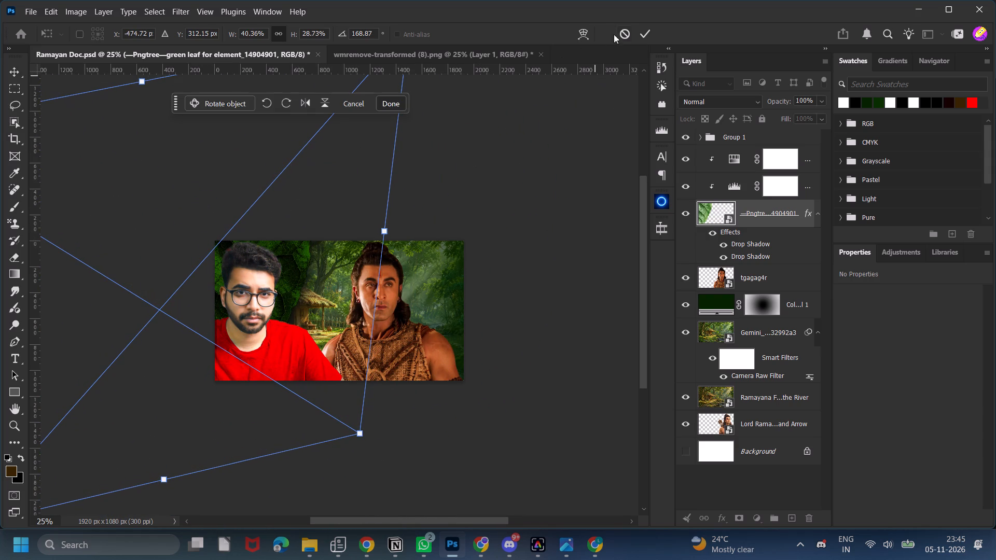
click(640, 33)
Shift the leaf down and left behind the portrait to about X -1726 px, Y -996 px.
click(500, 165)
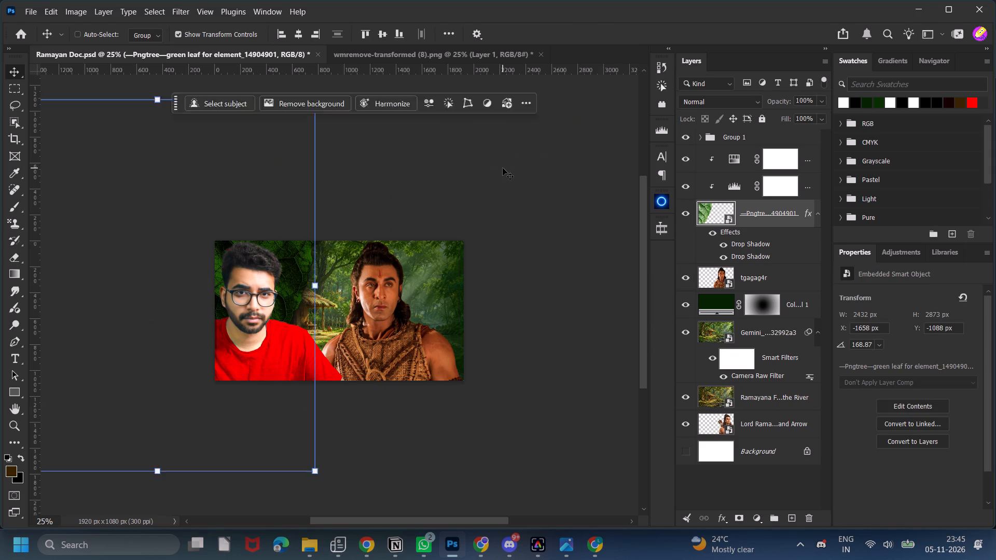
drag(503, 168, 486, 176)
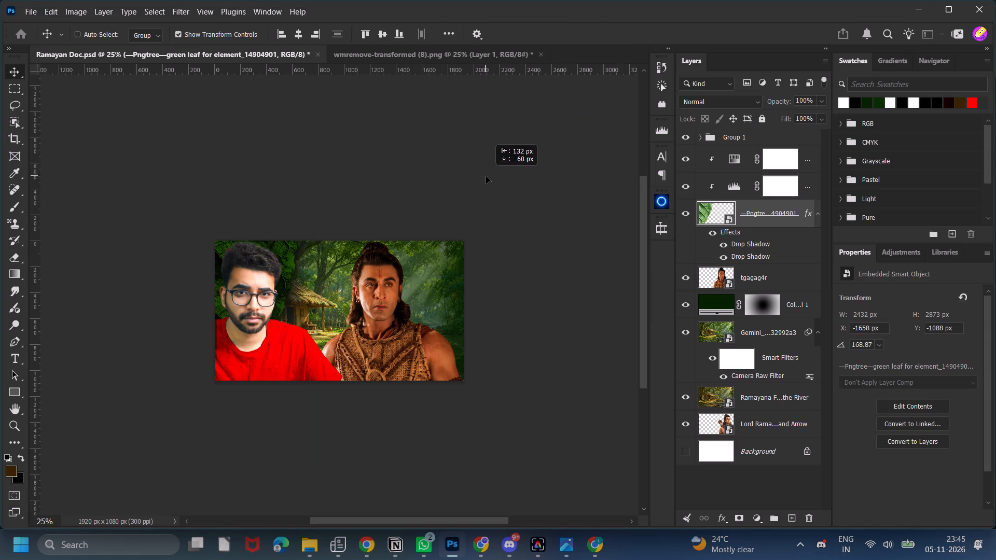
drag(486, 176, 490, 179)
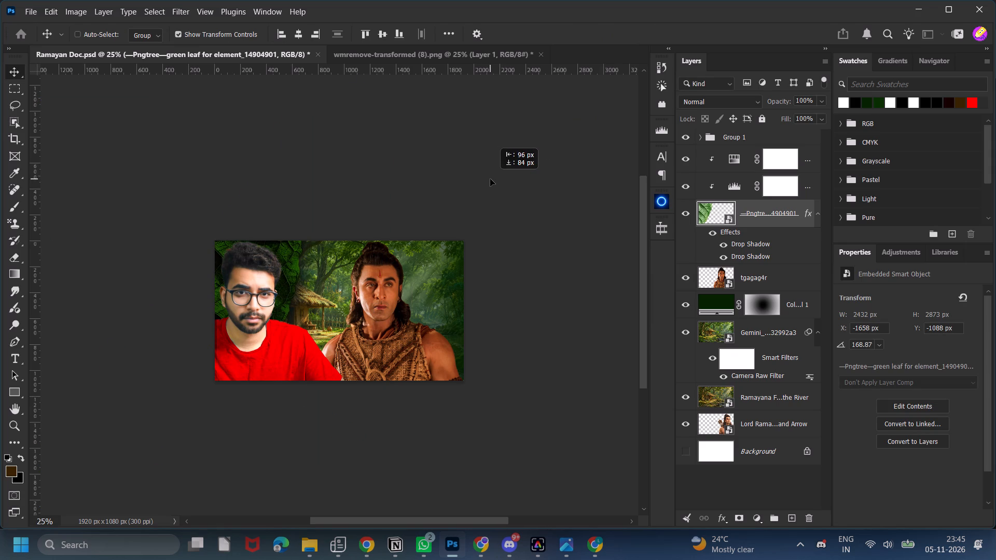
drag(490, 179, 490, 179)
click(490, 179)
click(494, 180)
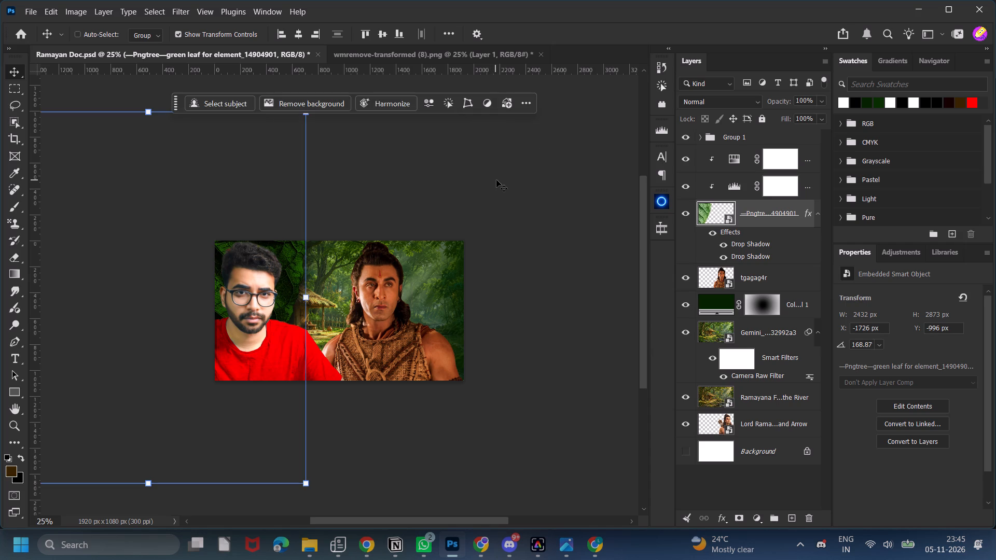
click(496, 180)
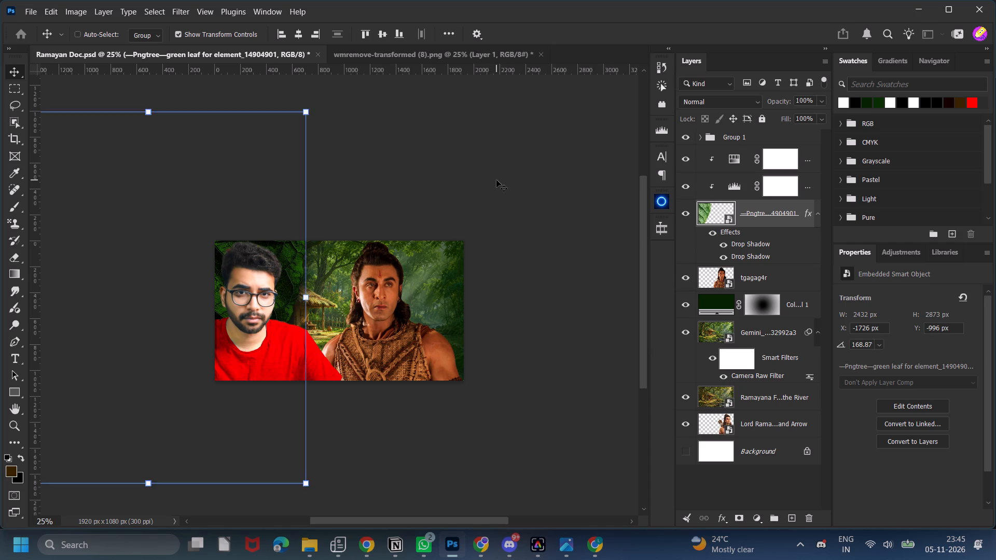
click(496, 180)
click(496, 180)
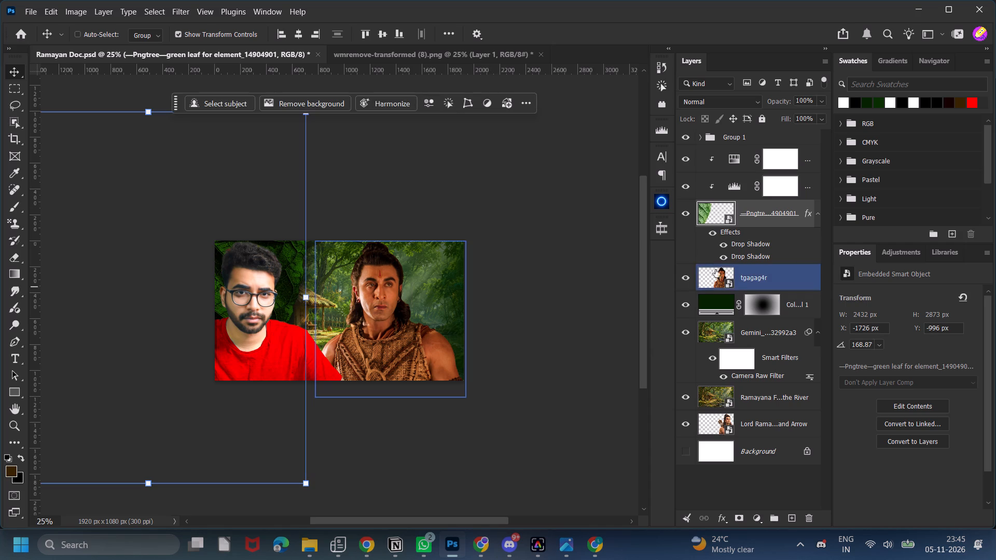
Set the leaf's Hue/Saturation adjustment to Saturation 0 and Lightness -56 for a dark grey look.
click(732, 163)
drag(866, 377, 786, 399)
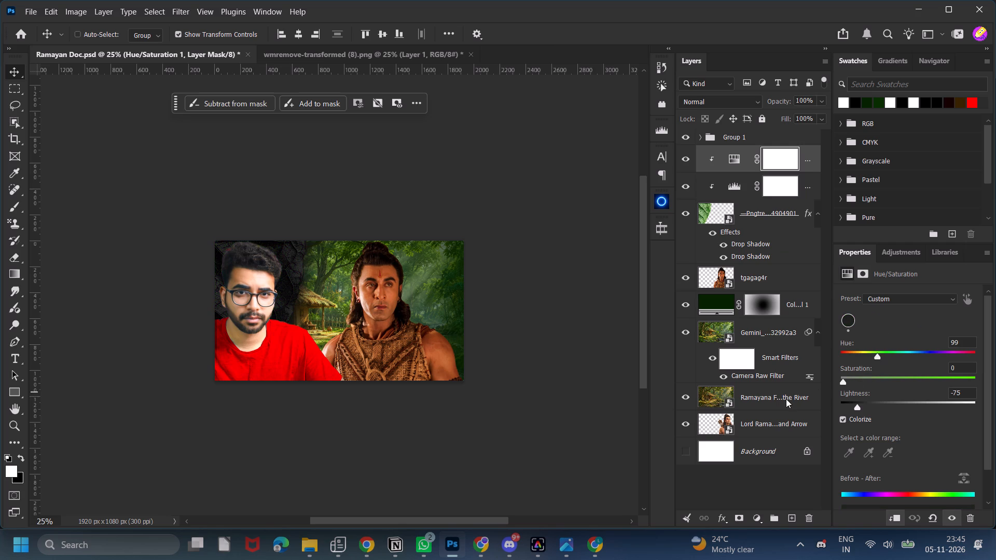
drag(786, 399, 784, 400)
drag(861, 406, 870, 415)
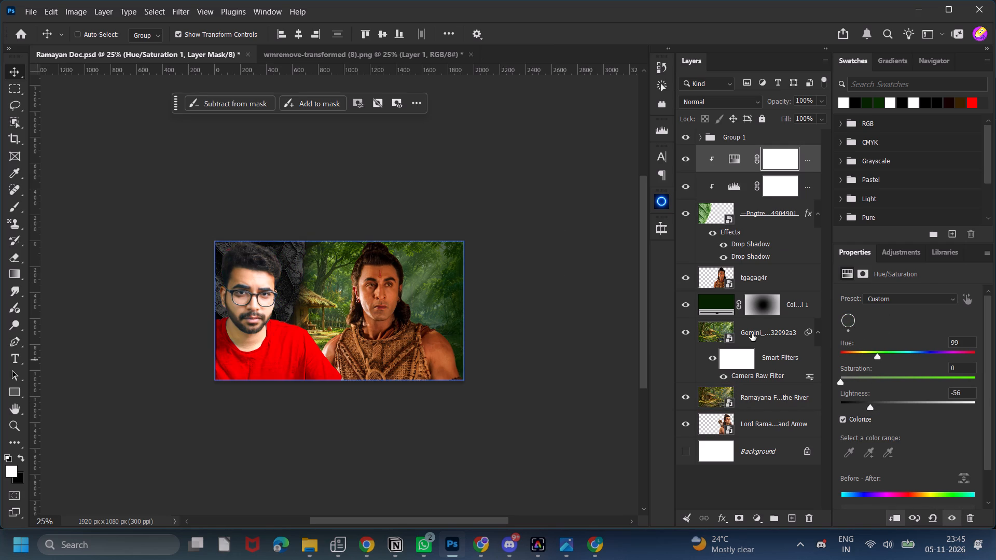
Hide the Levels adjustment layer clipped to the leaf.
click(689, 185)
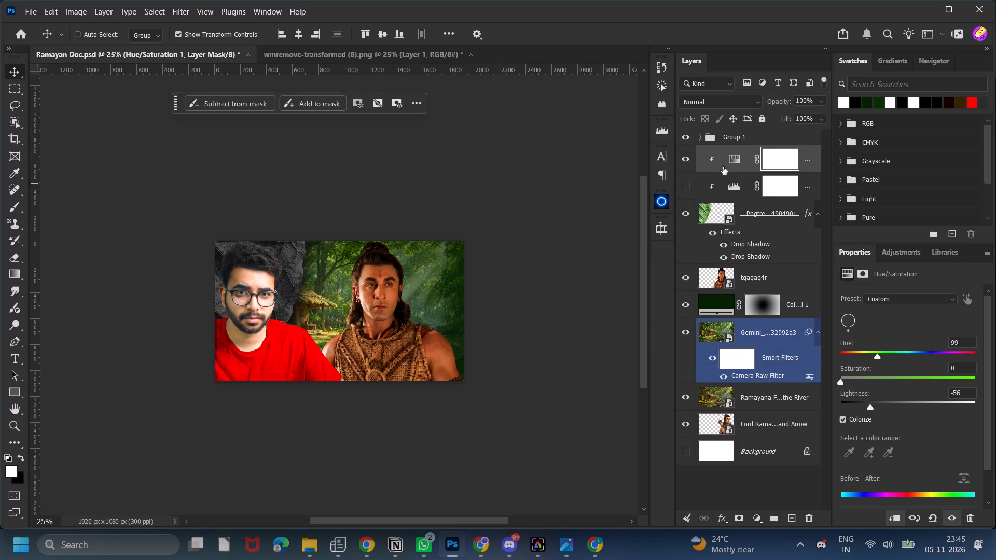
Move the leaf layer down and slightly left behind the portrait to about X -1814 px, Y -744 px.
click(713, 211)
drag(279, 334, 284, 390)
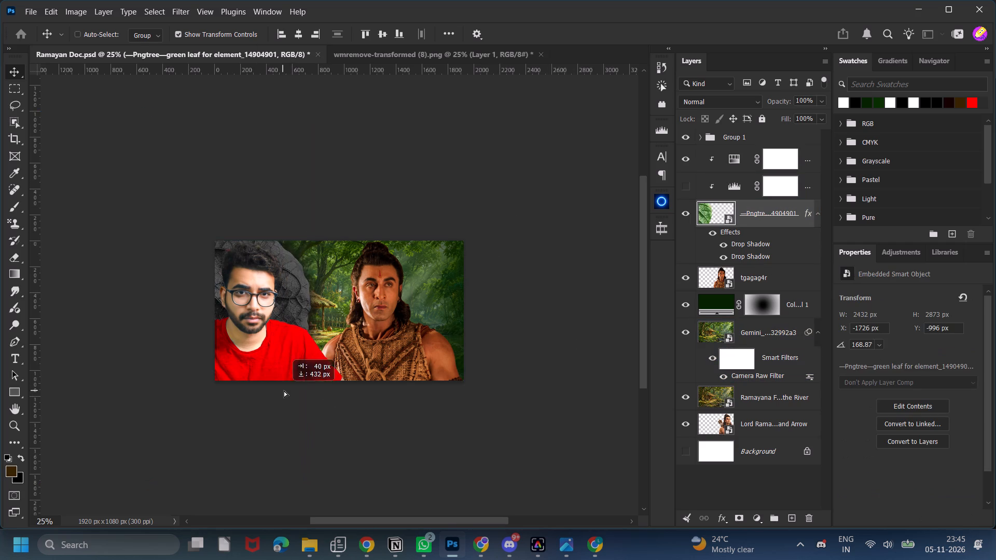
drag(284, 390, 265, 367)
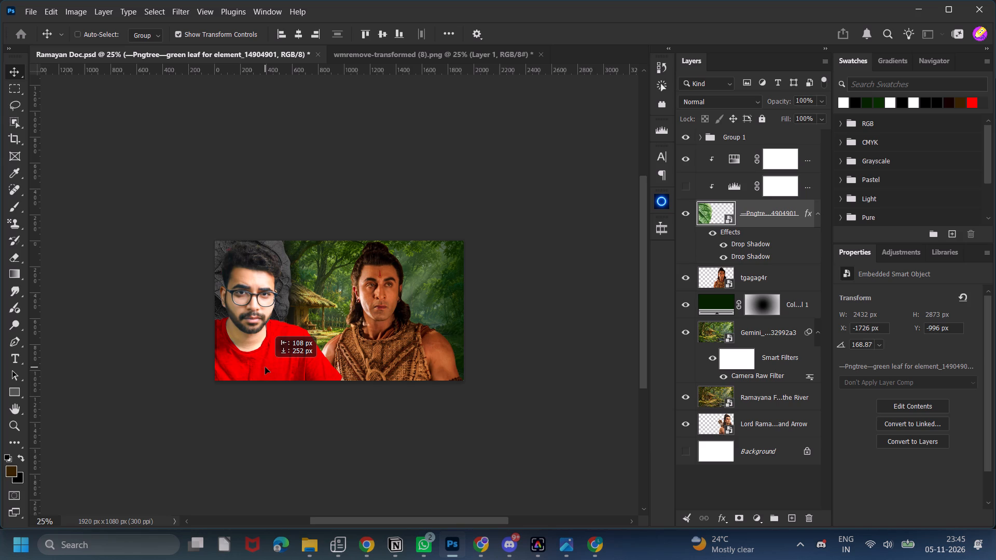
drag(265, 367, 268, 367)
click(485, 333)
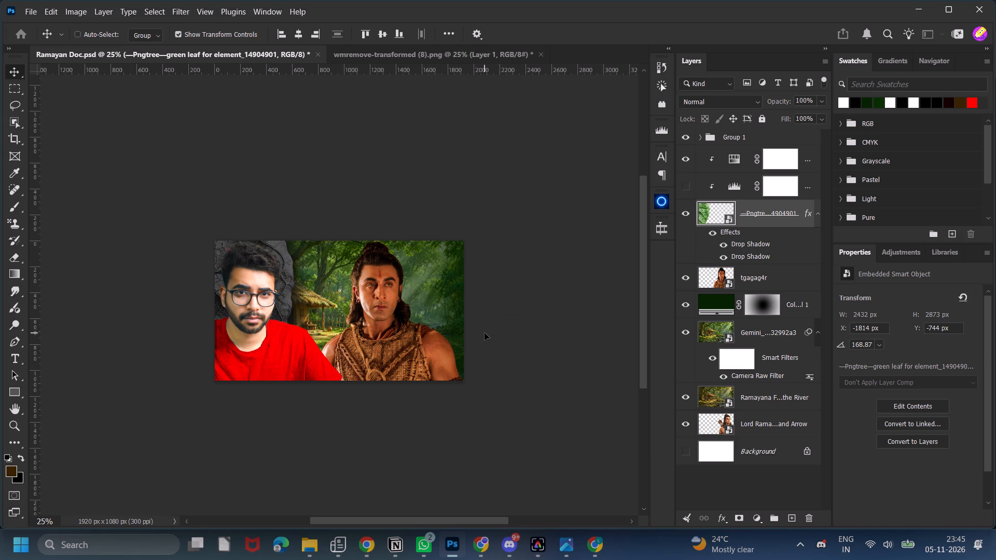
click(485, 333)
Open the Camera Raw Filter on the tgagag4r character layer; set Exposure +1.20, Contrast +5, Highlights -11, Shadows +37, Whites +7 and Blacks -7.
click(743, 276)
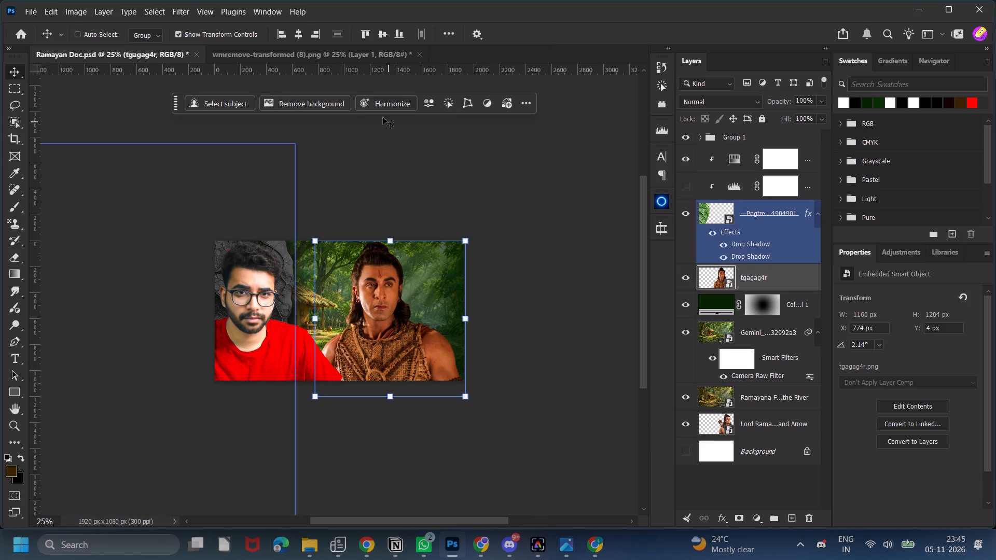
click(206, 9)
click(192, 38)
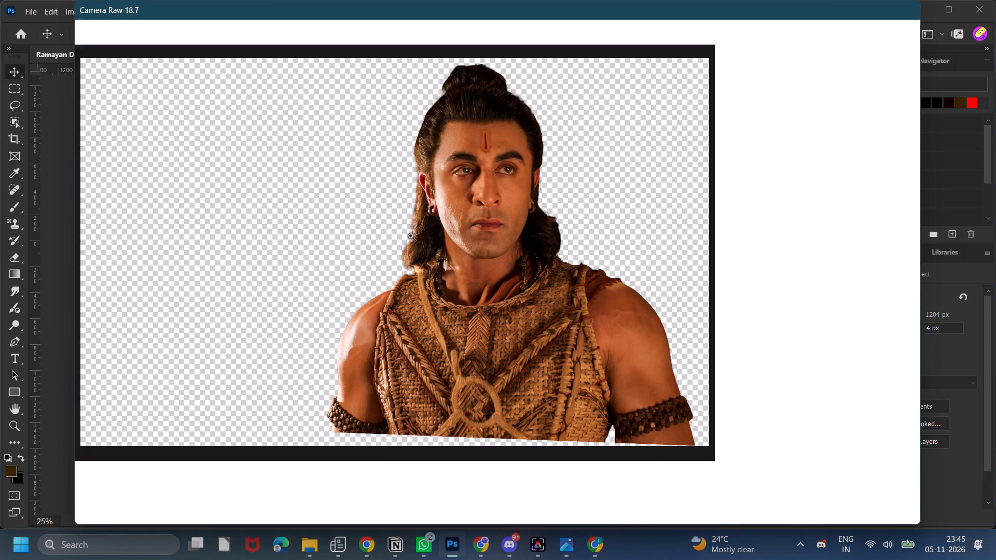
drag(803, 236, 818, 237)
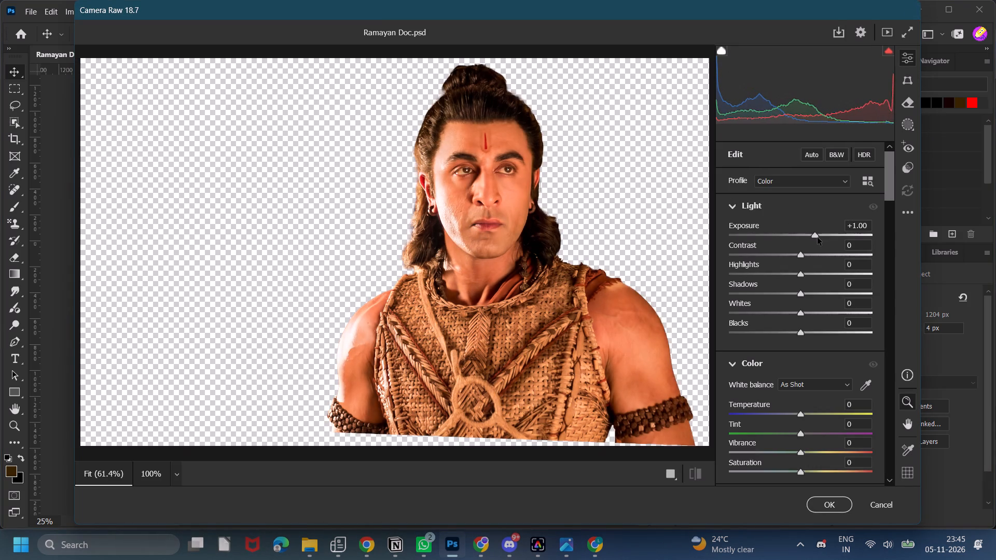
drag(818, 237, 820, 239)
click(799, 254)
drag(798, 271, 791, 278)
drag(803, 292, 829, 293)
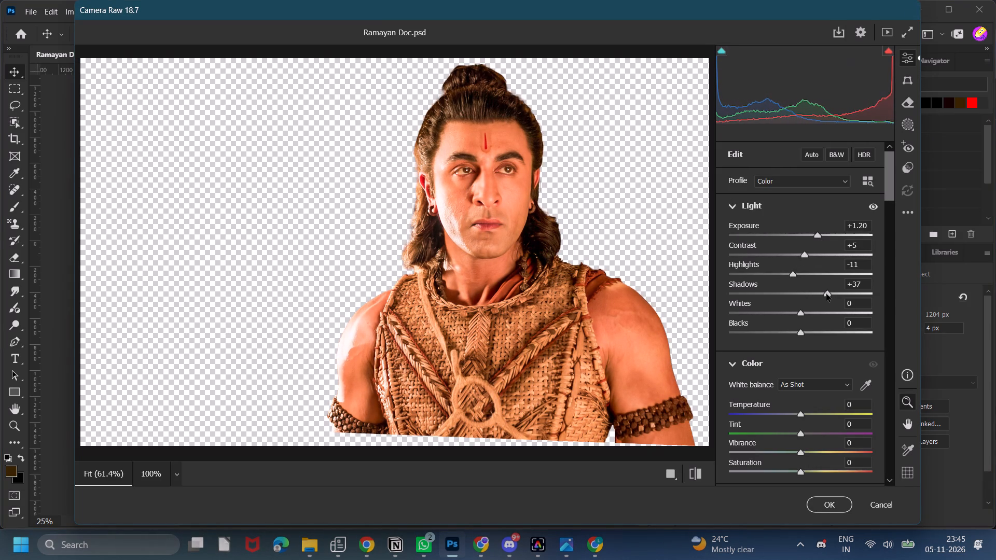
drag(799, 312, 805, 312)
drag(800, 331, 795, 335)
Fine-tune the character's skin tones in the Color Mixer by slightly raising orange luminance, lowering orange saturation and shifting red and orange hues, and apply the filter.
scroll(791, 341, down, 1)
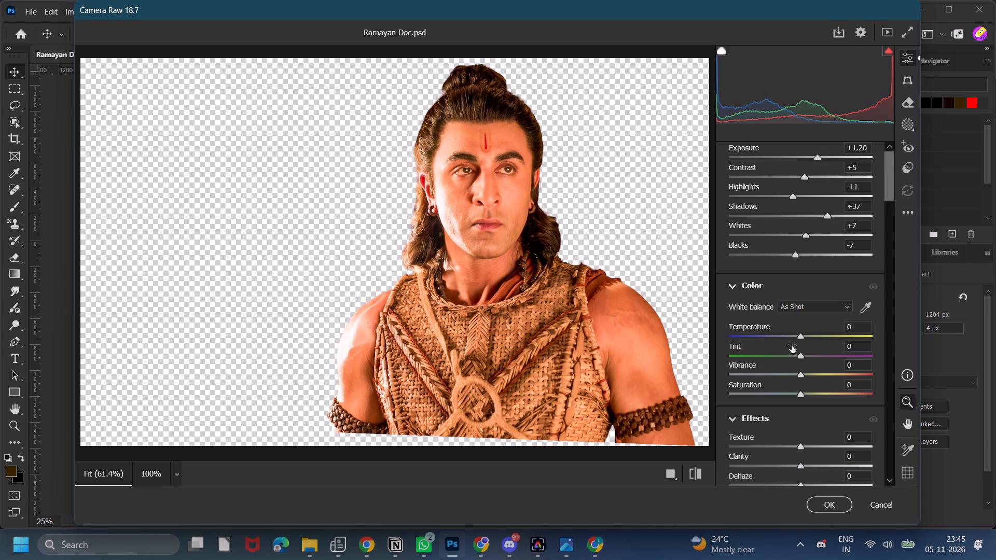
click(800, 337)
scroll(781, 363, down, 6)
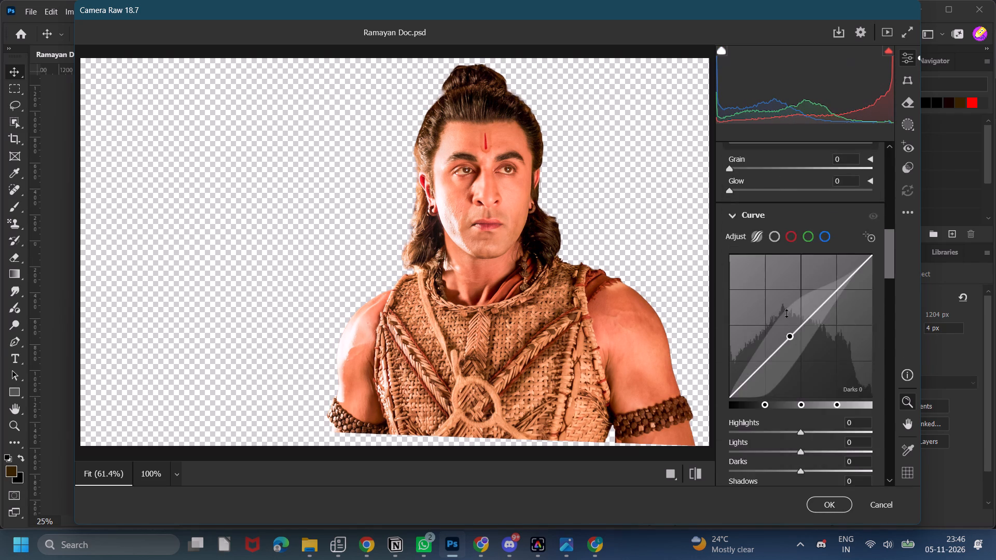
scroll(785, 314, down, 4)
click(805, 267)
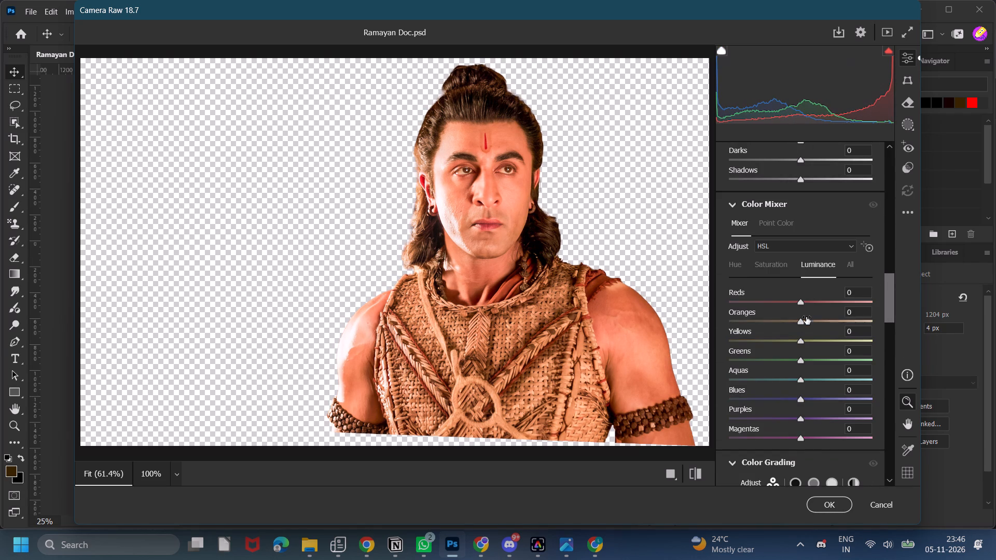
drag(805, 321, 810, 323)
click(779, 267)
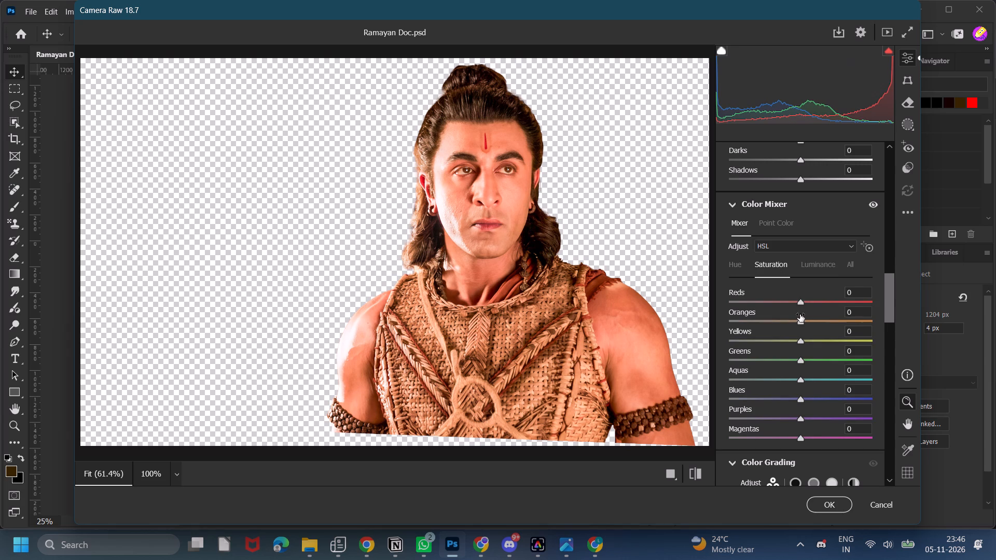
click(799, 302)
drag(803, 323, 795, 327)
click(736, 268)
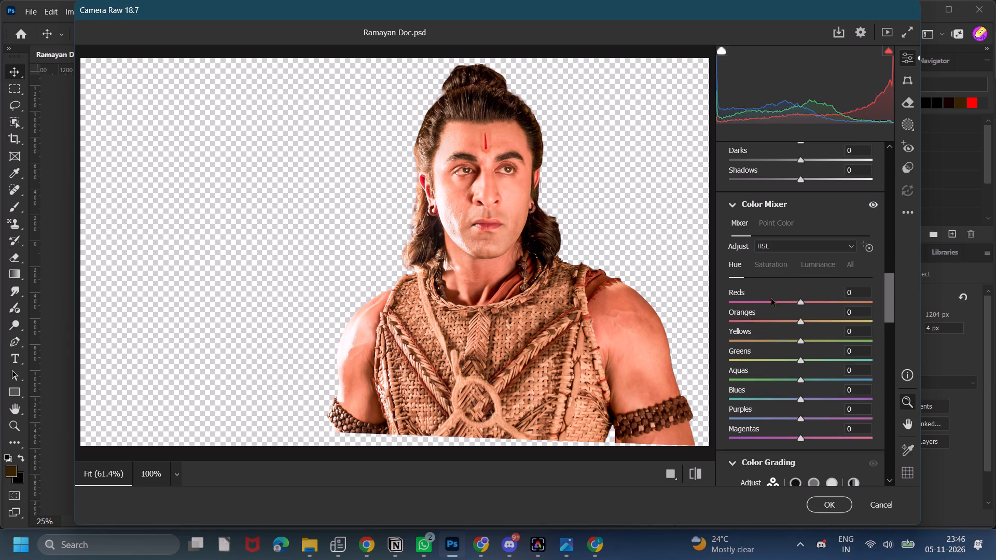
drag(798, 301, 804, 303)
drag(800, 320, 796, 323)
scroll(784, 322, down, 5)
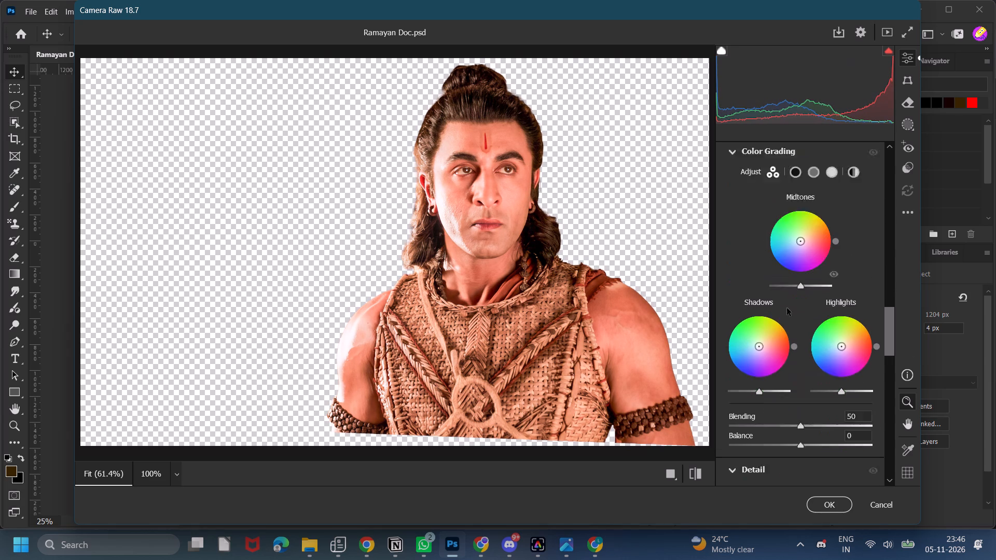
click(817, 503)
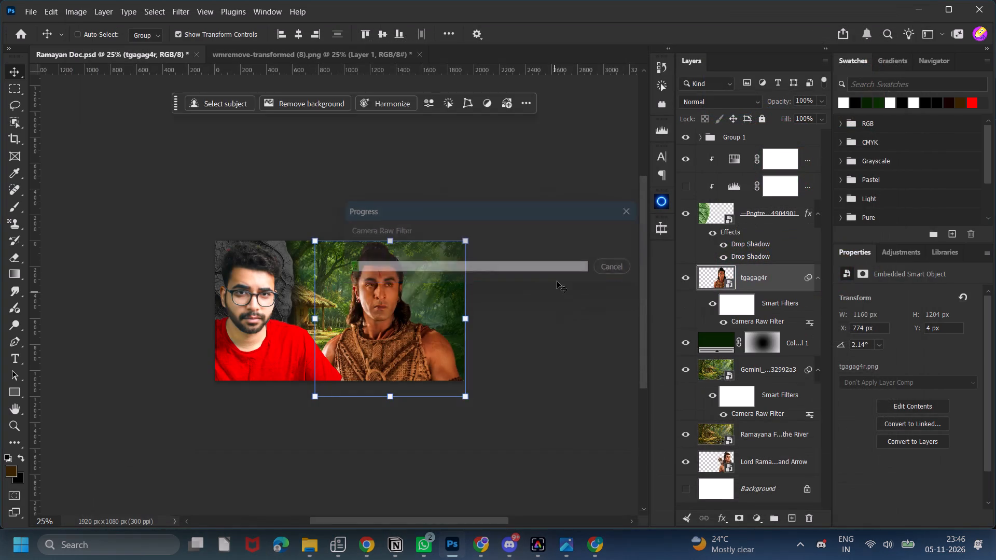
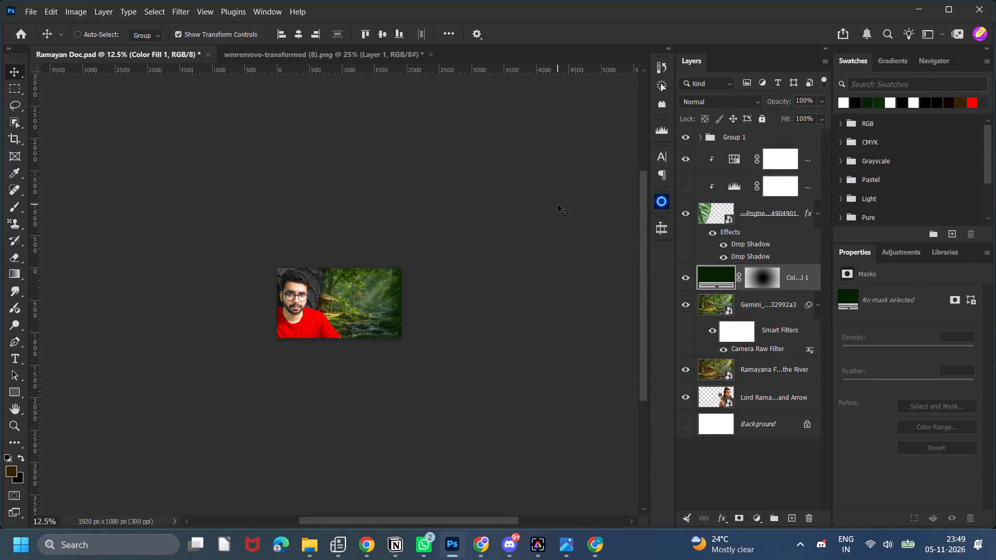
Select the Pngtree green leaf layer and shift it slightly left and down, to about X -790 px, Y -608 px.
click(558, 204)
click(558, 204)
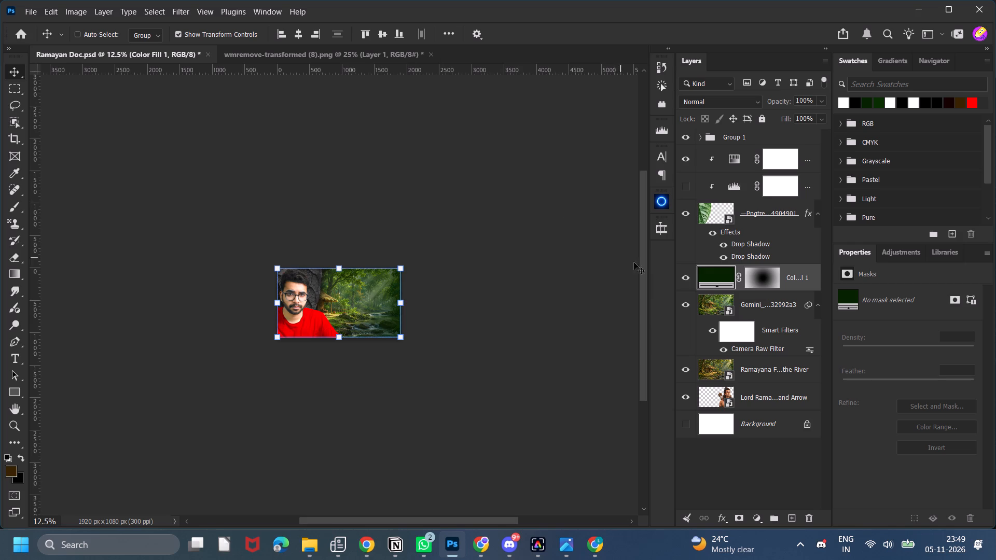
click(713, 139)
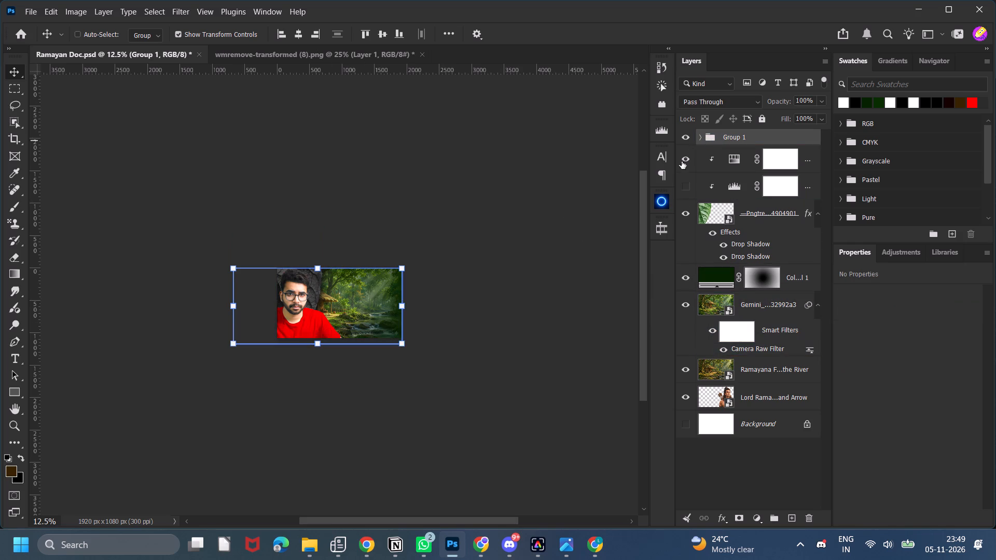
click(708, 214)
drag(478, 340, 471, 343)
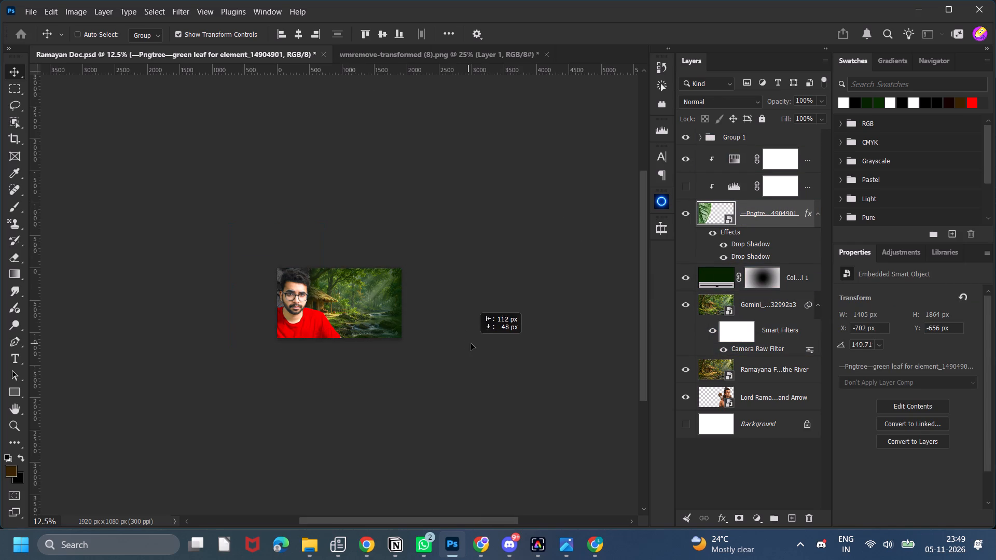
drag(471, 343, 472, 343)
click(472, 343)
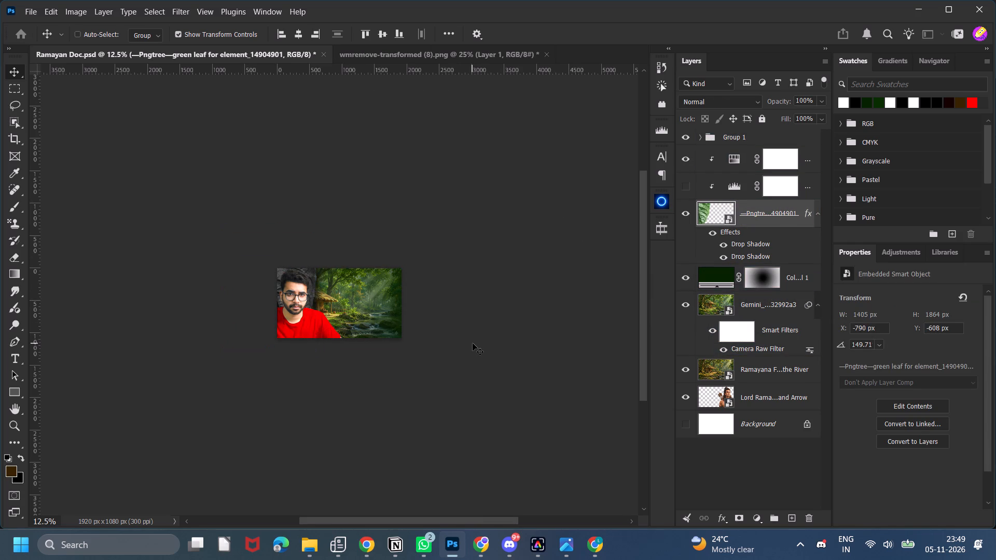
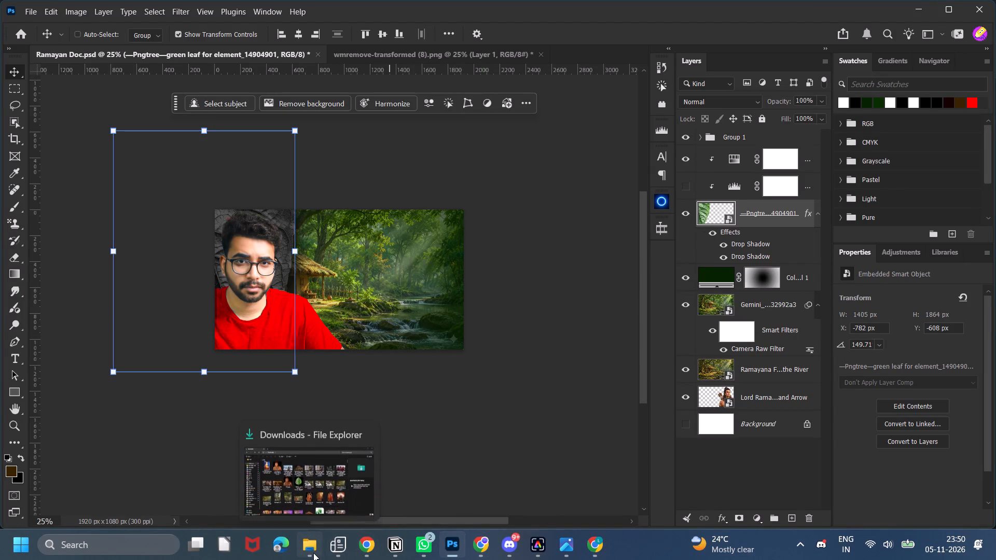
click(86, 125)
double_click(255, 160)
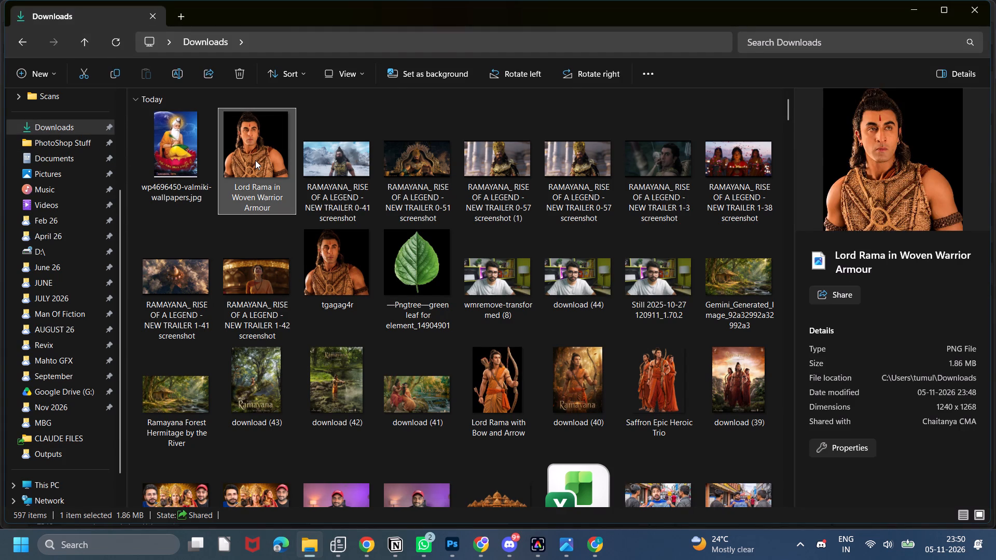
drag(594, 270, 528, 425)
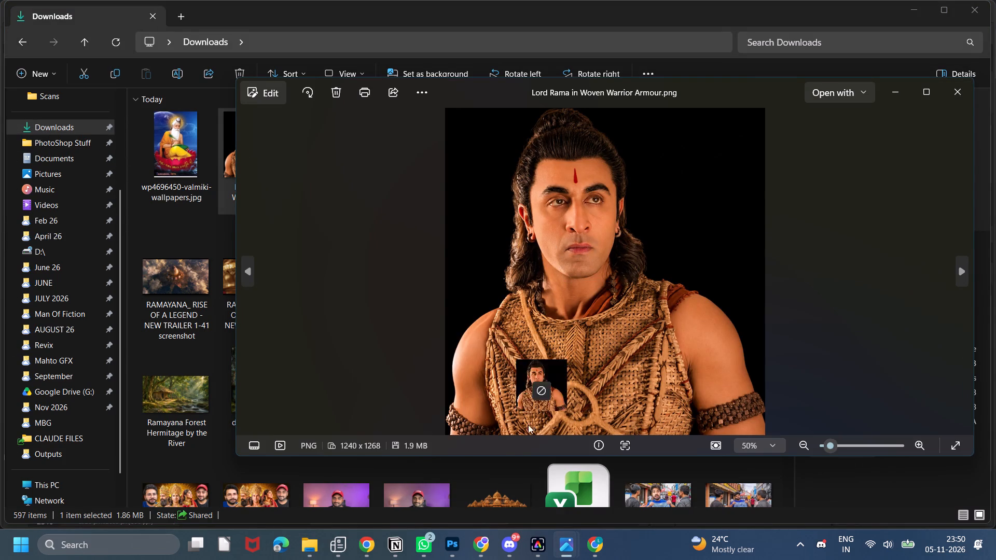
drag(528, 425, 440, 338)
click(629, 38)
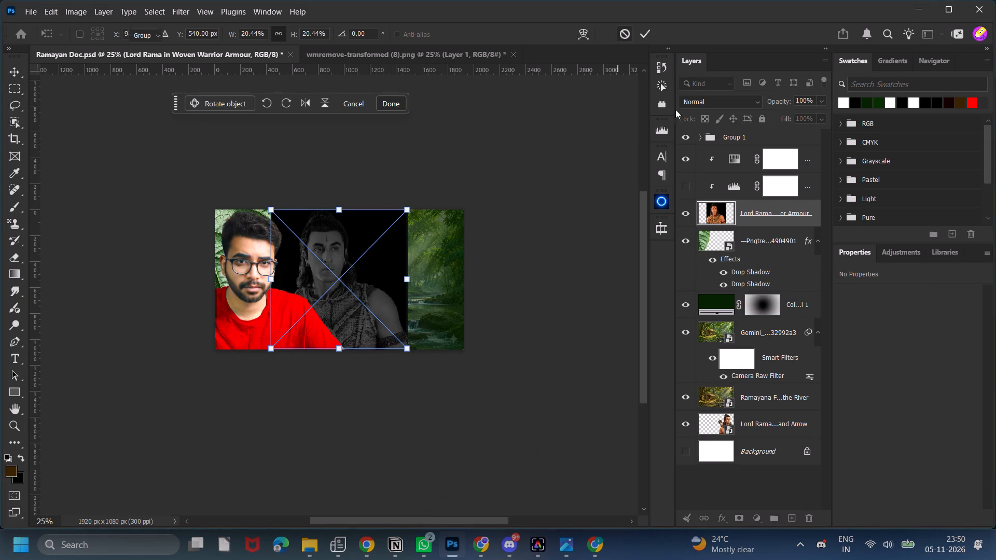
Select Group 1 in Ramayan Doc.psd and close the separate wmremove-transformed (8).png document.
click(745, 137)
click(268, 57)
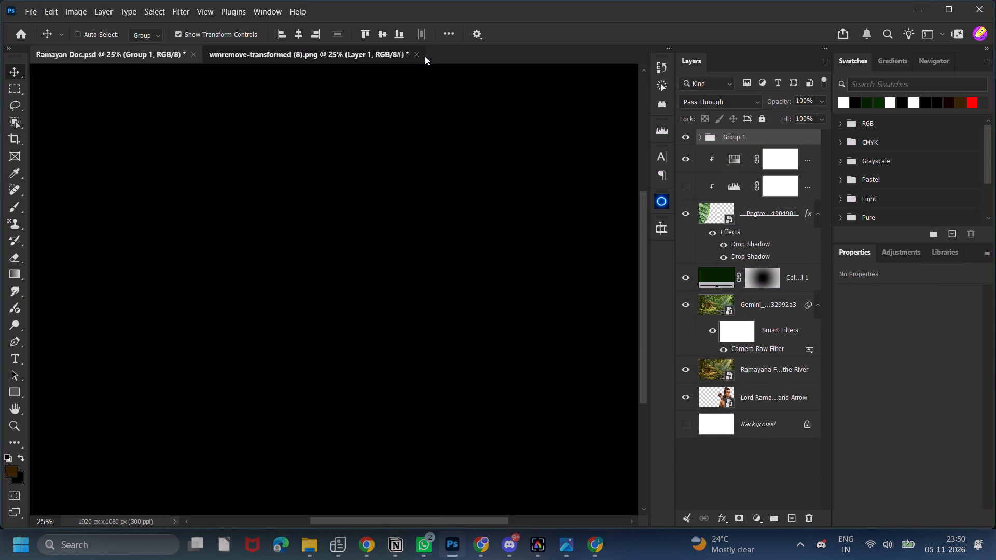
click(411, 53)
click(418, 54)
click(506, 215)
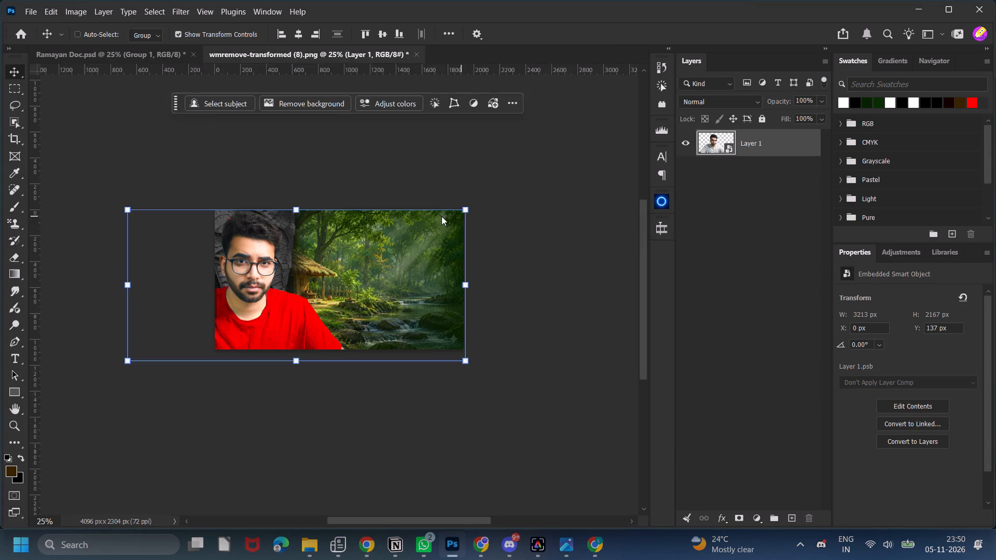
click(467, 171)
click(467, 171)
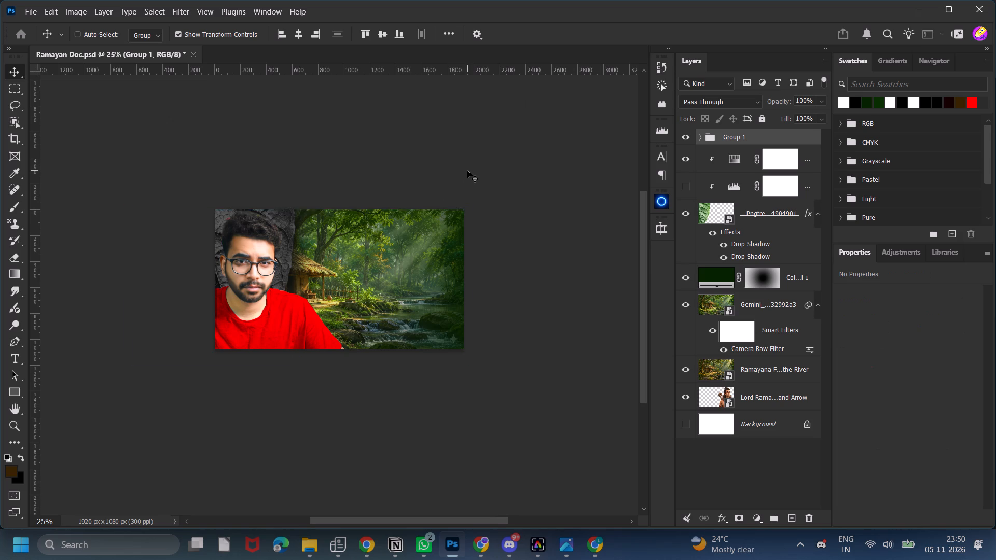
Switch to File Explorer and select the Ramayana trailer 0-41 screenshot in the Downloads folder.
click(317, 546)
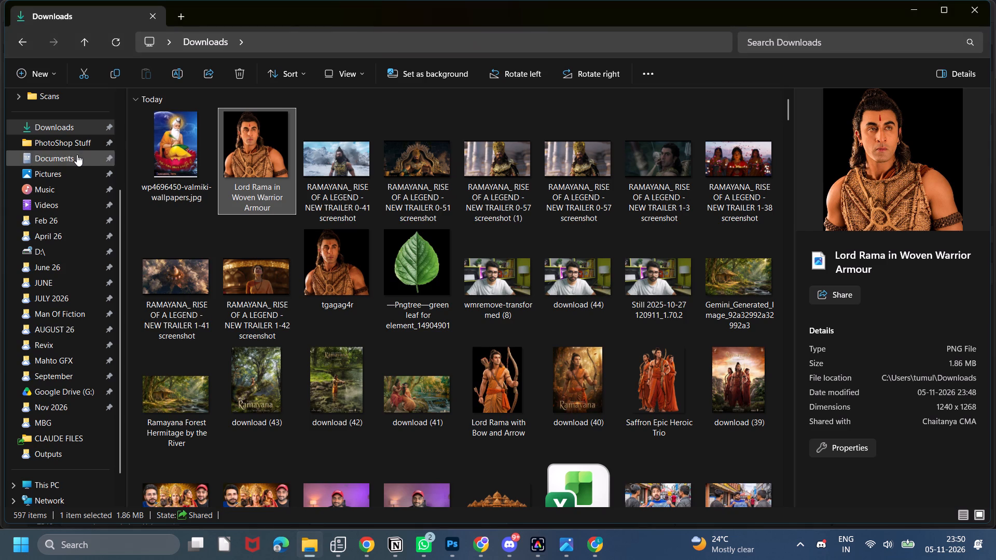
click(79, 132)
click(266, 153)
click(367, 176)
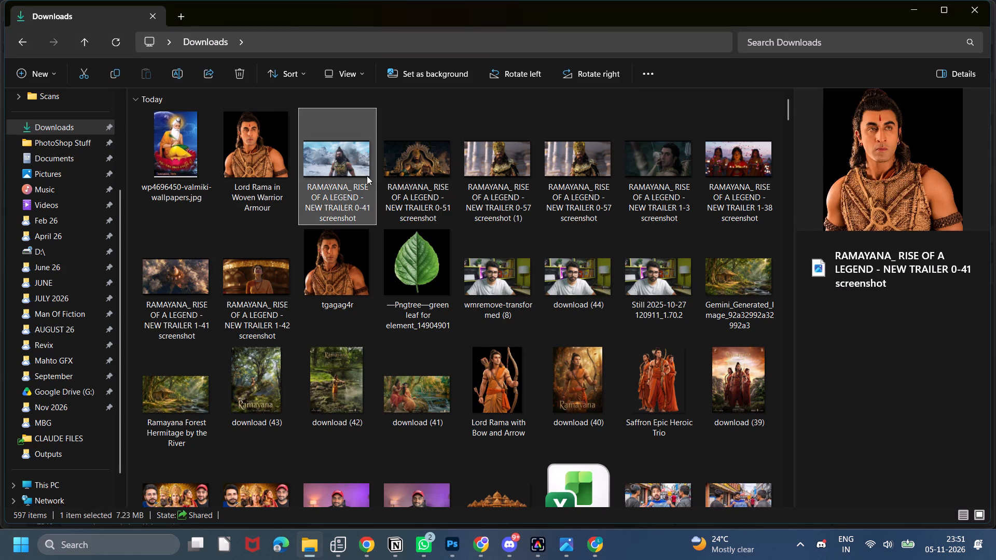
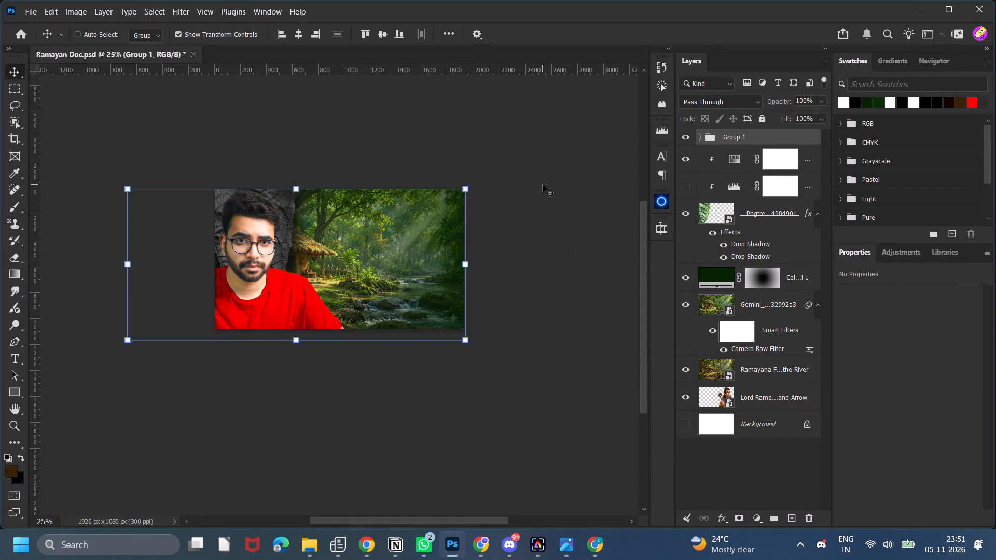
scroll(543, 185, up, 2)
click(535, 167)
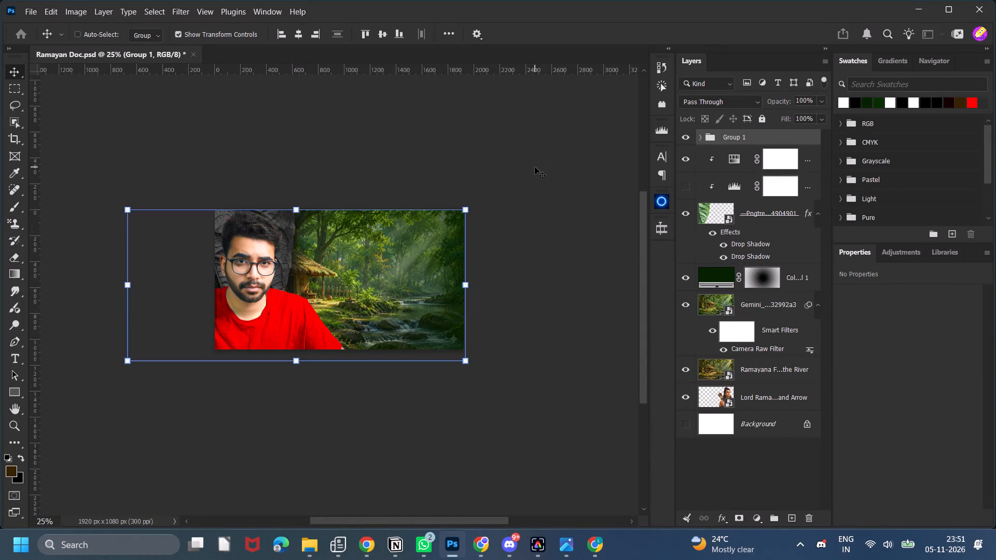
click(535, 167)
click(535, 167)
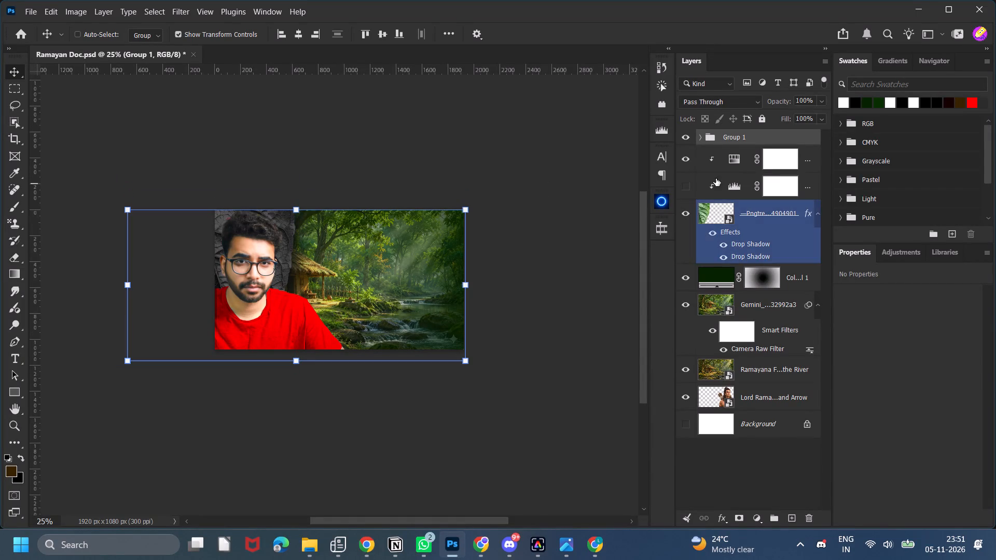
Make the Levels 1 adjustment clipped above the leaf layer visible and set its midtone input level to 0.78.
click(680, 187)
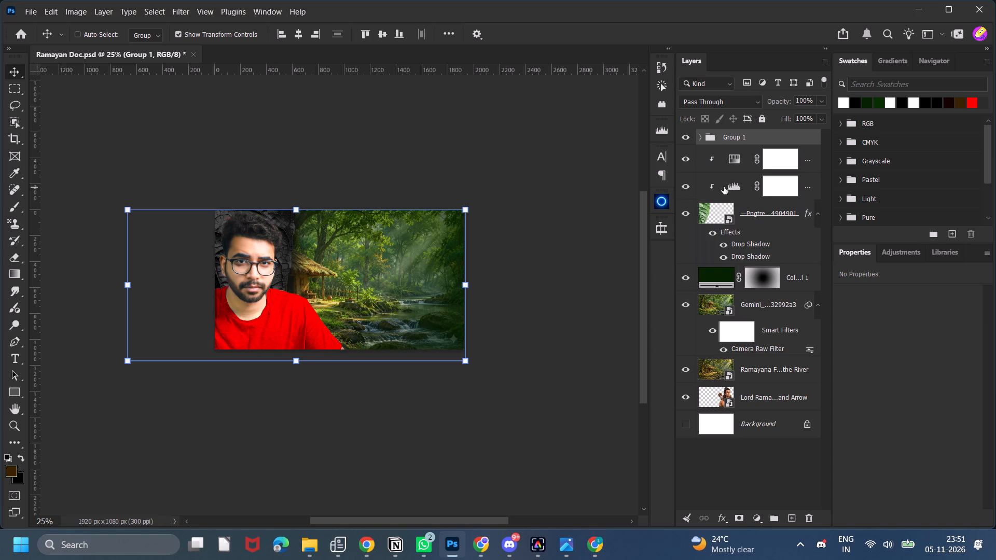
click(726, 186)
drag(932, 385, 911, 393)
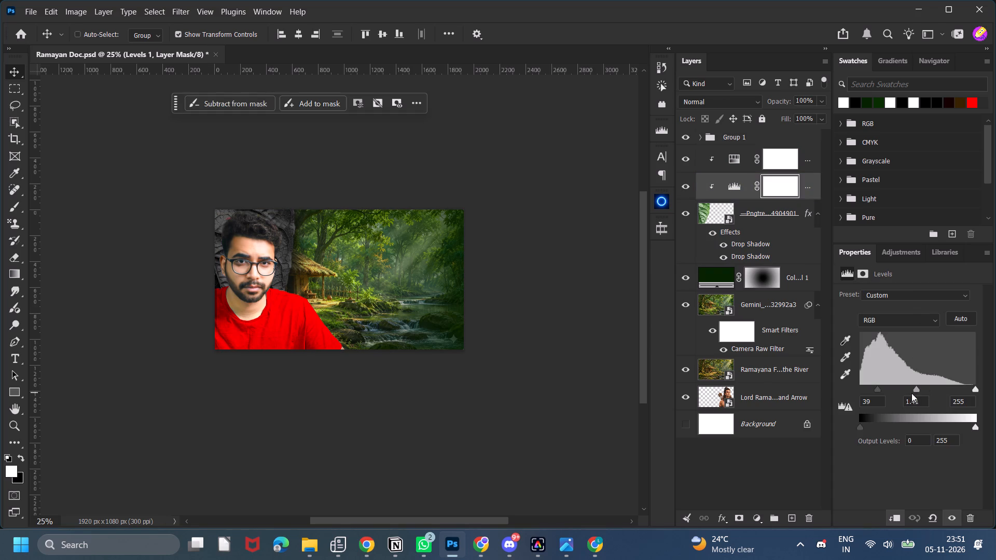
drag(911, 393, 834, 404)
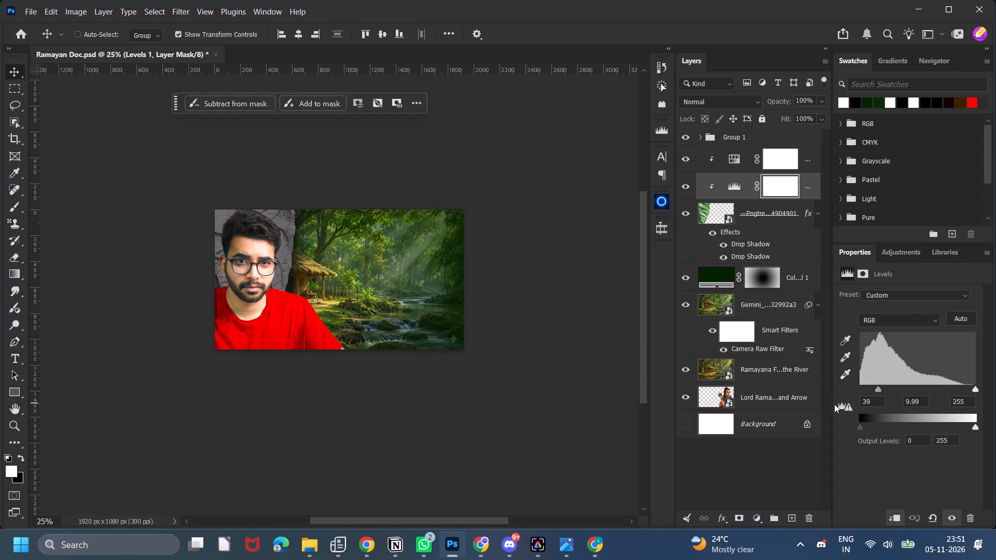
drag(834, 404, 934, 399)
scroll(542, 355, down, 2)
scroll(542, 355, up, 2)
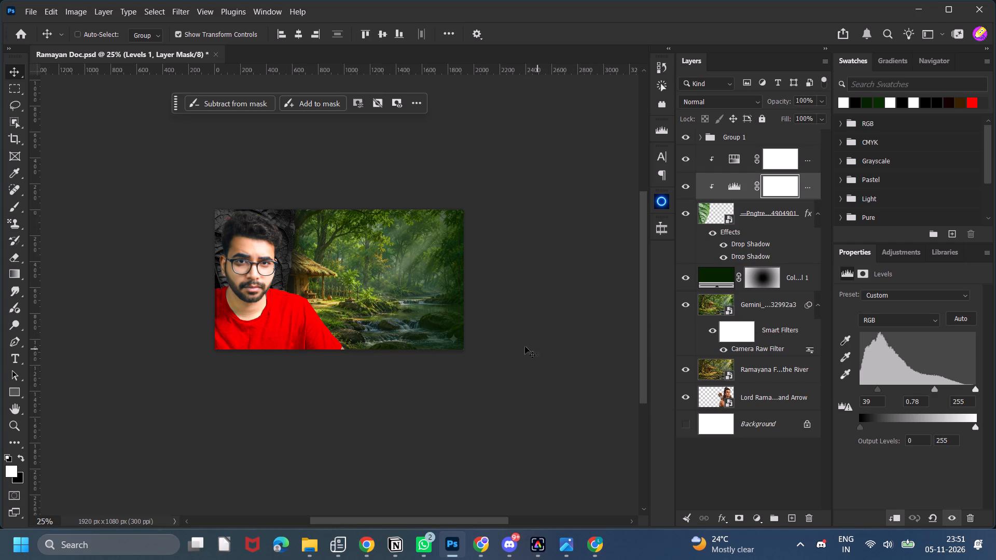
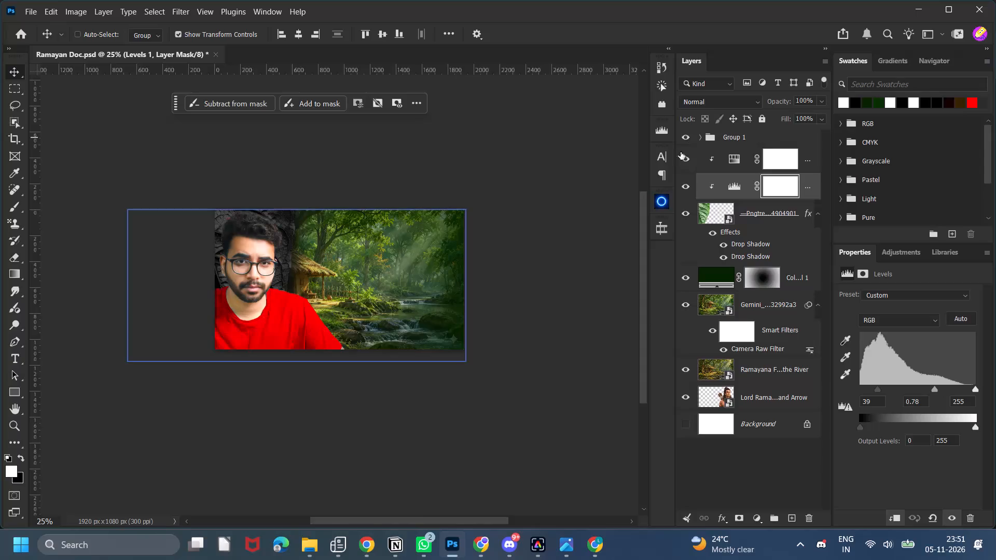
Save the Ramayan Doc.psd document.
click(309, 543)
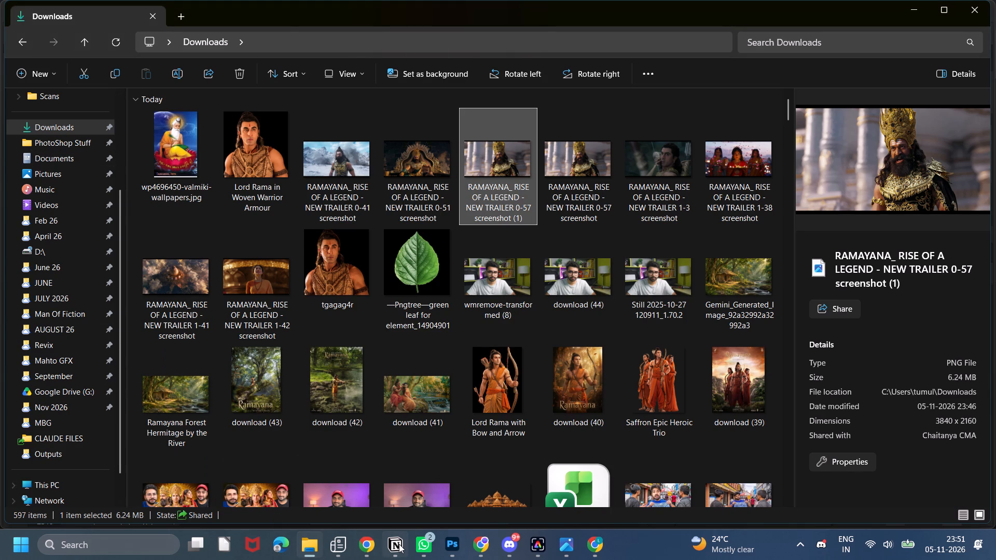
click(438, 547)
key(ctrl+s)
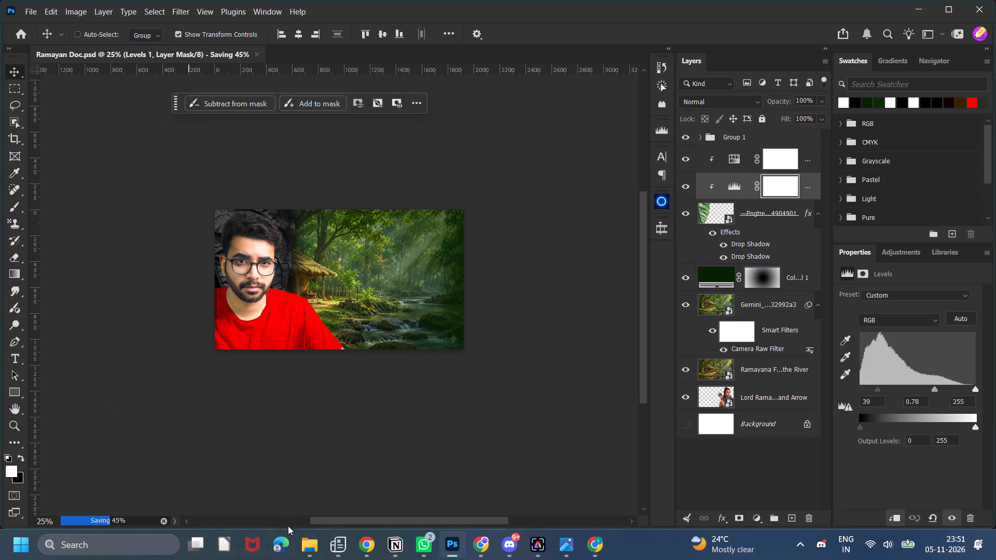
Switch to File Explorer and look through the earlier thumbnails in the Man Of Fiction folder for a reusable project.
click(299, 543)
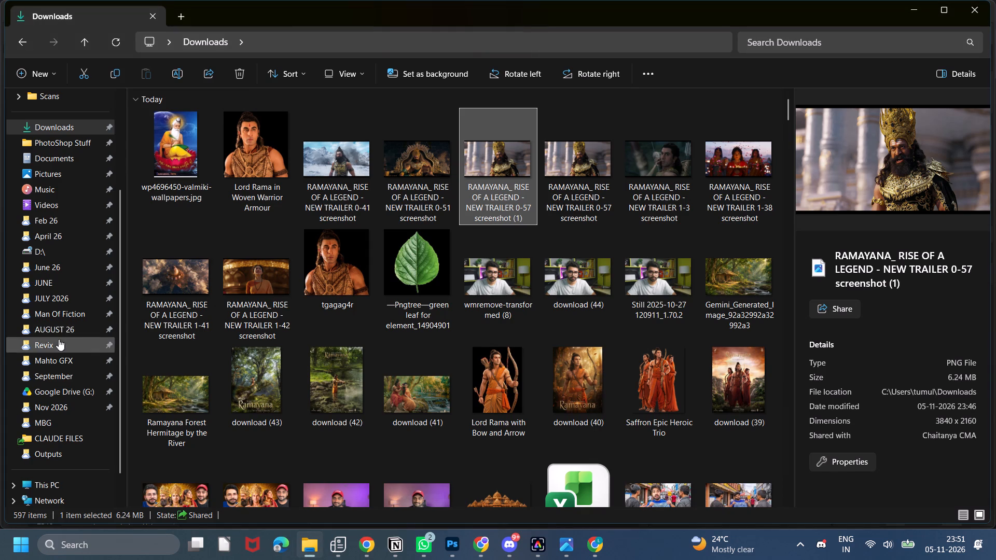
click(60, 305)
click(53, 313)
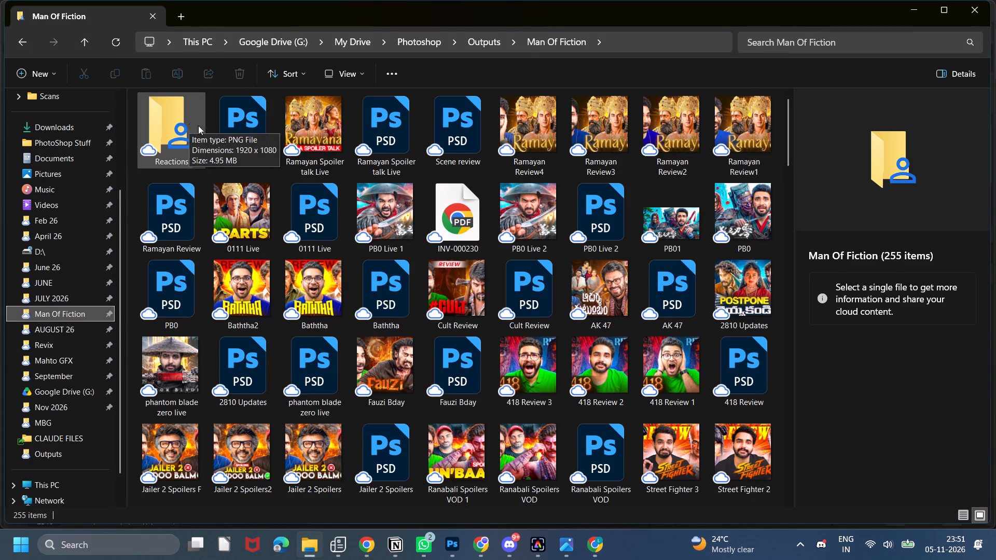
click(515, 141)
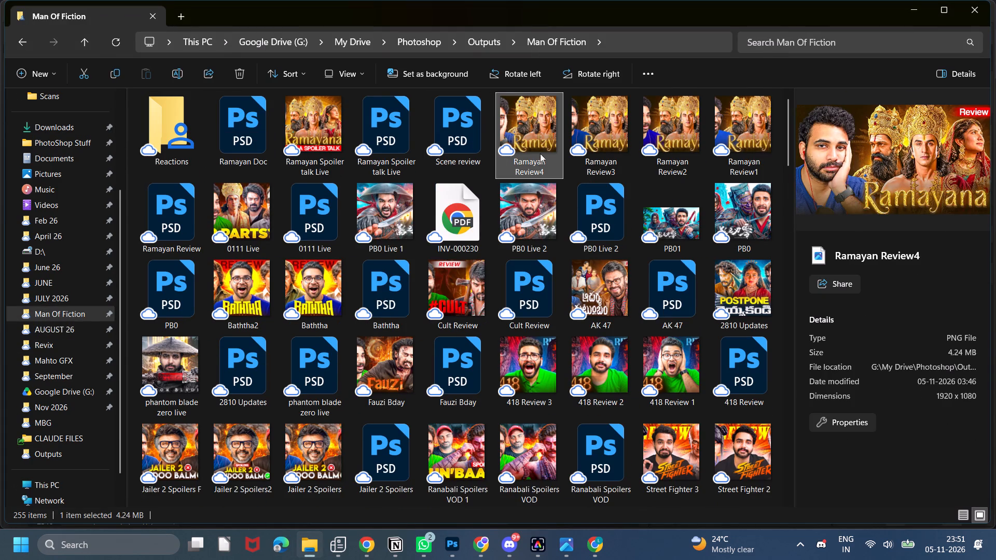
click(600, 122)
click(653, 118)
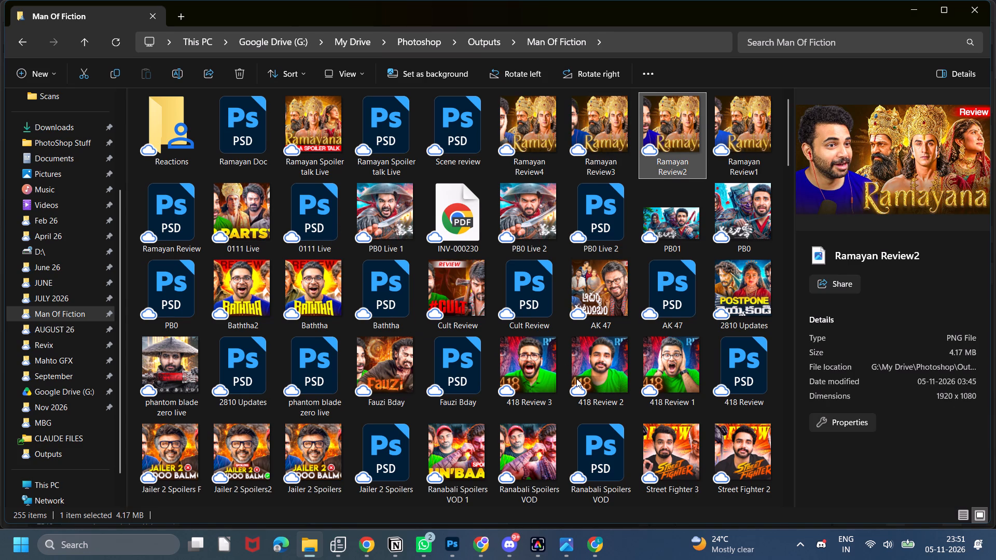
scroll(458, 441, down, 1)
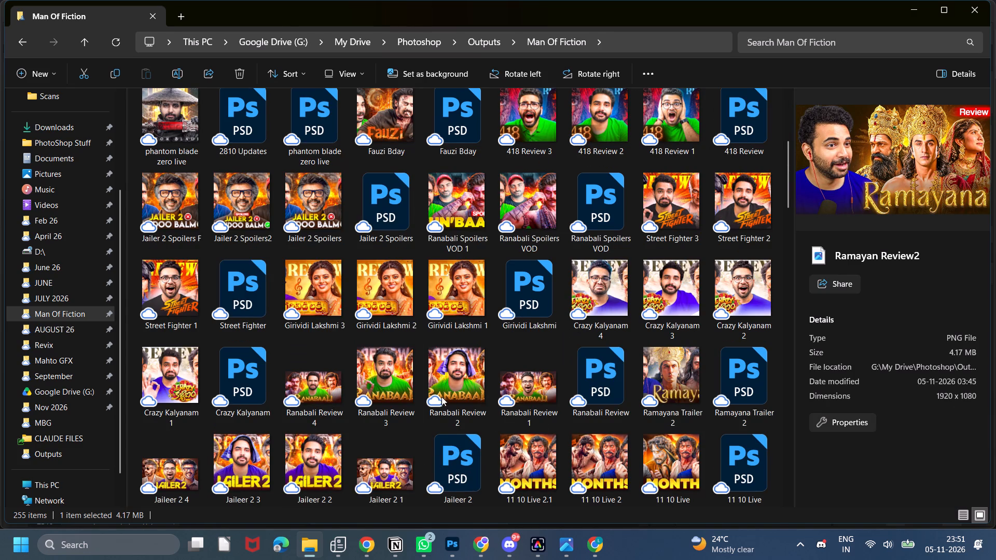
click(300, 451)
click(409, 450)
Open Jaileer 2.psd to check its layers and close it again.
double_click(450, 457)
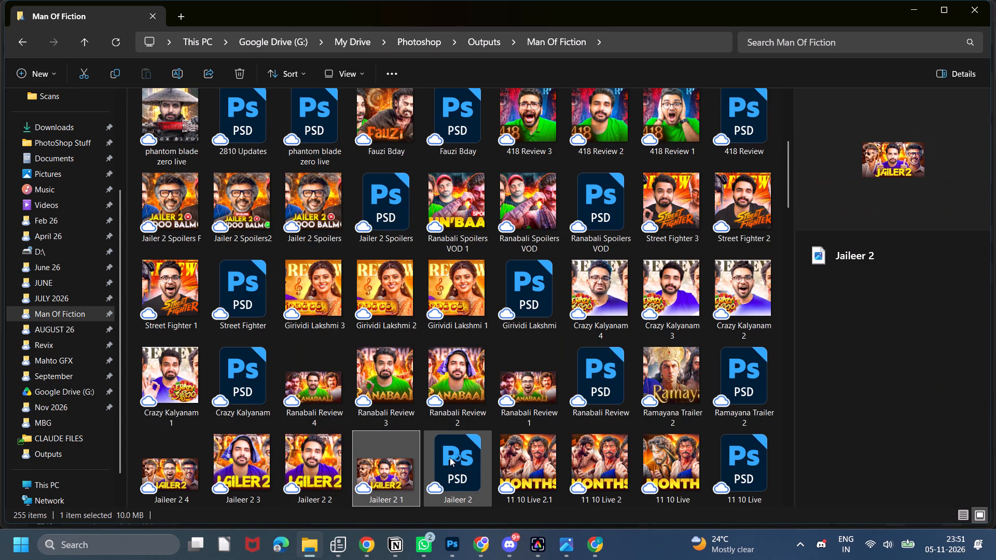
scroll(447, 329, down, 7)
scroll(412, 310, up, 5)
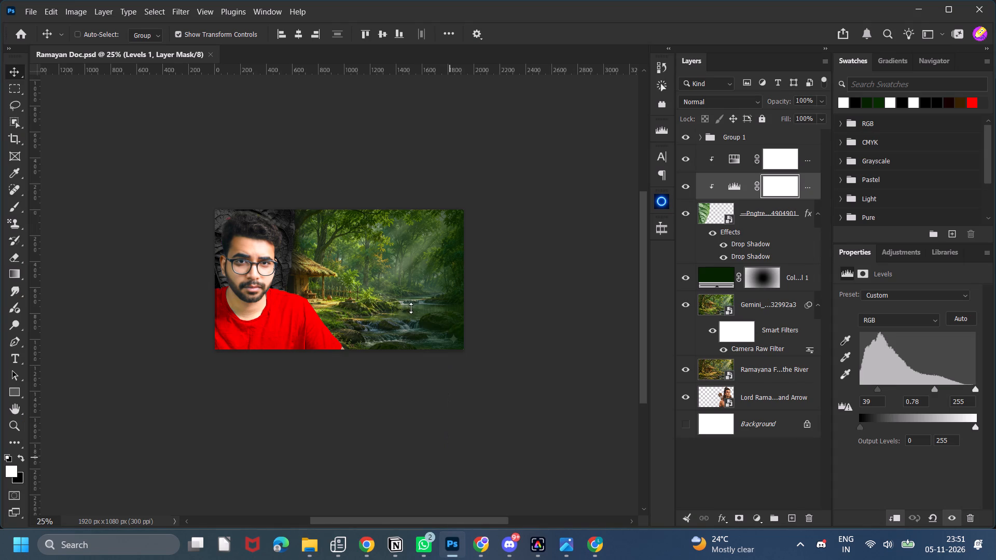
scroll(411, 308, up, 4)
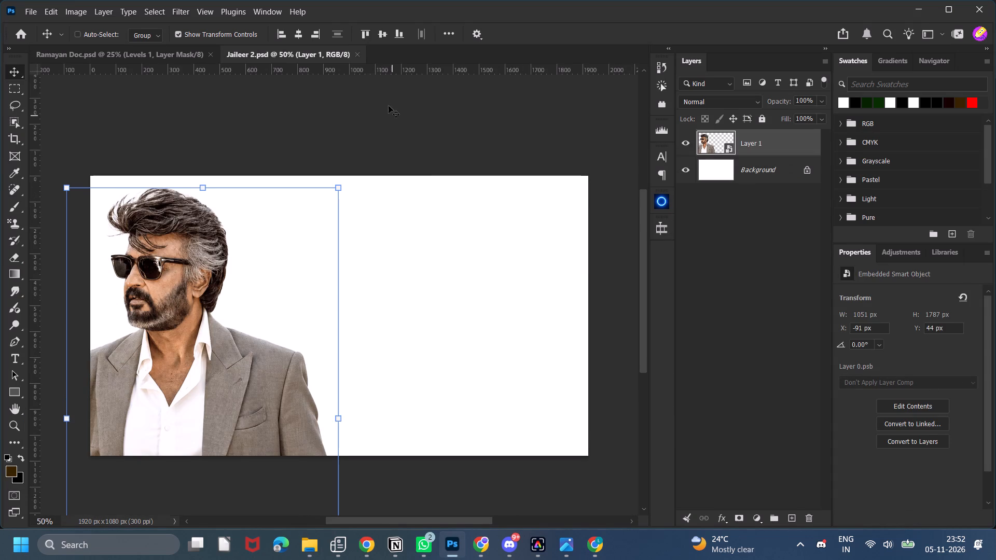
click(356, 56)
Open Ramayana Trailer 2.psd from the Man Of Fiction folder in Photoshop.
click(310, 539)
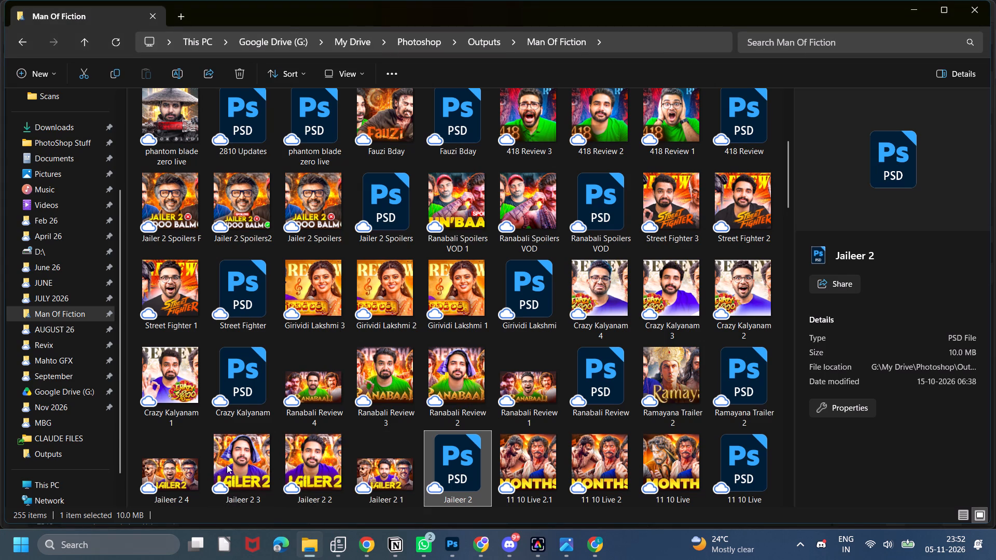
click(681, 373)
double_click(727, 380)
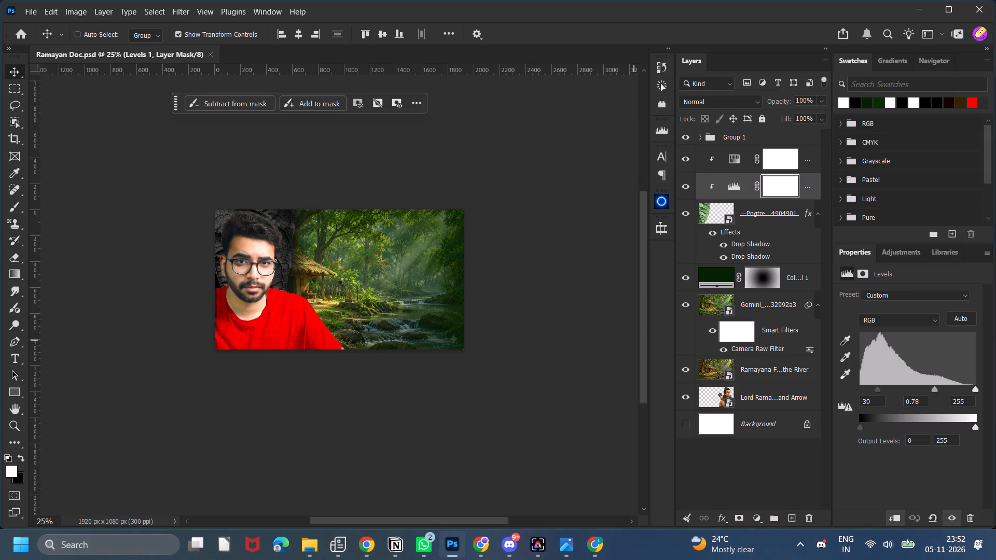
click(752, 146)
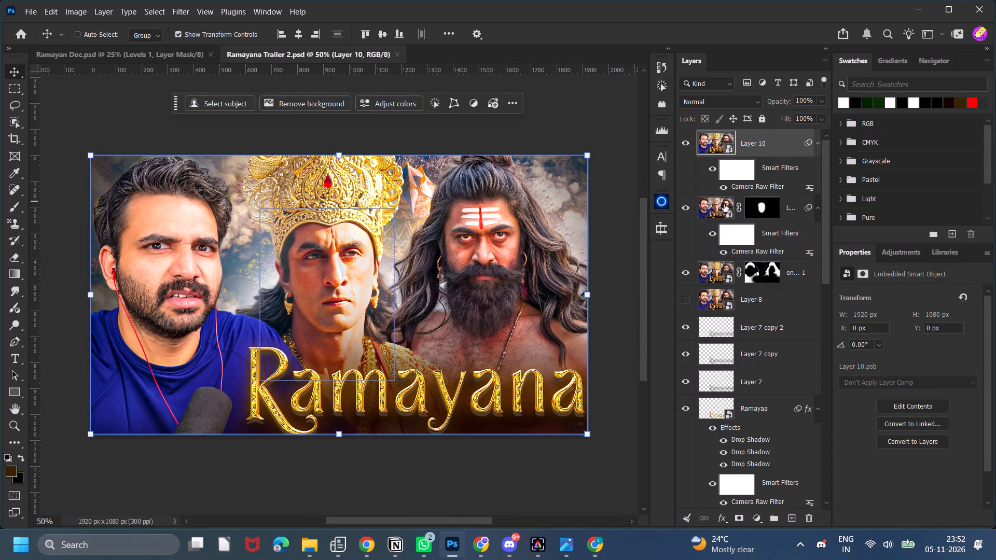
Set Exposure to +0.31 in the Camera Raw smart filter on Layer 4, the blue-shirt portrait in Ramayana Trailer 2.psd.
click(715, 211)
scroll(734, 355, down, 7)
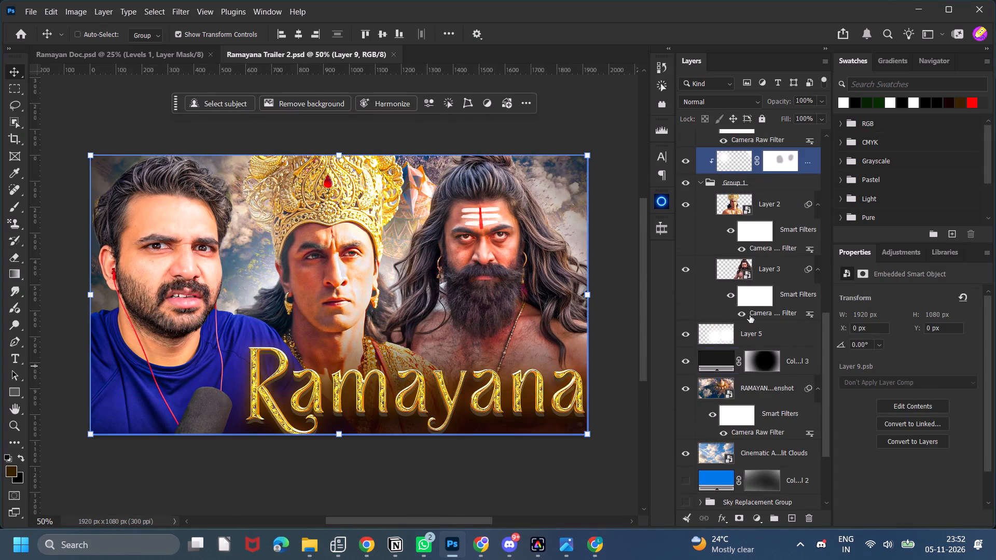
scroll(750, 330, down, 3)
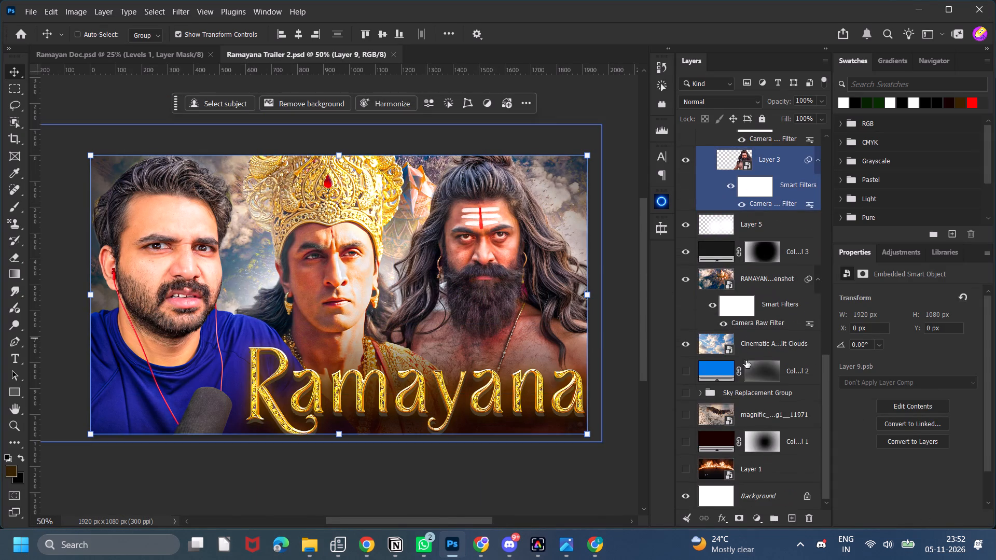
scroll(699, 371, up, 4)
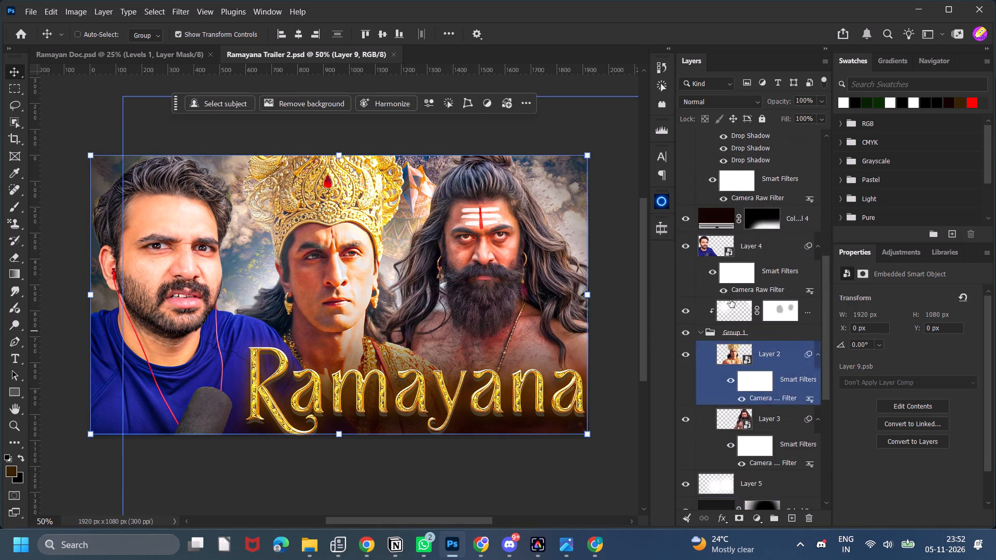
click(715, 242)
double_click(744, 292)
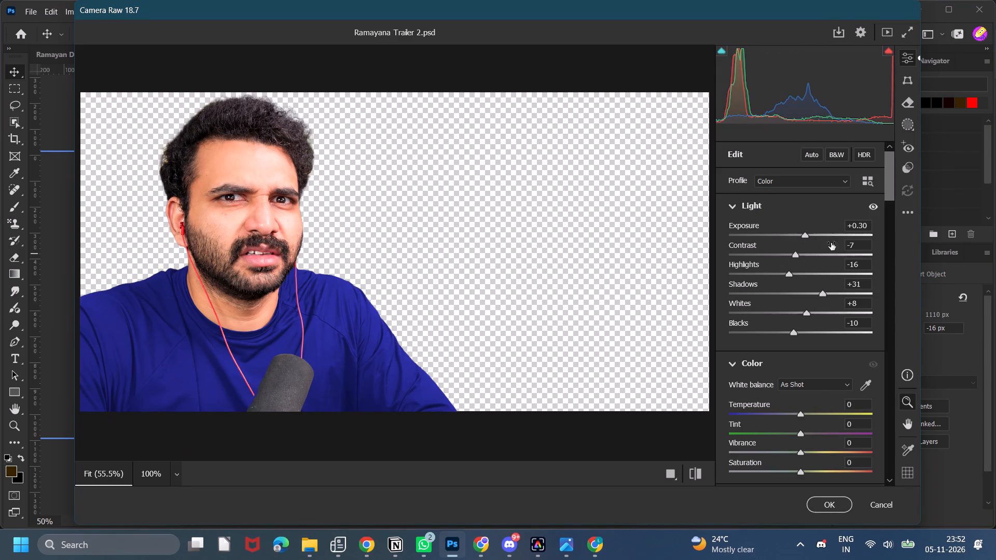
click(874, 223)
click(867, 228)
click(867, 228)
key(BackSpace)
key(1)
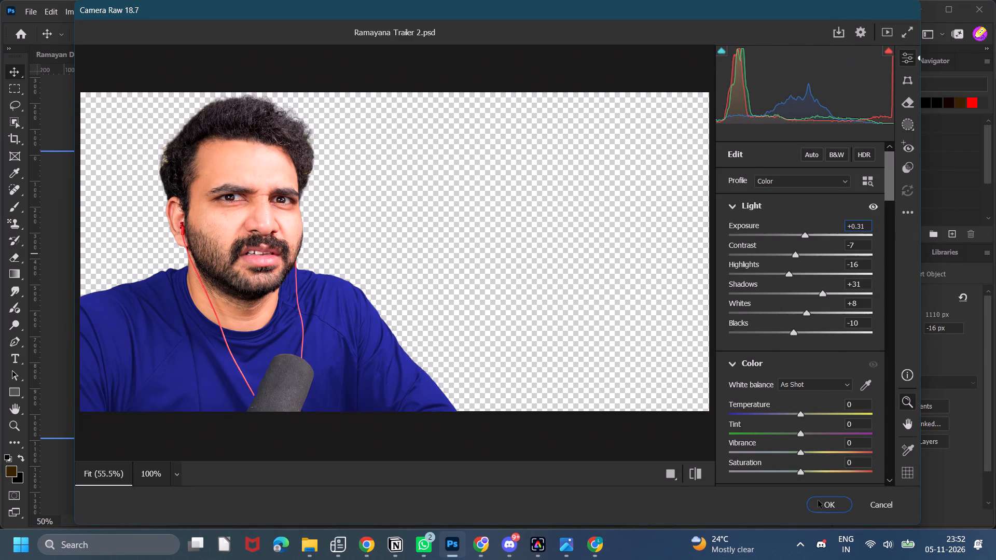
click(818, 500)
Return to Ramayan Doc.psd and select Group 1.
click(174, 59)
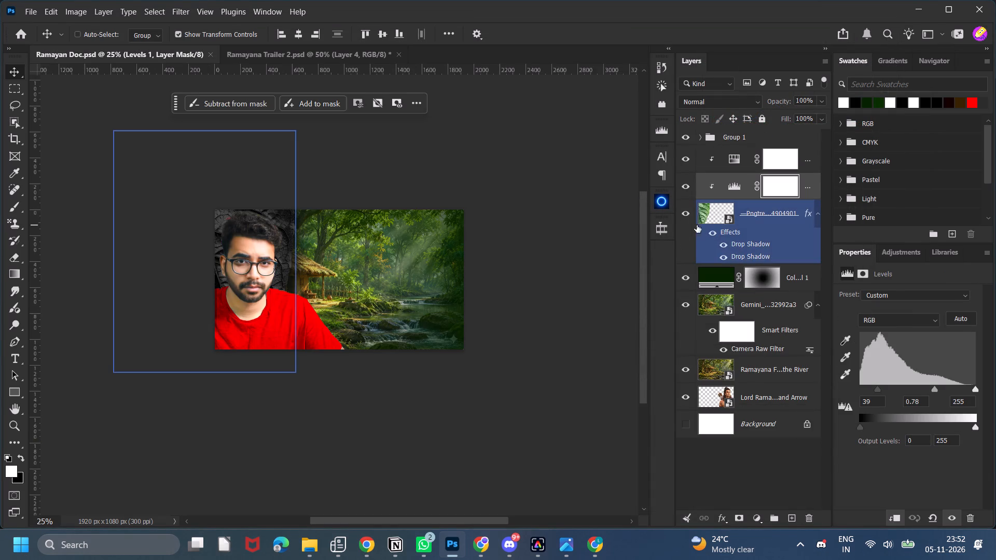
scroll(724, 196, up, 1)
click(711, 138)
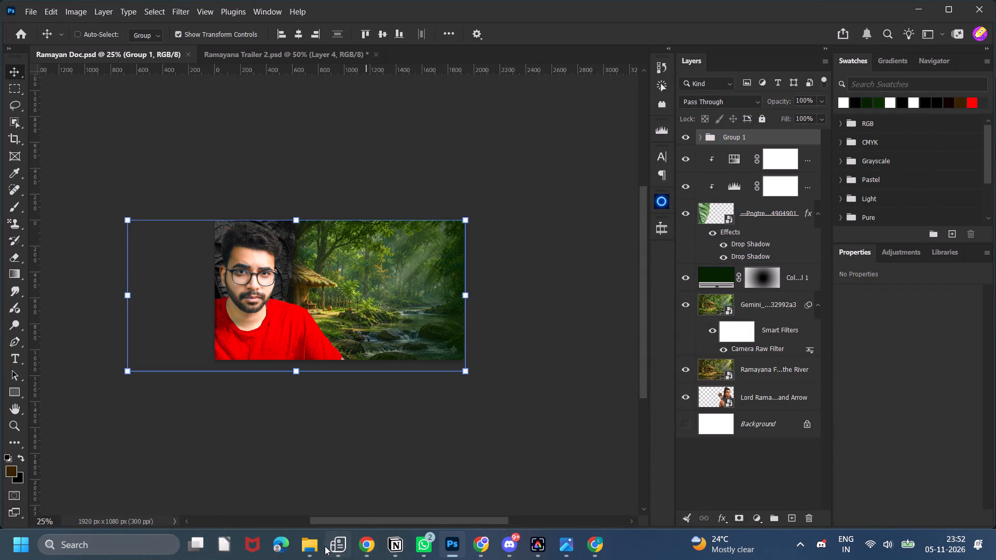
Open Lord Rama in Woven Warrior Armour.png from the Downloads folder as a separate Photoshop document.
click(308, 543)
click(49, 130)
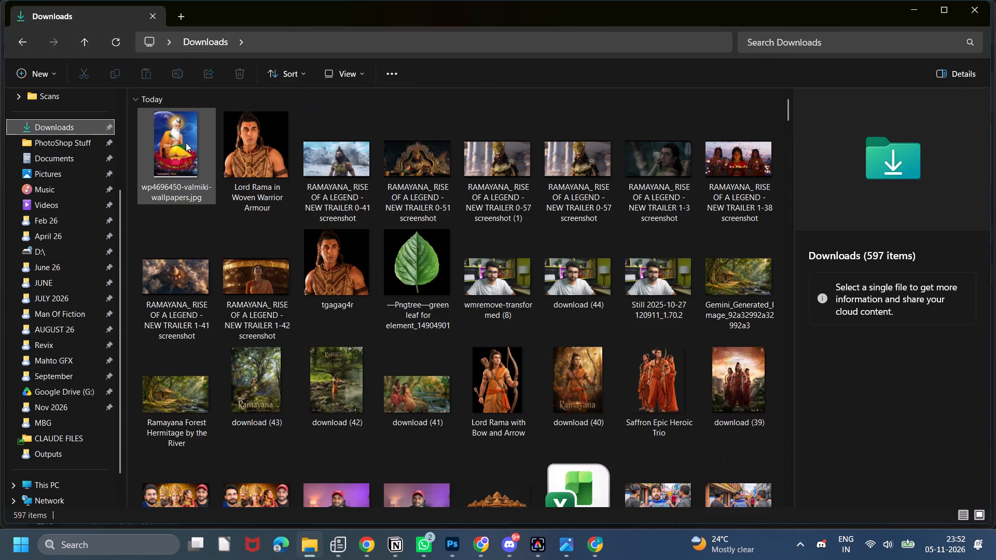
double_click(231, 146)
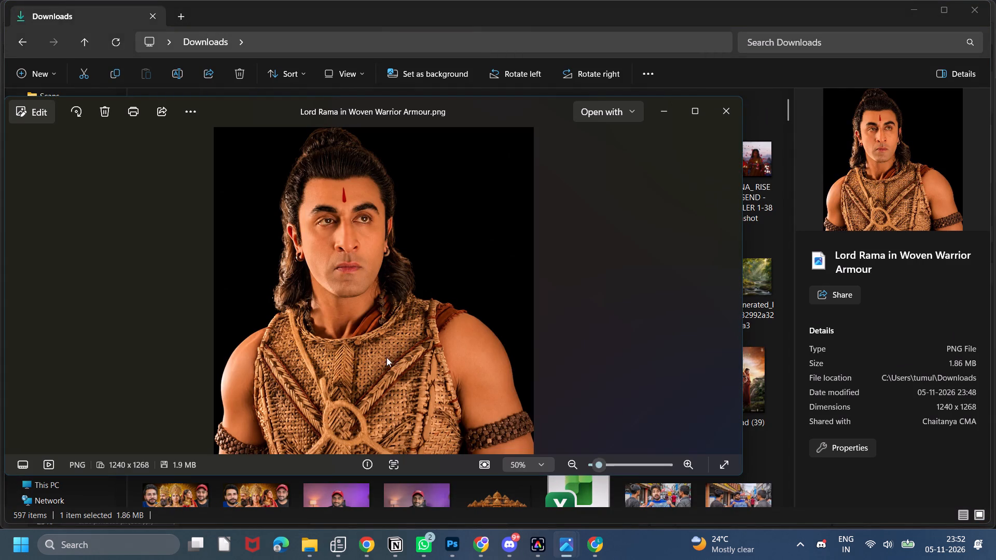
drag(386, 357, 463, 77)
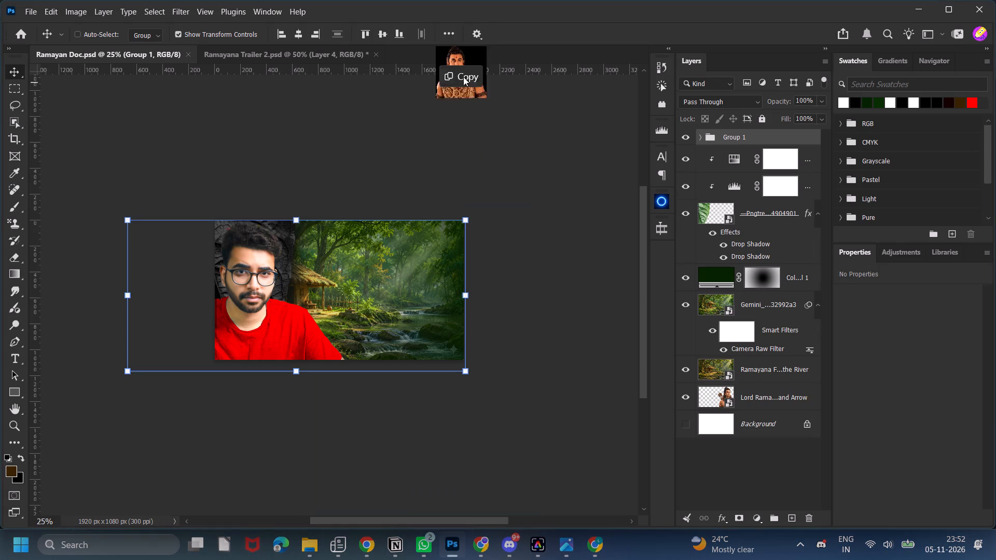
drag(463, 77, 465, 53)
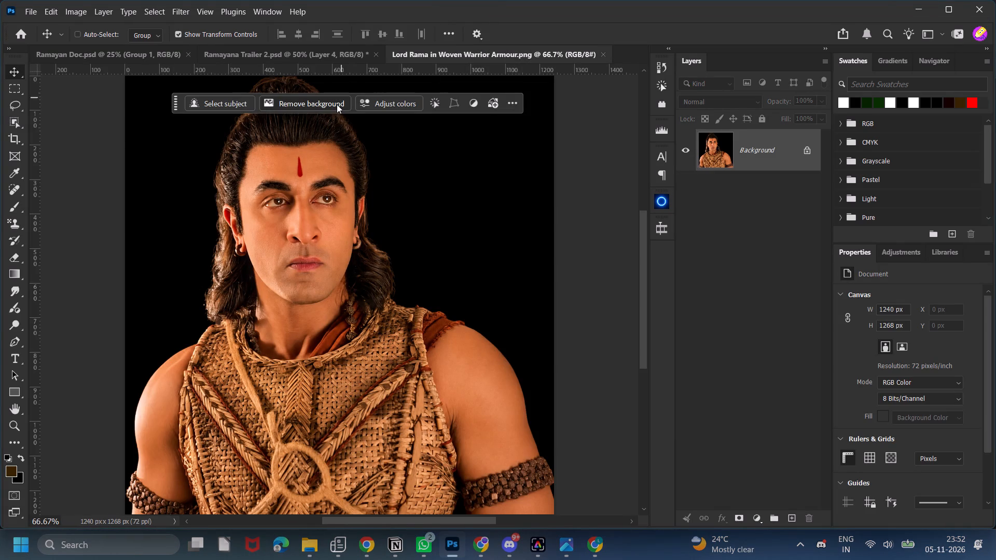
Remove the black background from the Lord Rama image and convert the masked layer to a smart object.
click(328, 108)
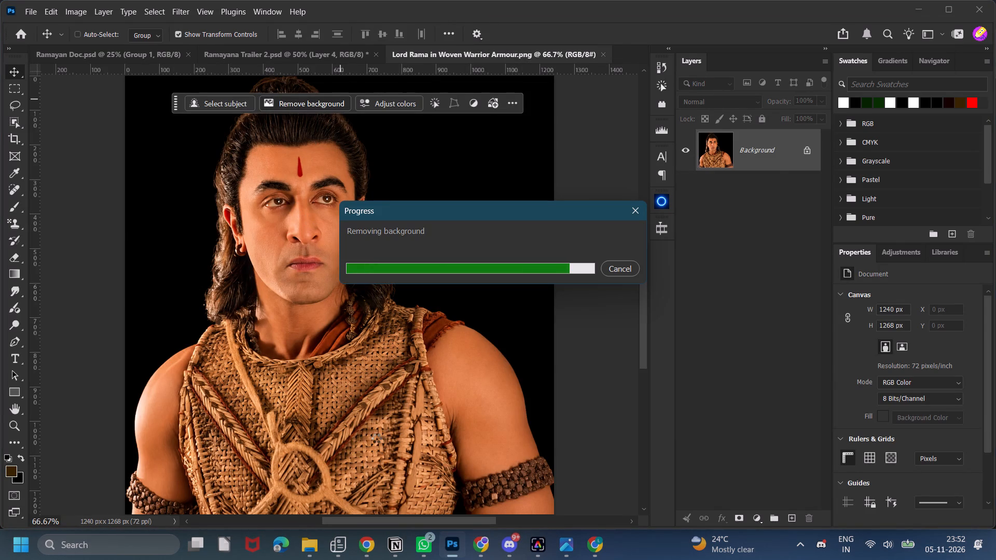
key(ctrl+minus)
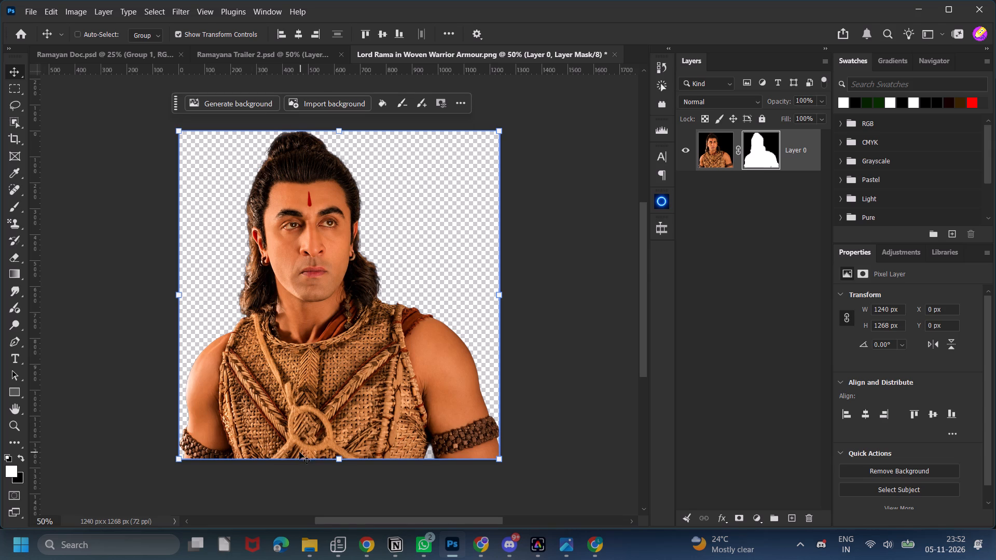
right_click(797, 155)
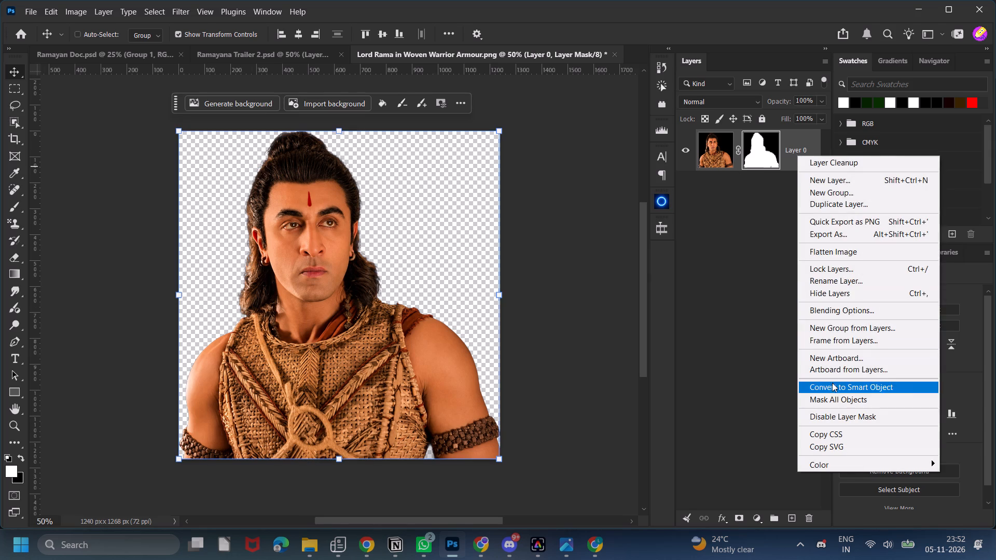
click(831, 385)
Copy the Lord Rama cut-out into Ramayan Doc.psd, placing it beside the client portrait at about X 695 px, Y 49 px.
drag(756, 150, 114, 54)
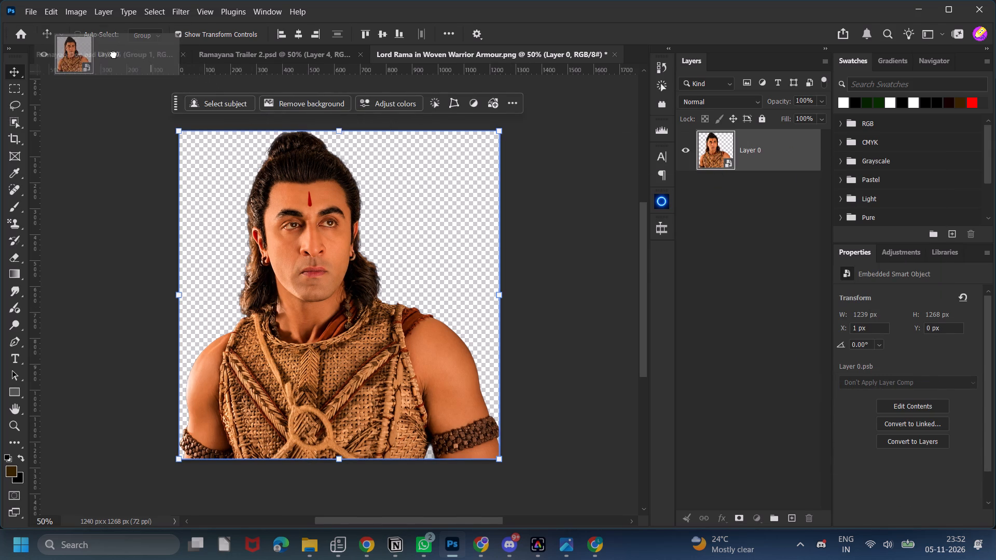
drag(114, 54, 361, 312)
drag(375, 327, 399, 324)
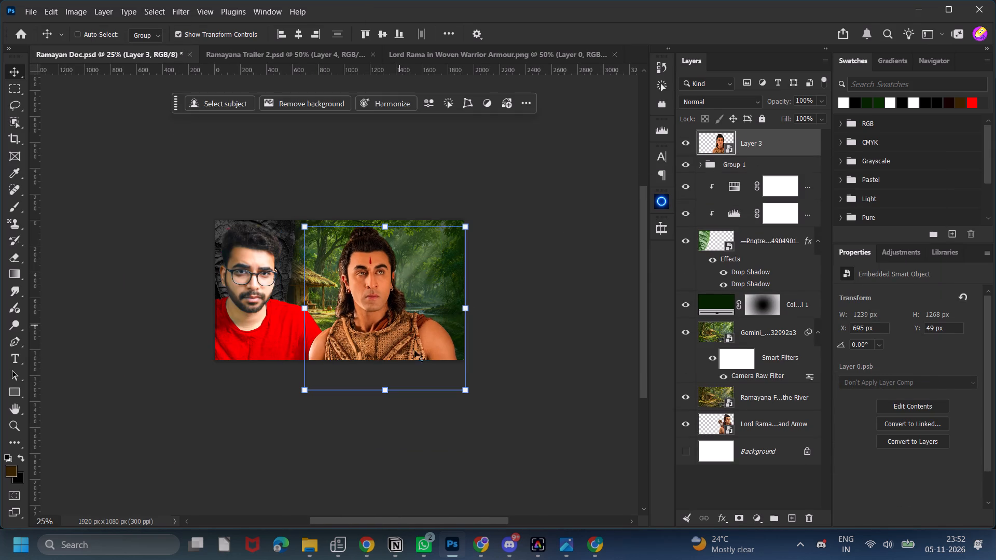
Move the new Lord Rama layer directly below Group 1 in the layer order.
drag(757, 149, 750, 423)
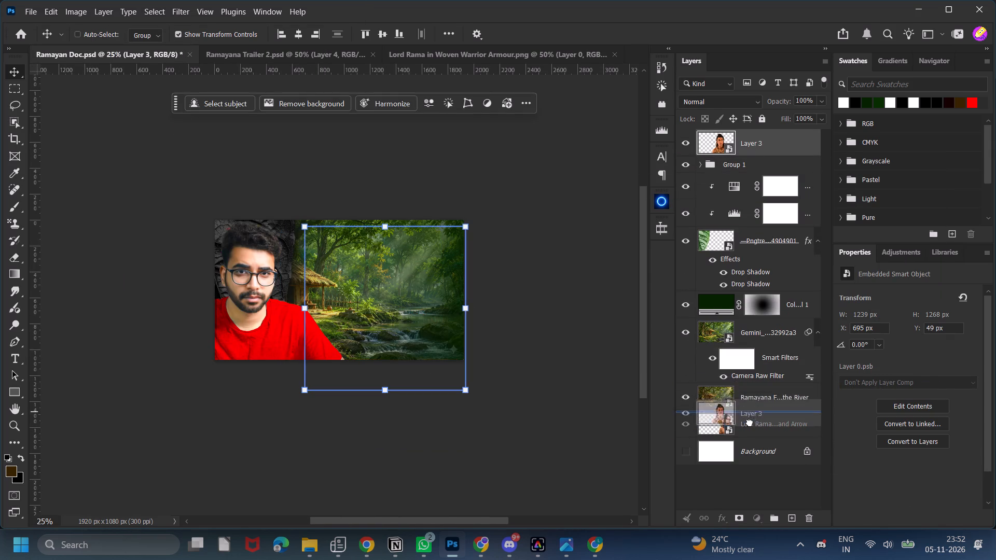
drag(750, 423, 730, 171)
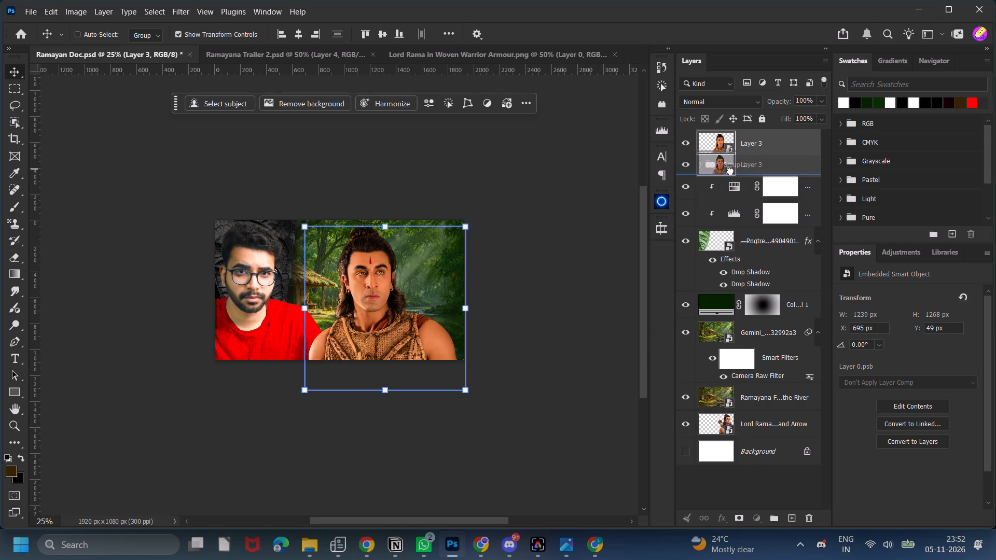
drag(730, 171, 730, 172)
Rotate the Lord Rama cut-out to about 3.81°, scale it down to about 1160 x 1235 px and position it at about X 747 px, Y 19 px.
drag(475, 400, 469, 413)
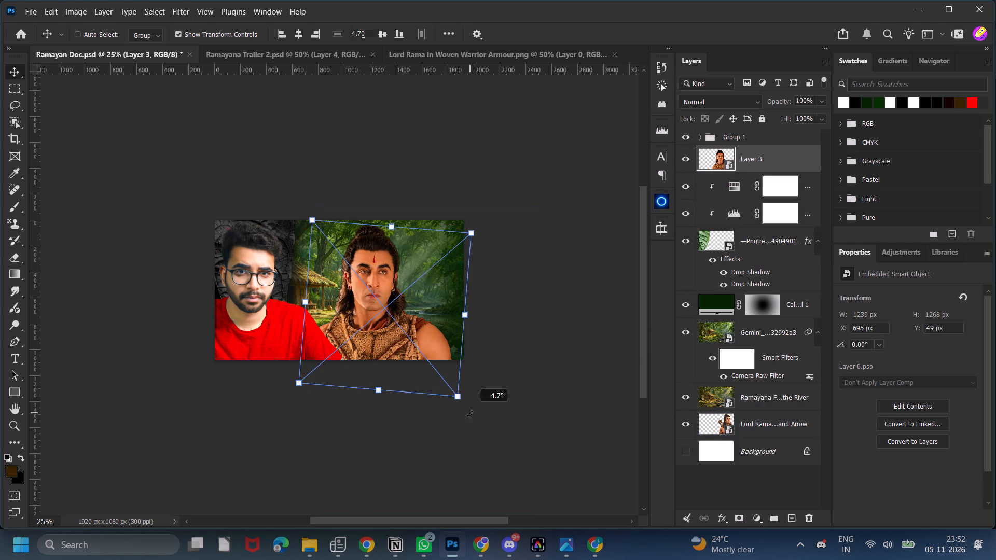
drag(469, 413, 474, 412)
drag(386, 297, 389, 296)
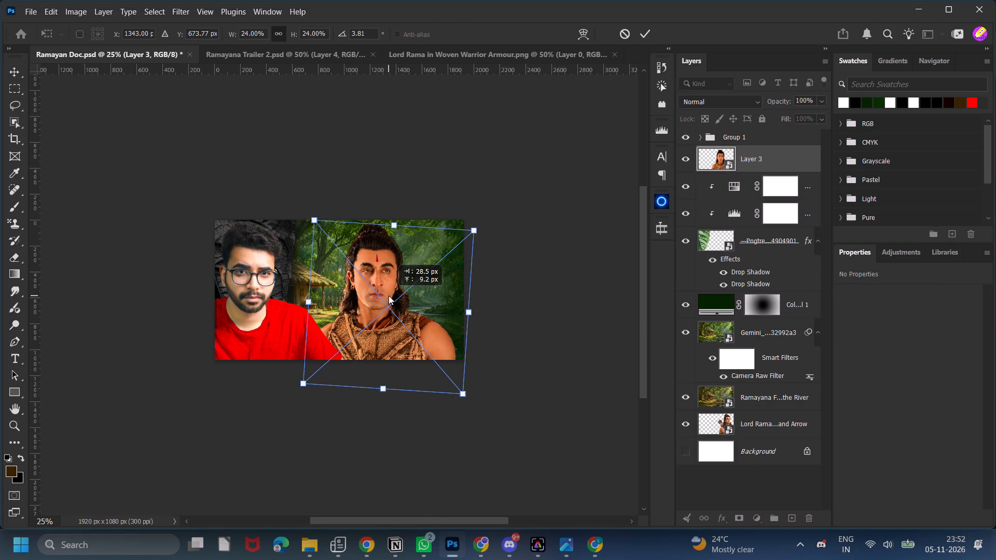
drag(389, 296, 391, 294)
drag(390, 391, 389, 373)
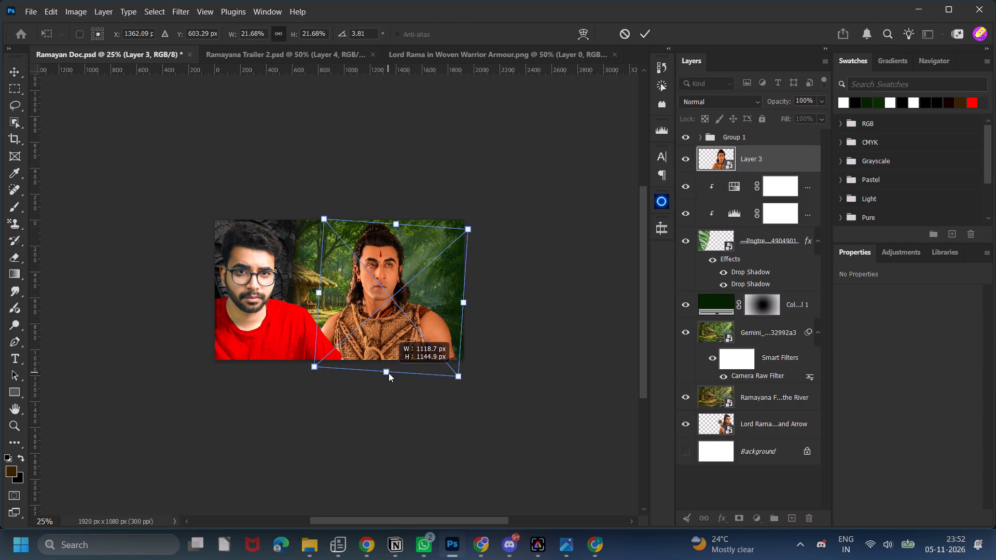
drag(389, 373, 386, 381)
click(649, 37)
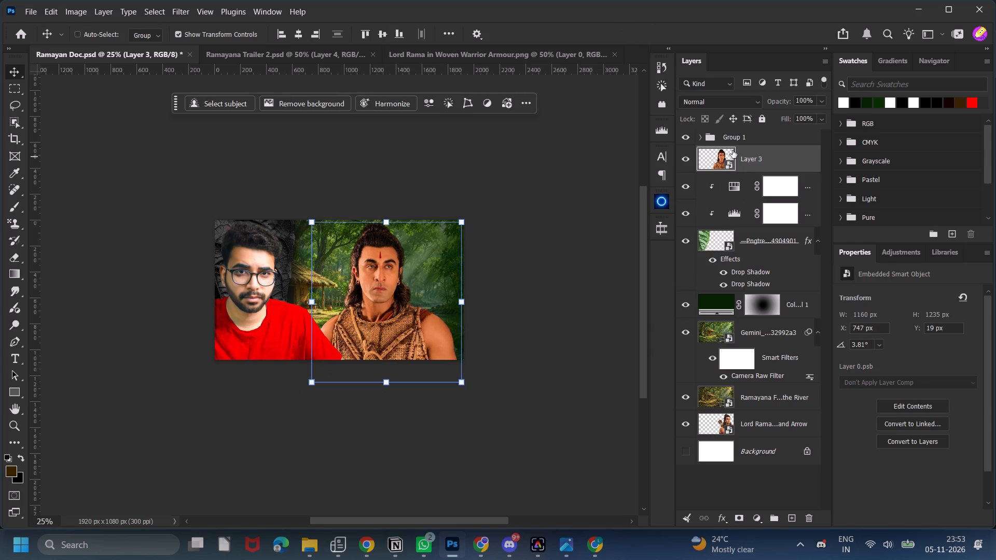
Apply the Camera Raw Filter to the Lord Rama layer with automatic light adjustments, including Exposure +0.31, Highlights -16 and Shadows +31.
click(189, 12)
click(197, 28)
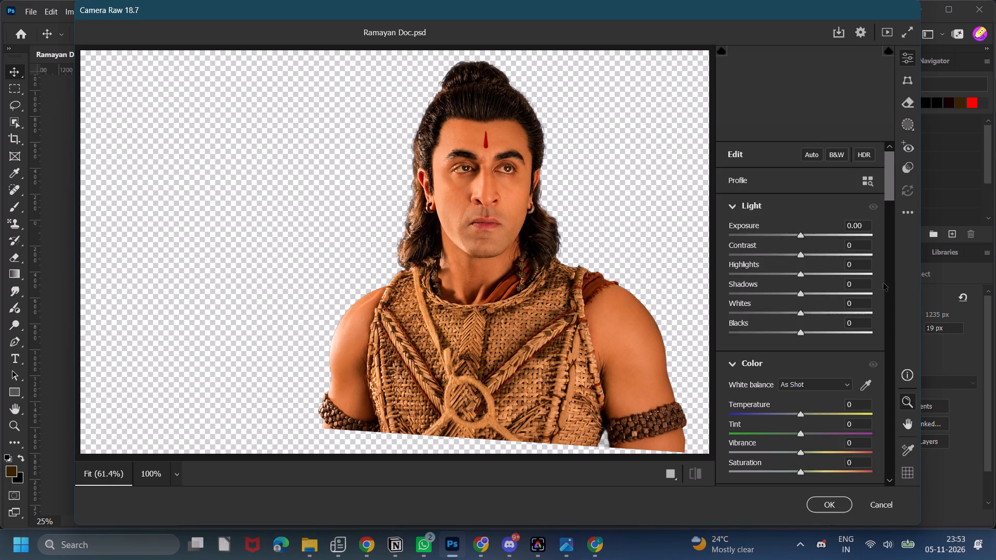
click(908, 216)
click(824, 264)
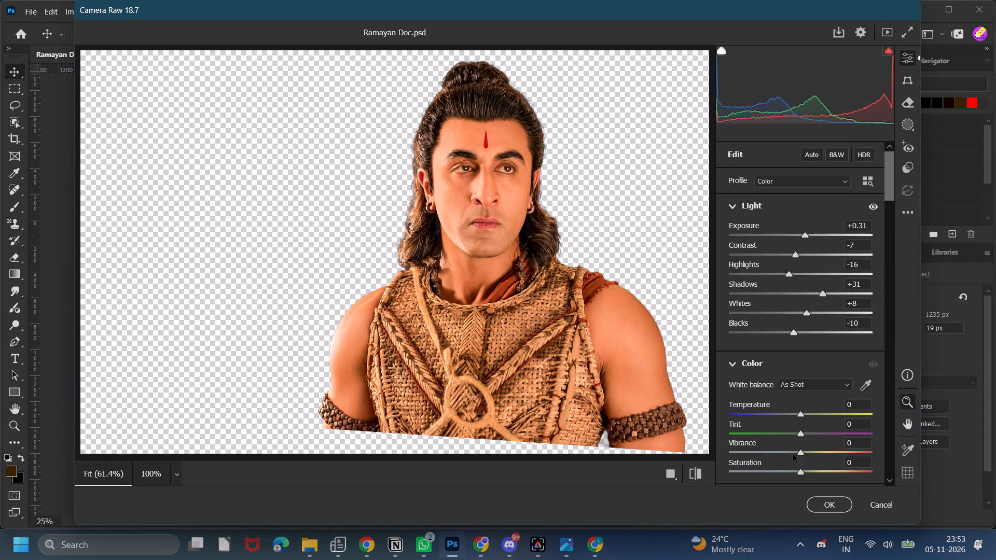
click(824, 498)
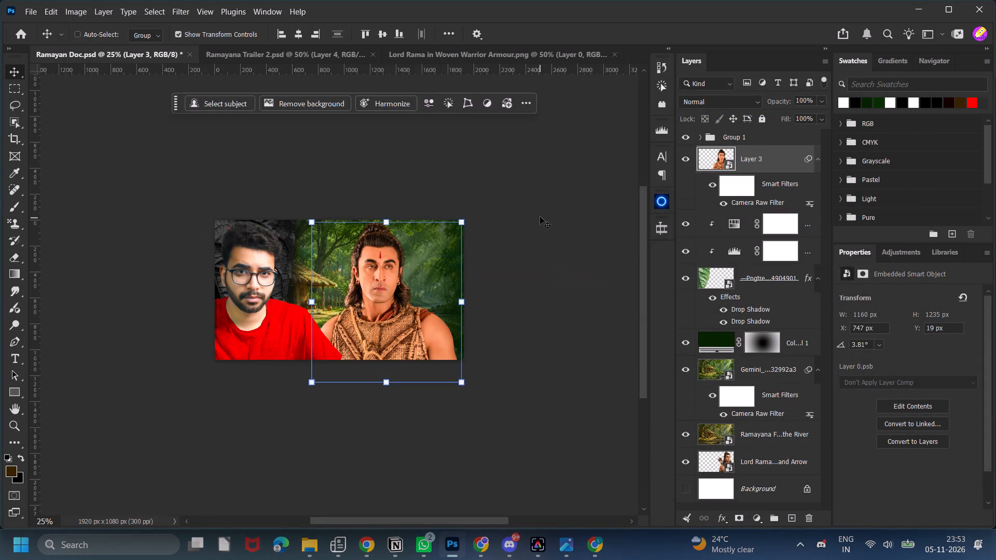
Scale the Lord Rama cut-out to about 1132 x 1206 px and nudge it to about X 758 px, Y 4 px.
click(540, 217)
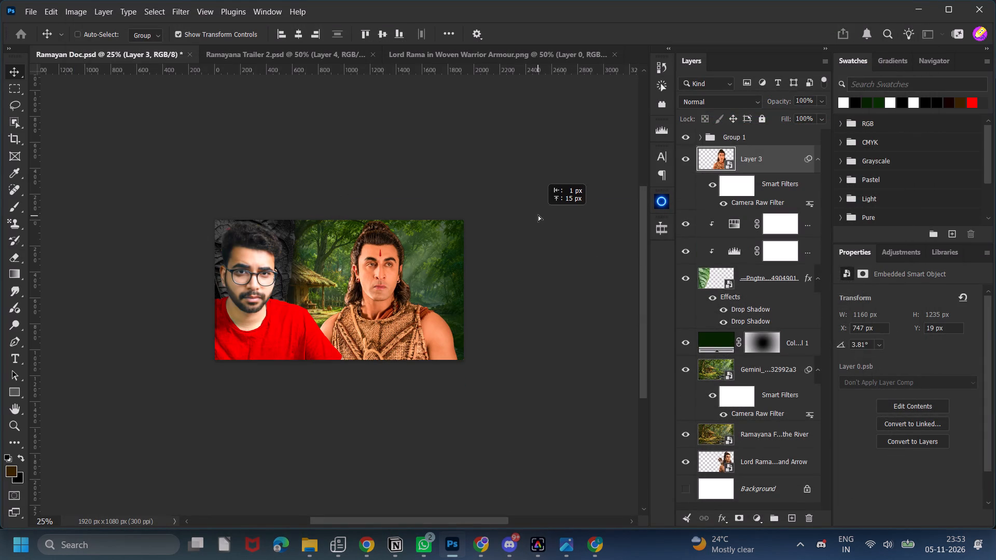
drag(383, 380, 385, 375)
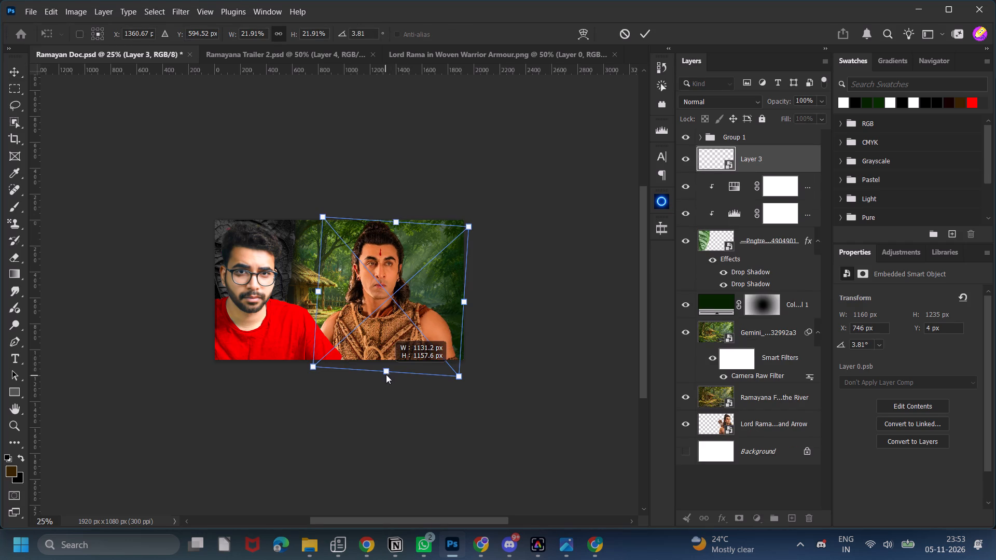
click(645, 33)
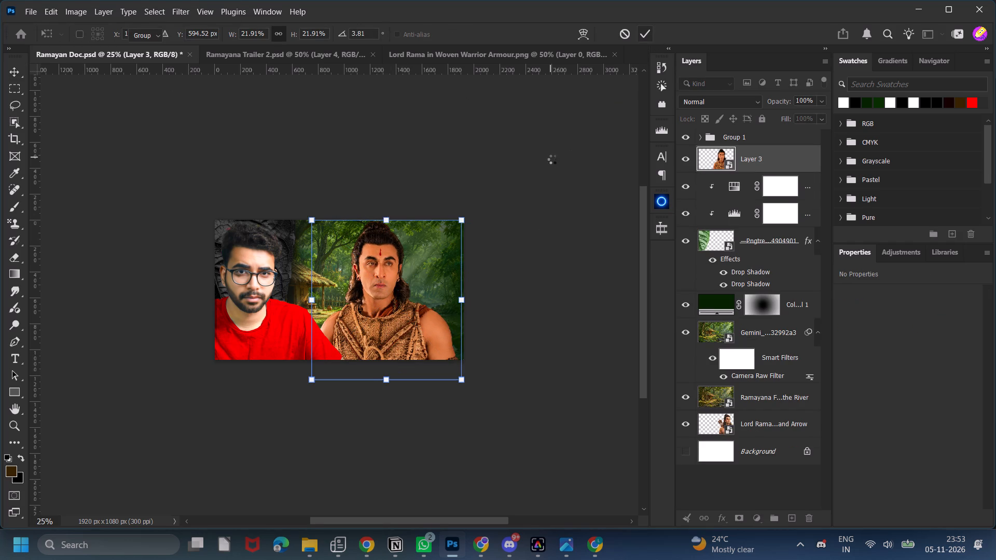
click(552, 159)
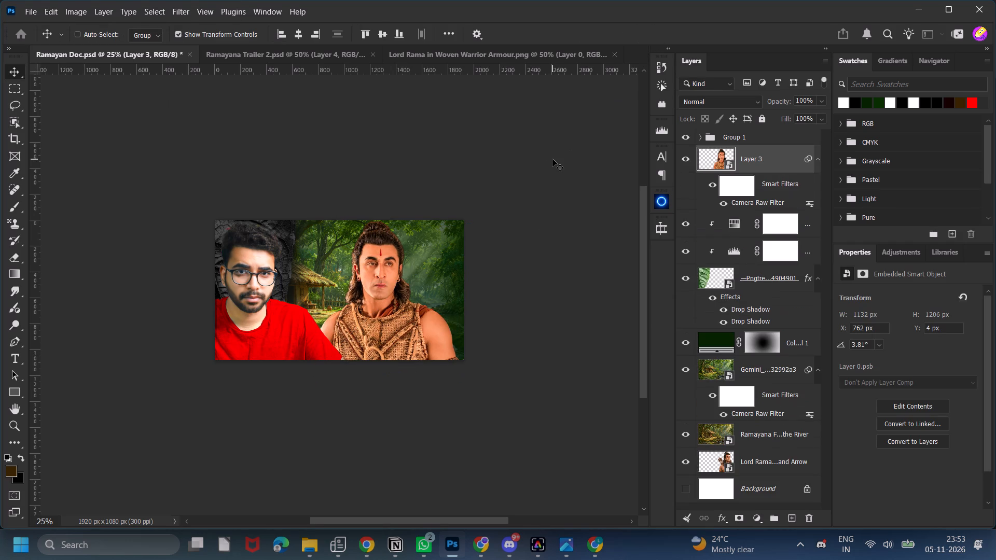
key(Right)
click(552, 159)
key(Left)
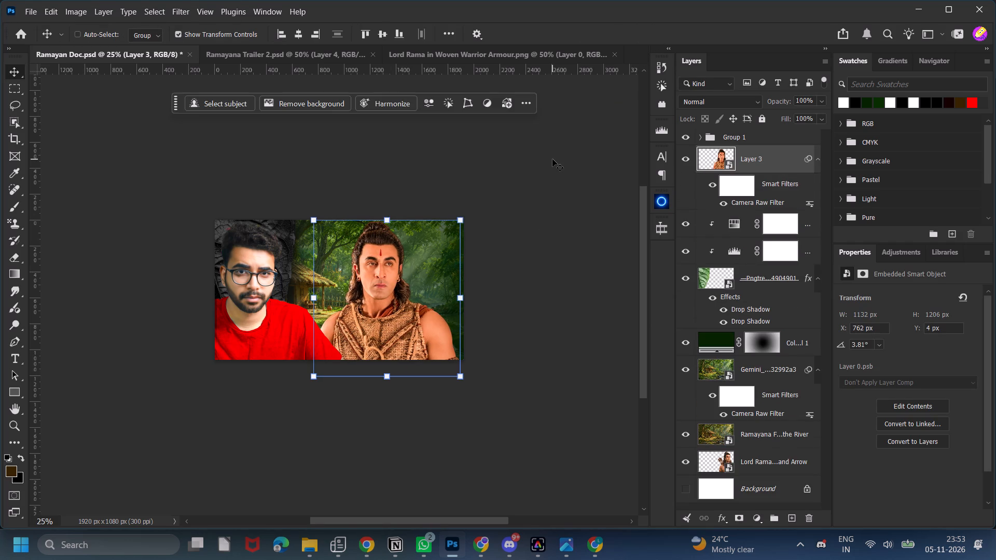
key(Left)
click(552, 159)
click(552, 159)
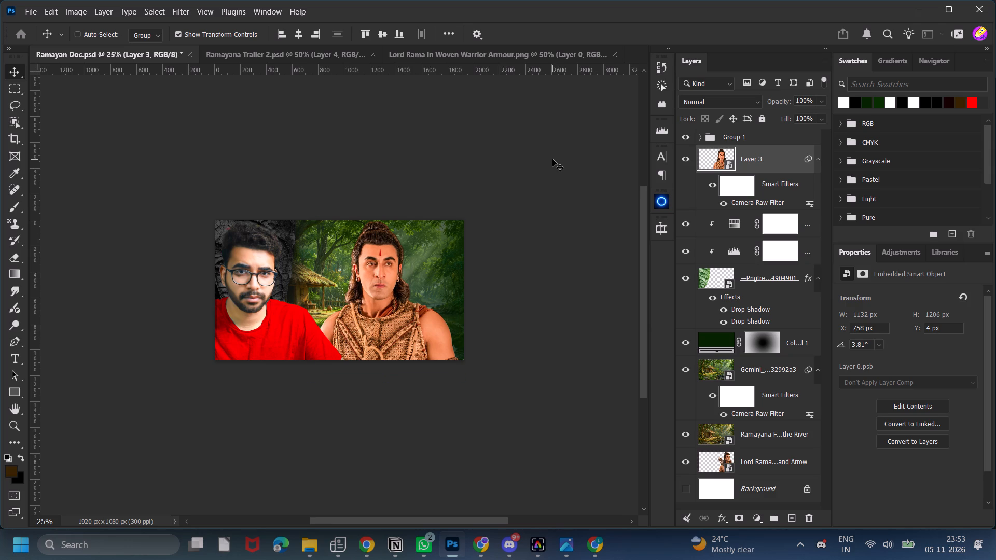
click(552, 159)
click(552, 159)
click(552, 159)
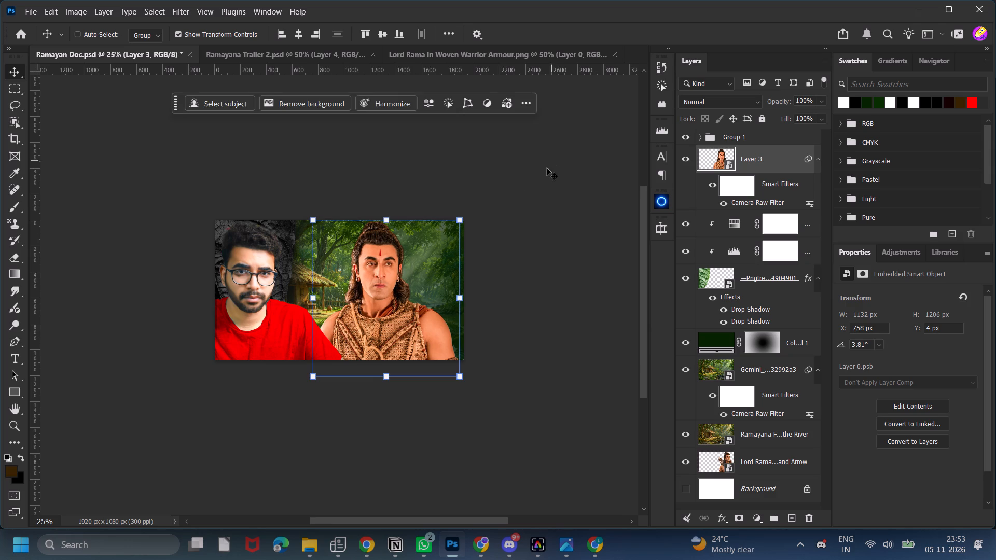
Browse the trailer screenshots in the Downloads folder, opening the NEW TRAILER 1-42 screenshot to examine the woman in orange.
click(319, 542)
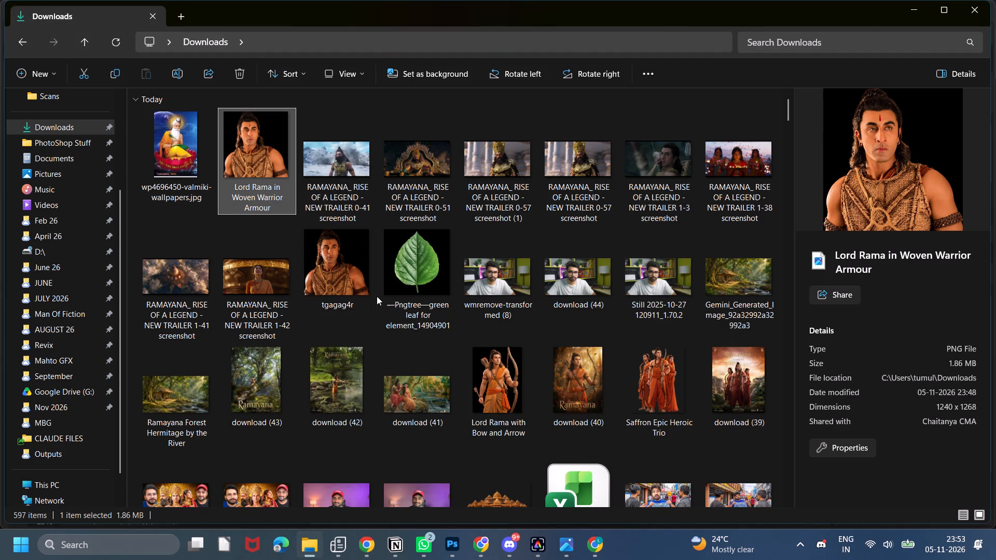
scroll(376, 294, up, 1)
double_click(254, 269)
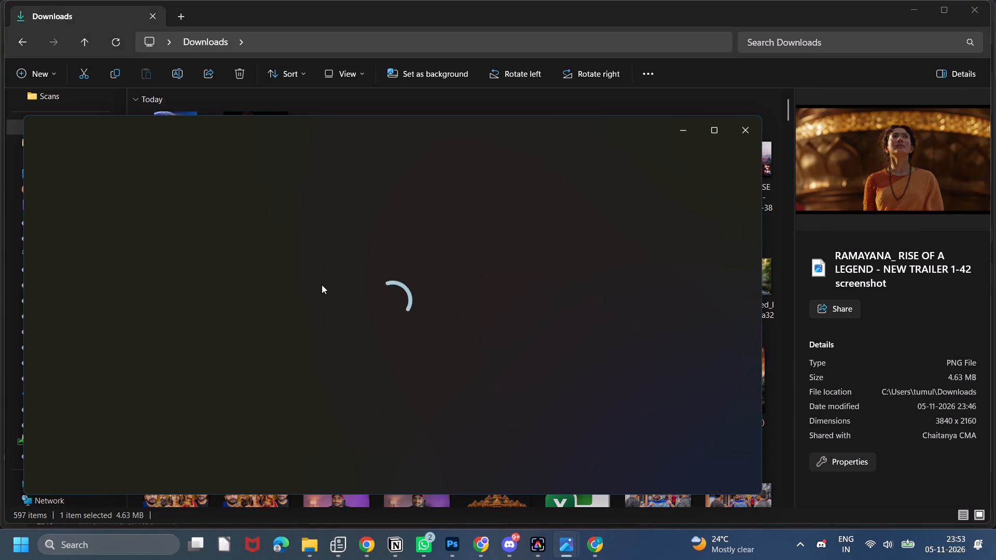
scroll(320, 281, up, 9)
scroll(413, 263, down, 14)
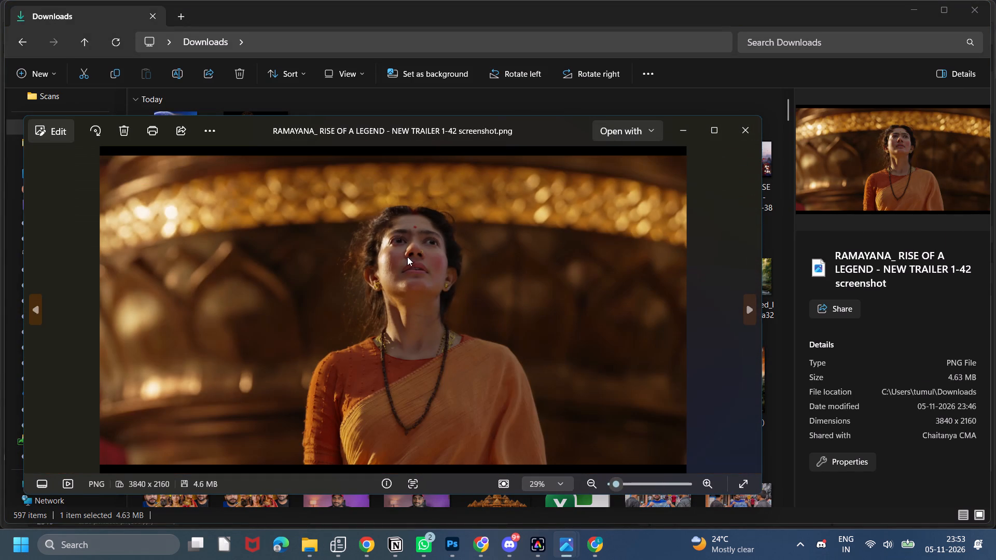
scroll(407, 257, down, 5)
click(754, 139)
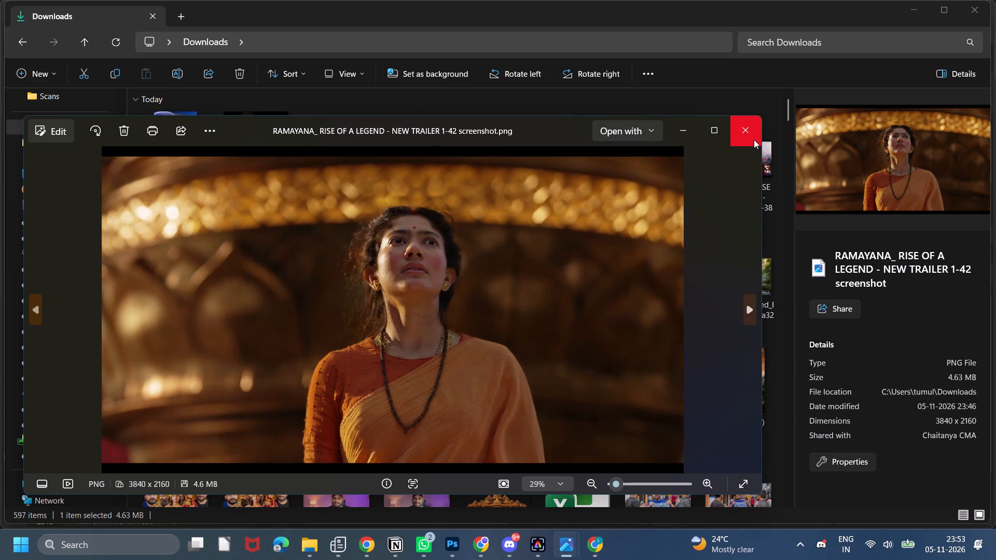
click(326, 177)
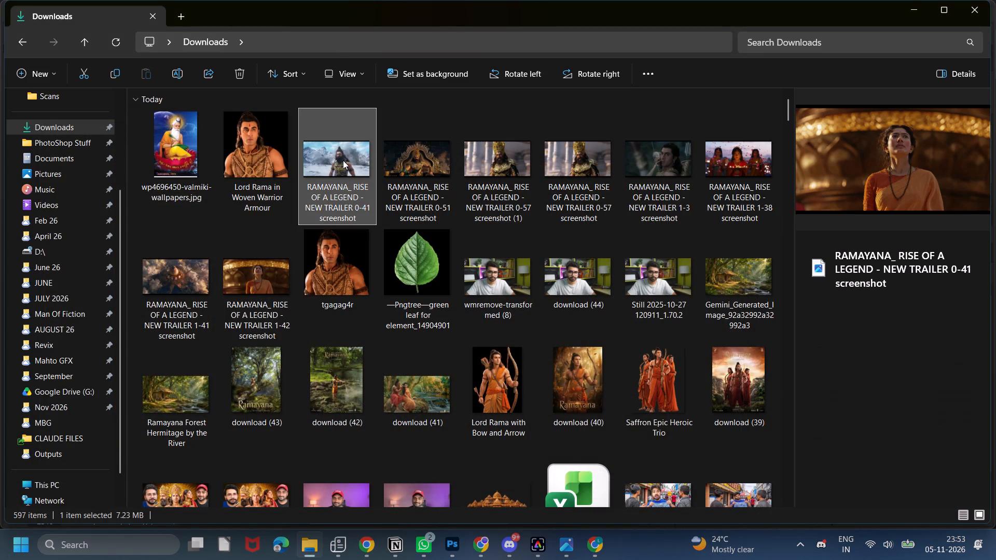
Copy the bearded long-haired figure's layer from Ramayana Trailer 2.psd into Ramayan Doc.psd, placing it directly below the Lord Rama layer.
click(440, 548)
click(402, 57)
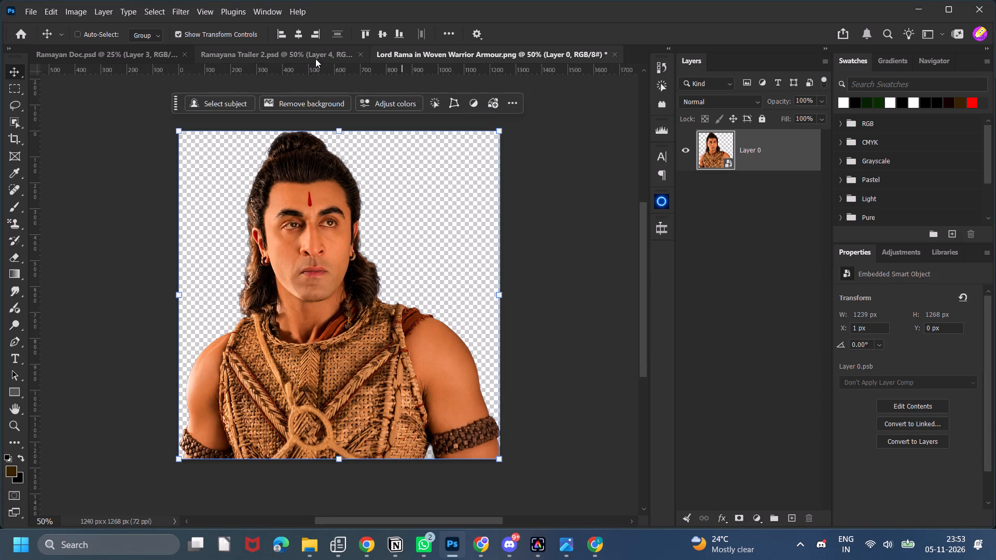
click(304, 55)
scroll(809, 345, down, 6)
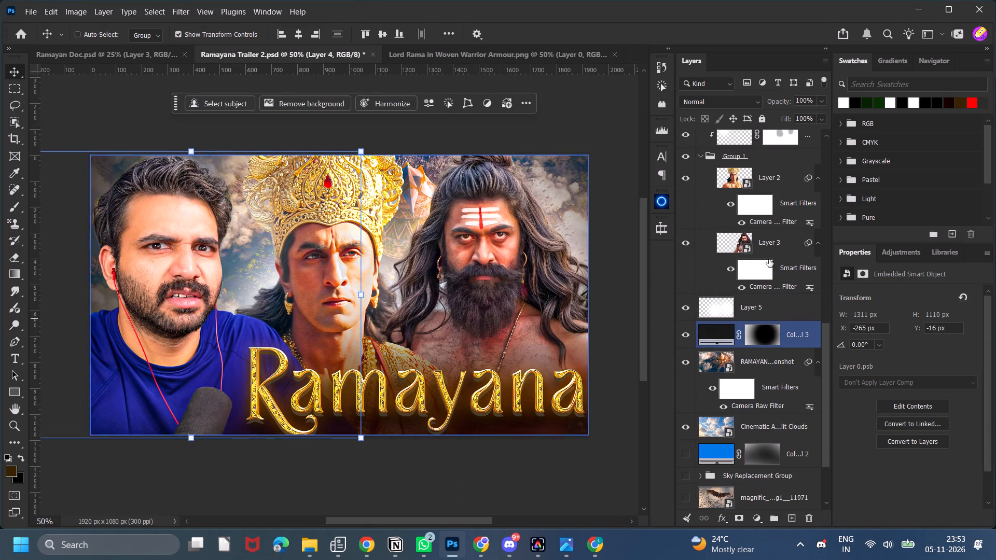
click(774, 244)
drag(780, 243, 112, 58)
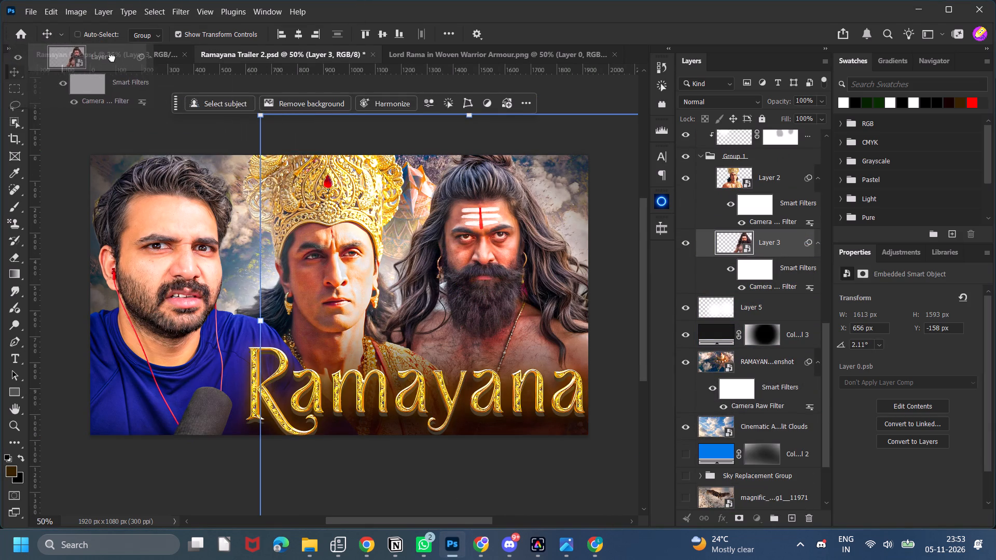
drag(112, 58, 357, 290)
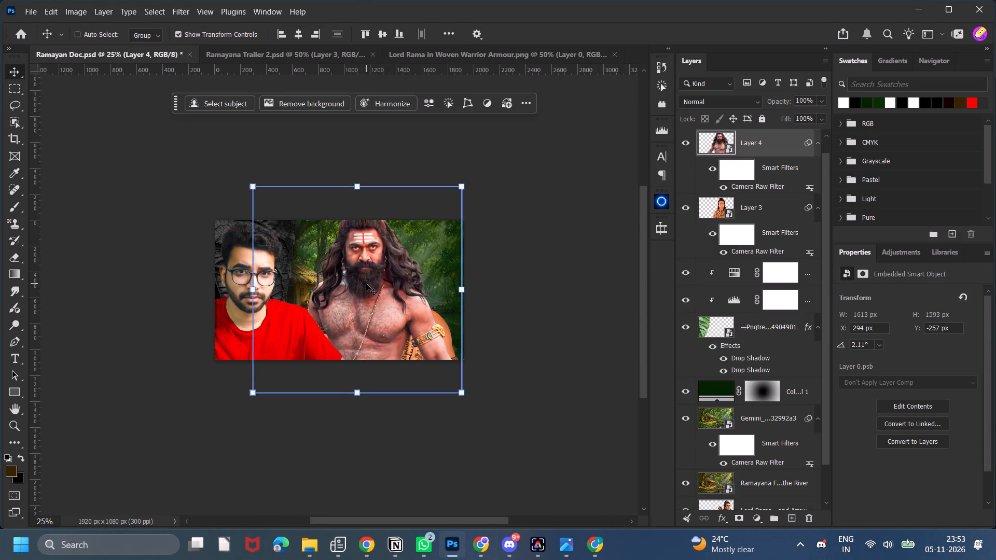
drag(760, 152, 753, 261)
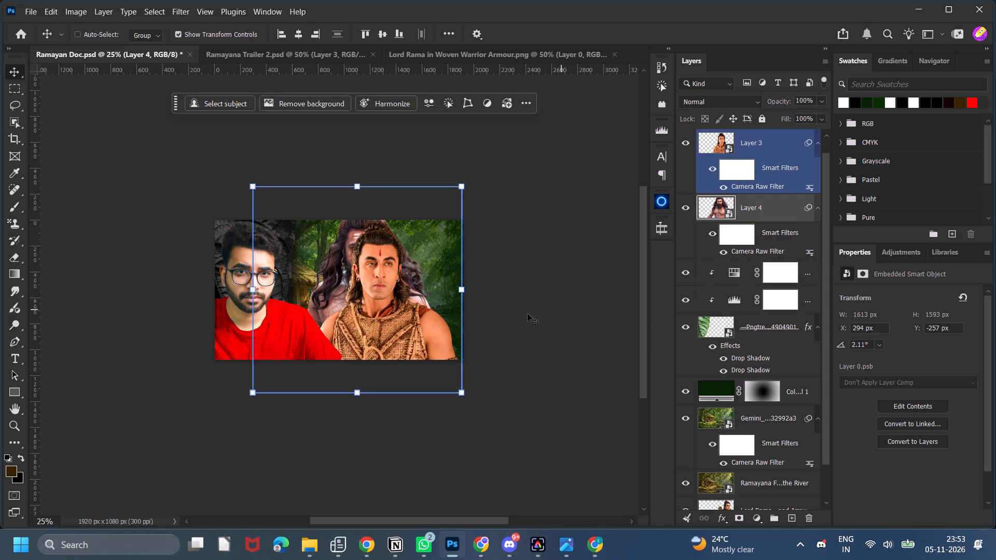
Scale the bearded figure to about 1007 x 994 px and place it between the client and Lord Rama at about X 255 px, Y 4 px.
drag(460, 291, 384, 303)
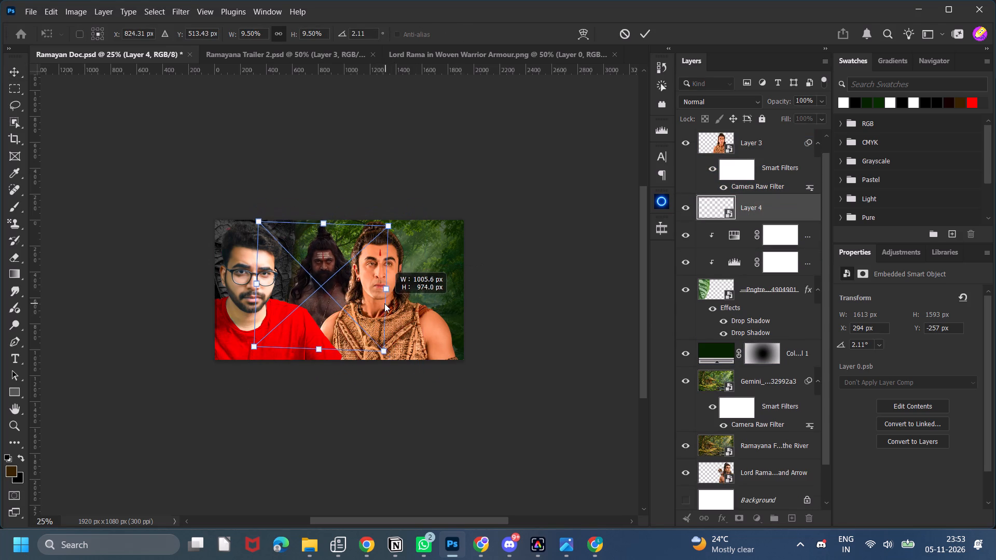
drag(384, 303, 385, 304)
click(647, 37)
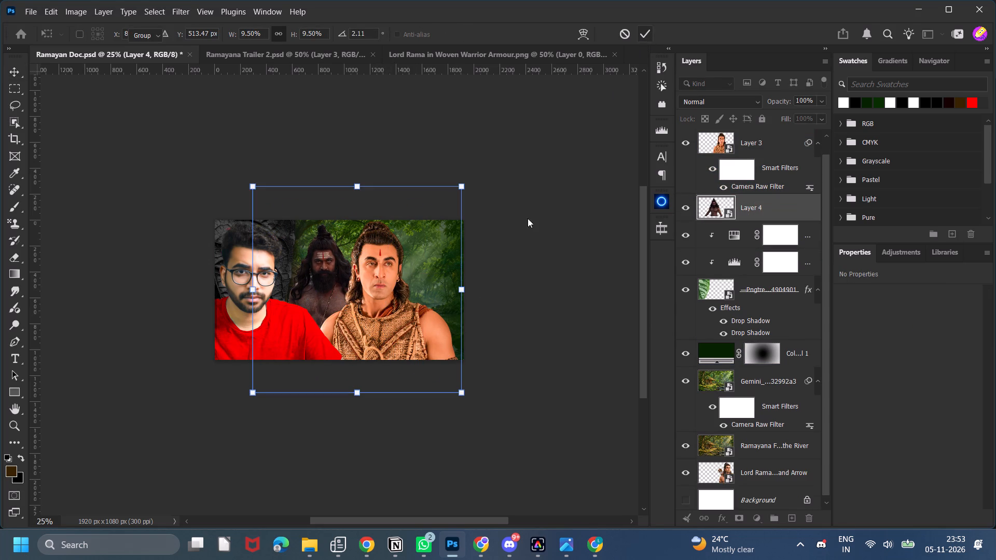
drag(517, 229, 511, 228)
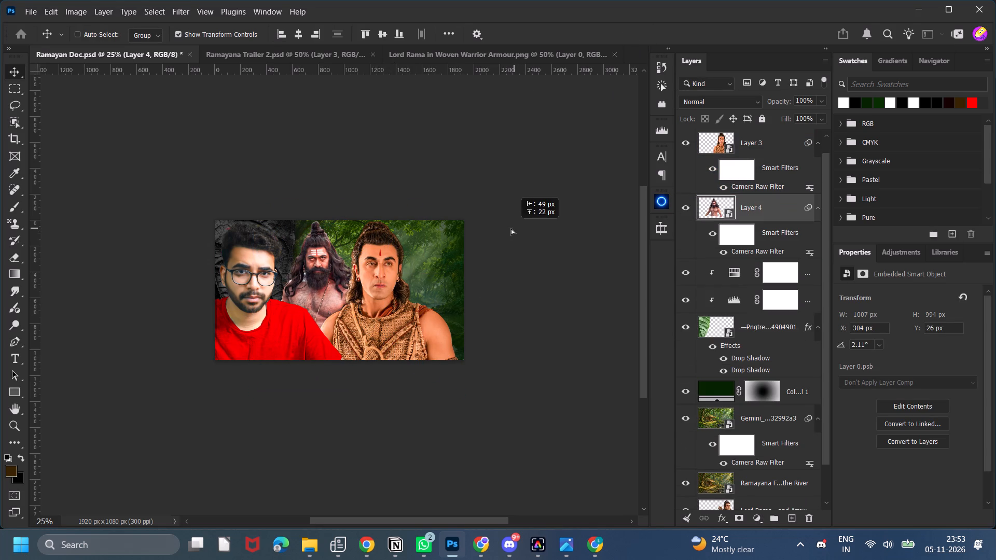
drag(511, 228, 511, 228)
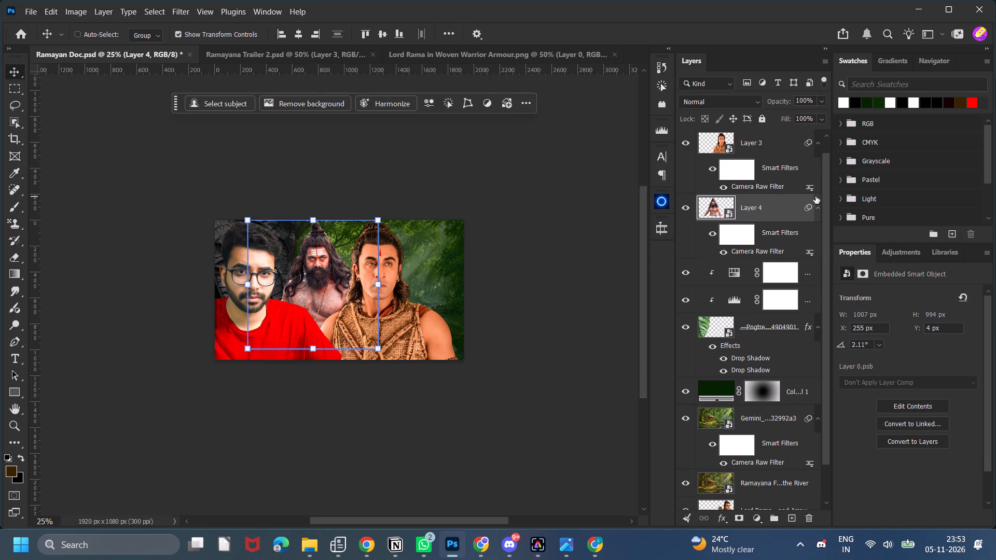
Move the bearded figure's layer below the leaf layer, directly above the dark green colour fill.
drag(765, 212, 760, 424)
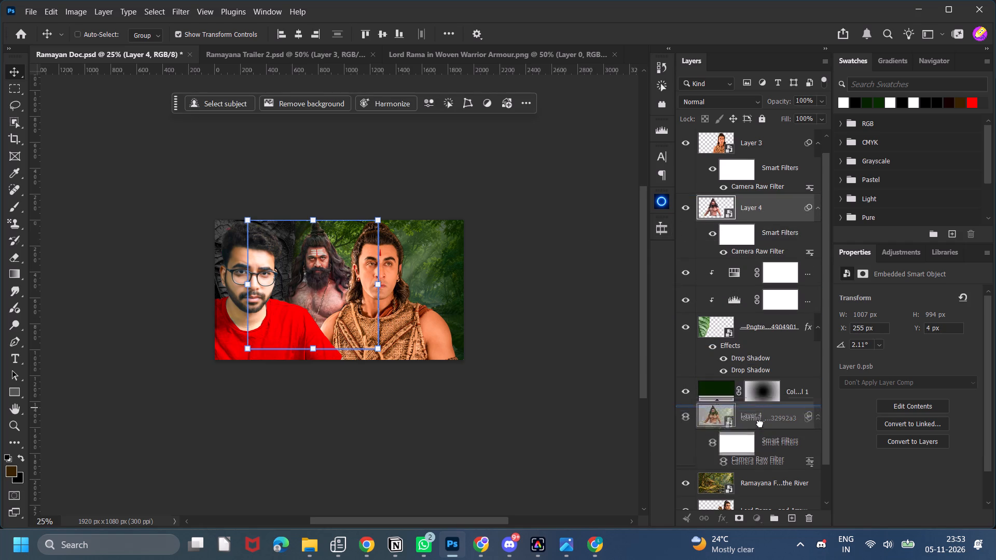
drag(760, 424, 752, 383)
Align the bearded figure to the canvas top and nudge it to about X 267 px, Y 20 px.
click(575, 261)
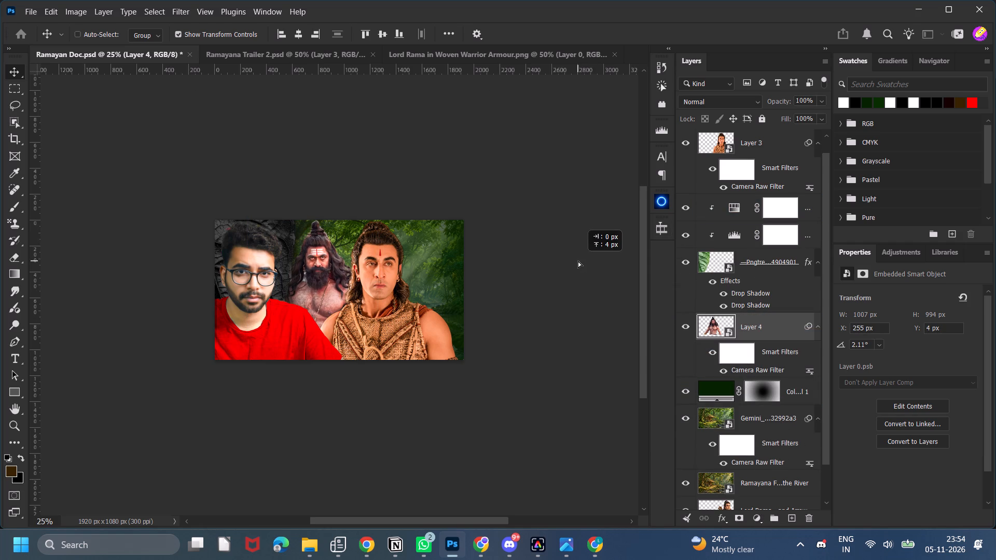
click(367, 42)
click(455, 180)
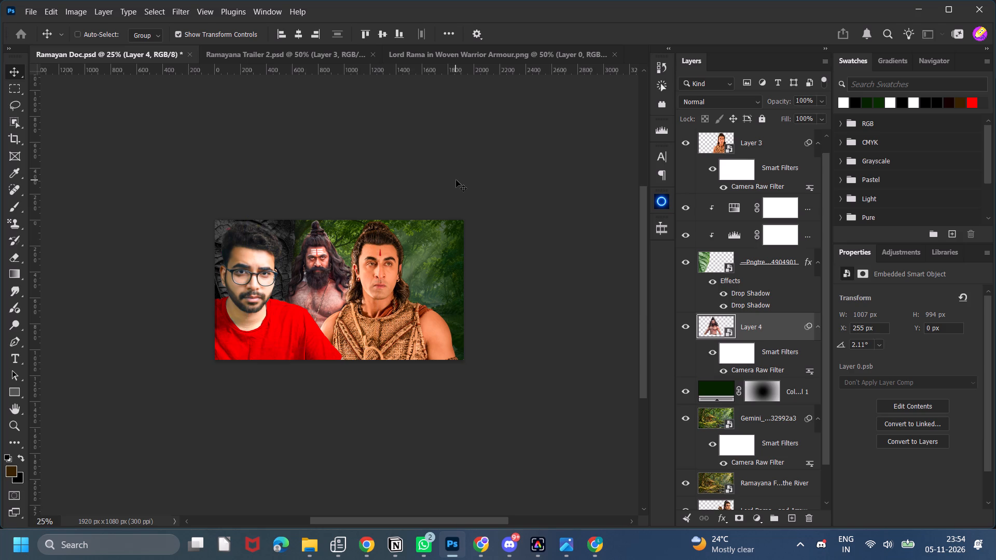
key(Right)
key(Right)
click(466, 181)
key(Right)
key(Right)
click(466, 181)
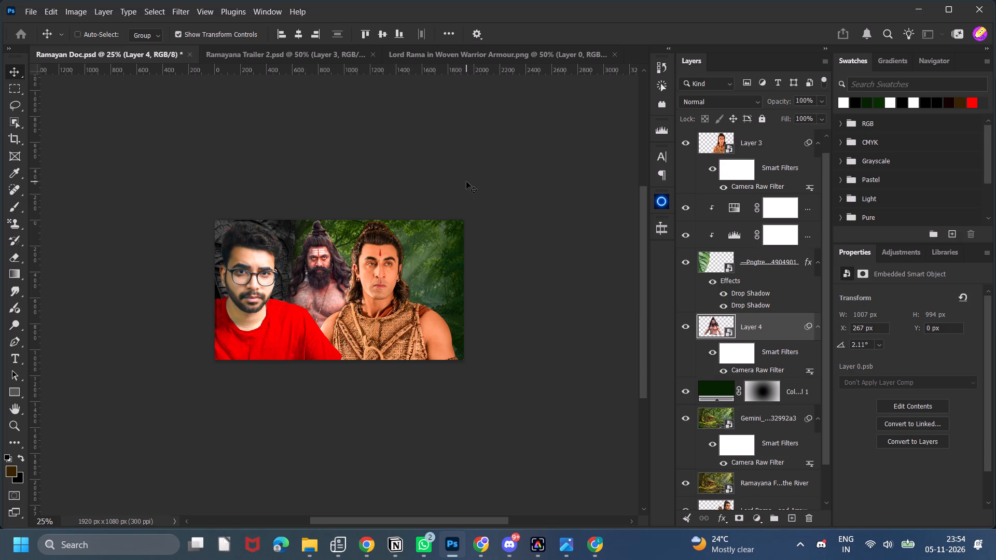
click(466, 181)
key(Down)
key(Down)
key(Down)
key(Down)
key(Down)
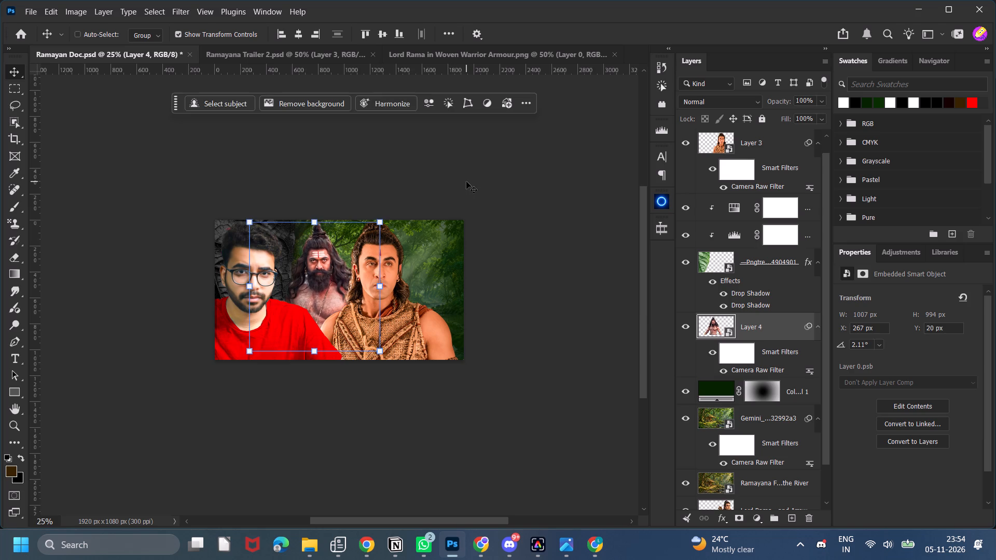
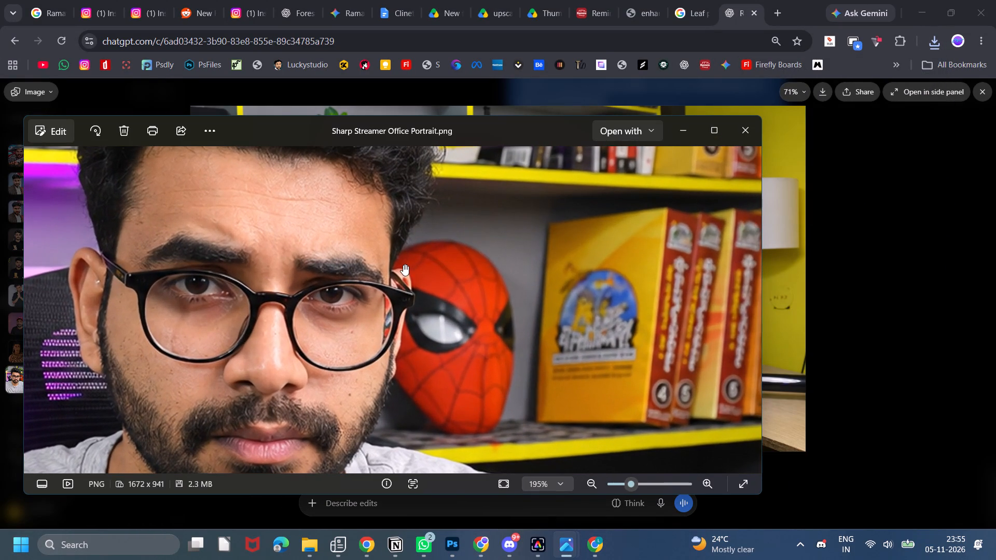
scroll(402, 269, down, 18)
Bring the Sharp Streamer Office Portrait image into Photoshop as a separate document.
drag(395, 315, 410, 521)
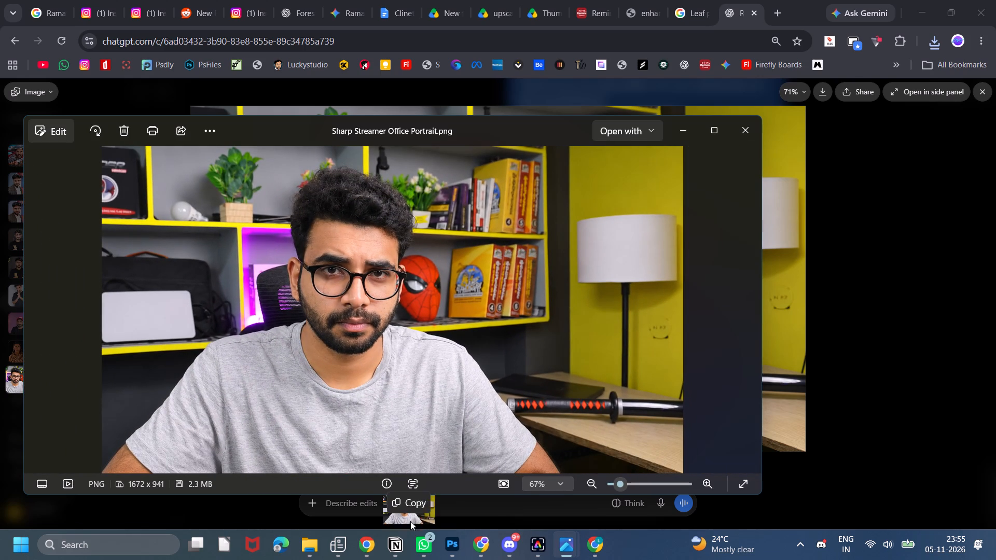
drag(410, 521, 619, 35)
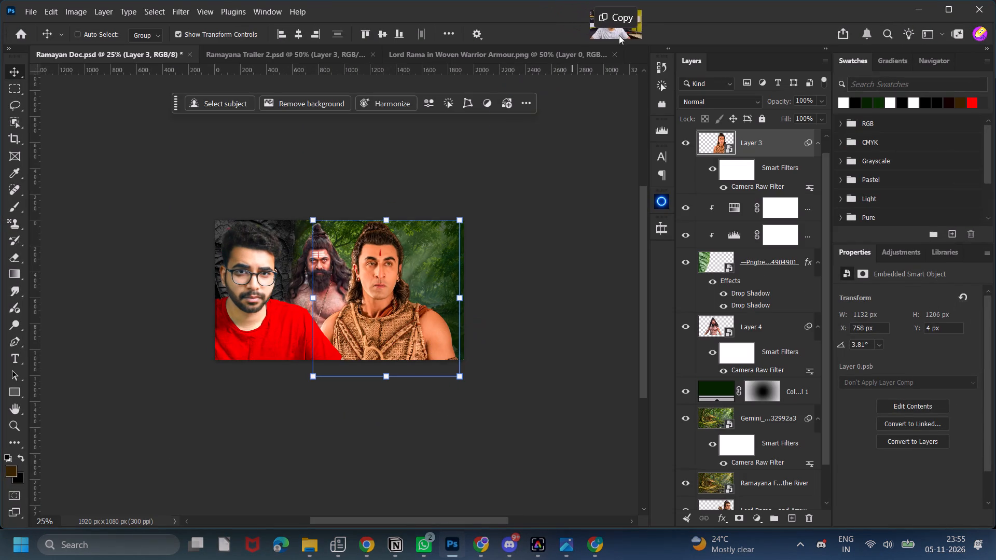
drag(619, 35, 634, 44)
Close the Lord Rama in Woven Warrior Armour document.
click(415, 57)
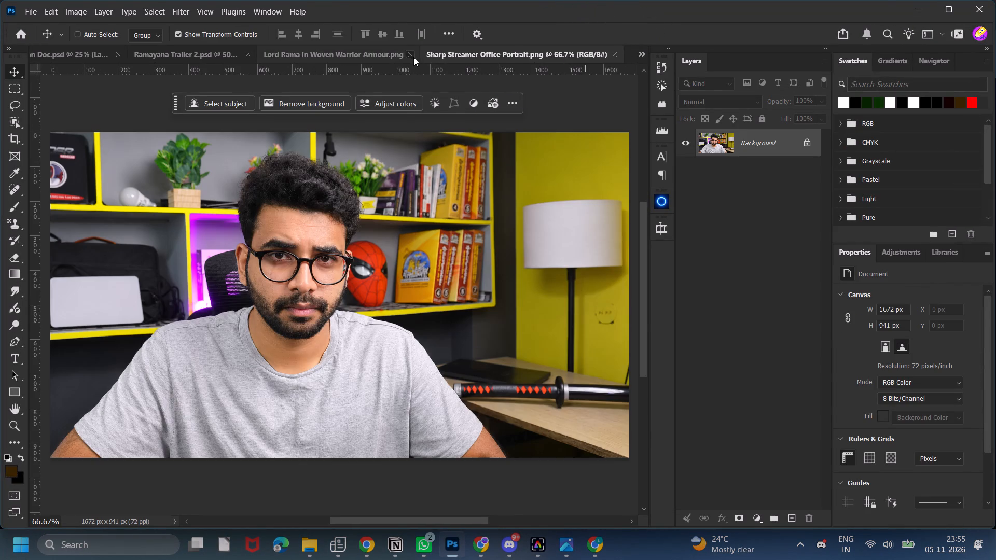
click(543, 218)
Remove the background of the Sharp Streamer Office Portrait and convert the masked layer to a Smart Object.
click(282, 50)
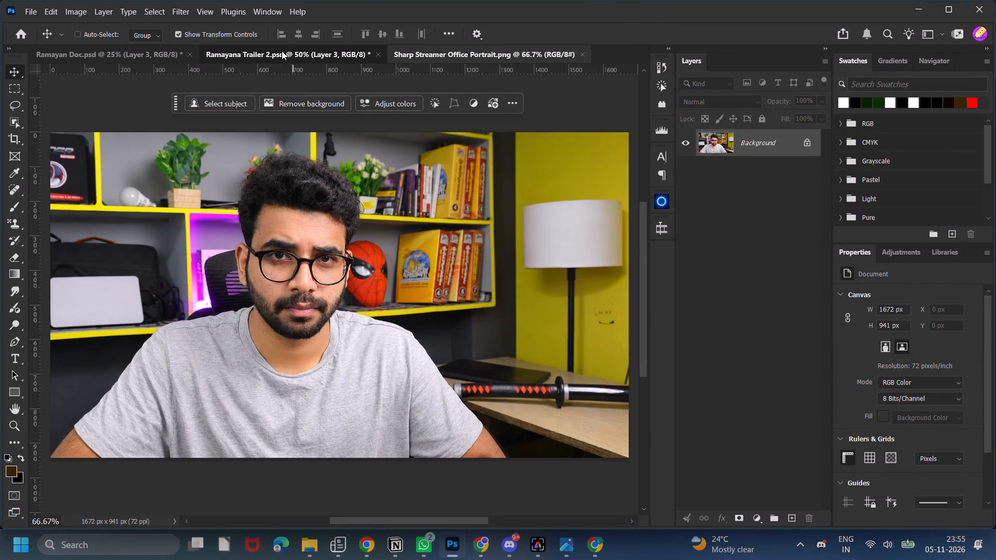
click(417, 55)
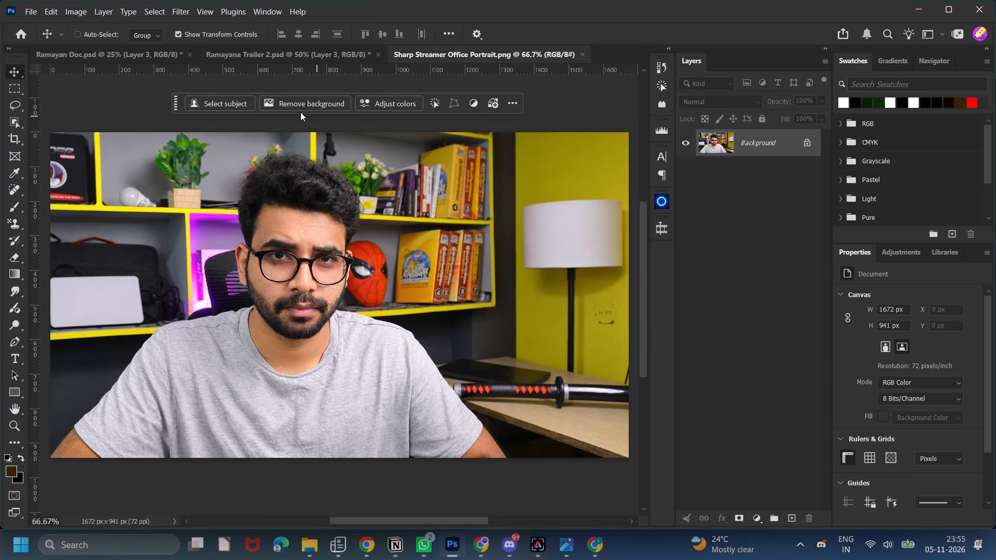
click(323, 104)
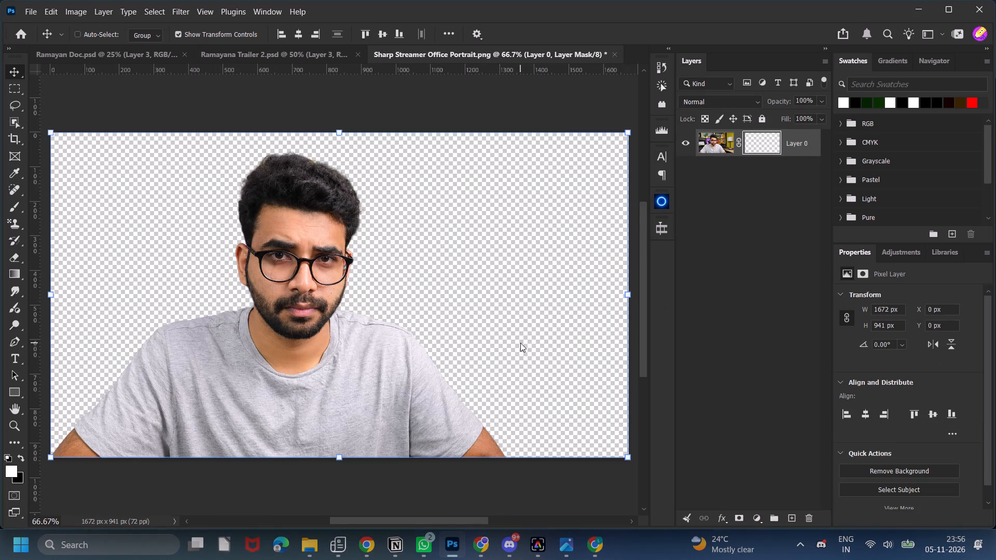
right_click(796, 147)
double_click(828, 373)
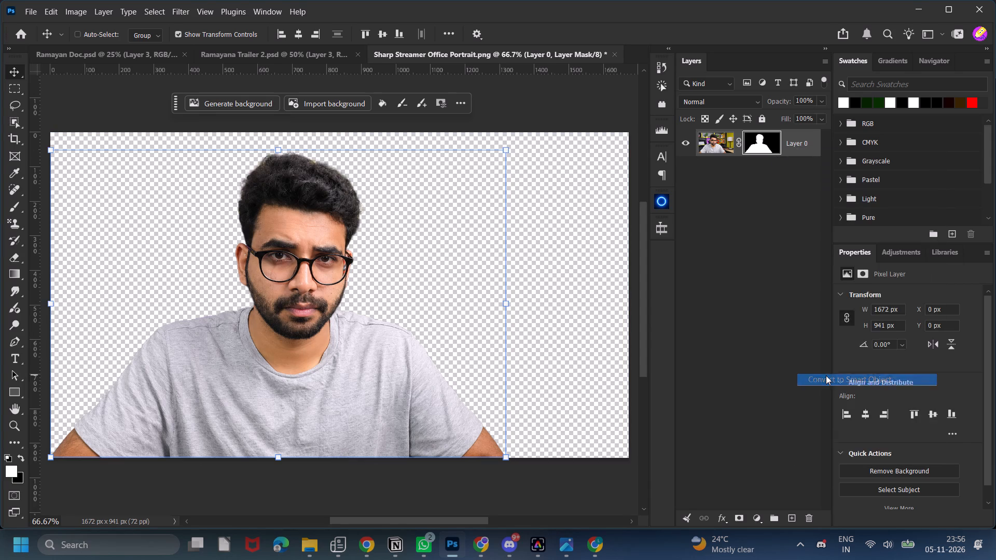
Copy the client cutout into Ramayan Doc above Layer 3, place it over the old client figure, and hide Group 1.
drag(760, 140, 157, 152)
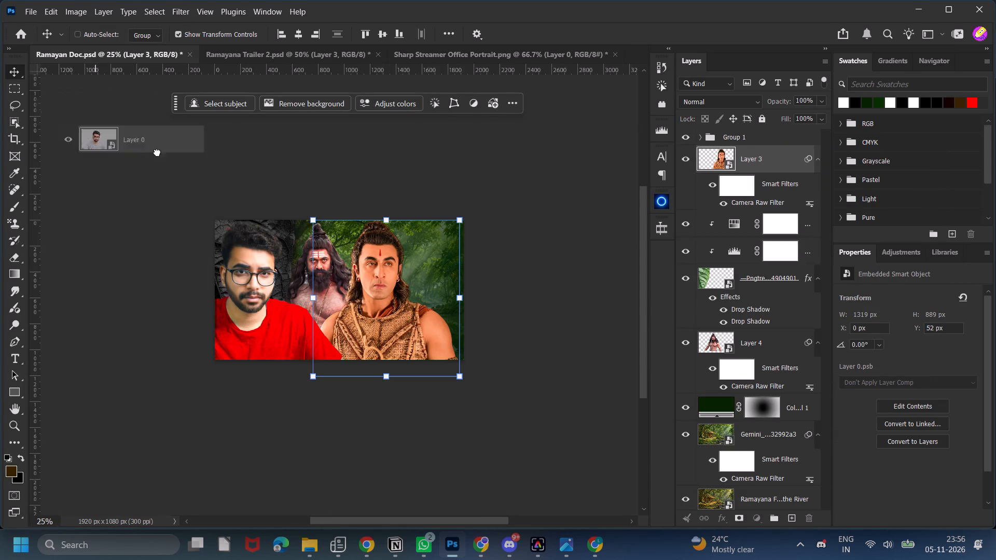
drag(157, 152, 300, 307)
drag(309, 304, 244, 274)
scroll(726, 178, up, 1)
click(693, 141)
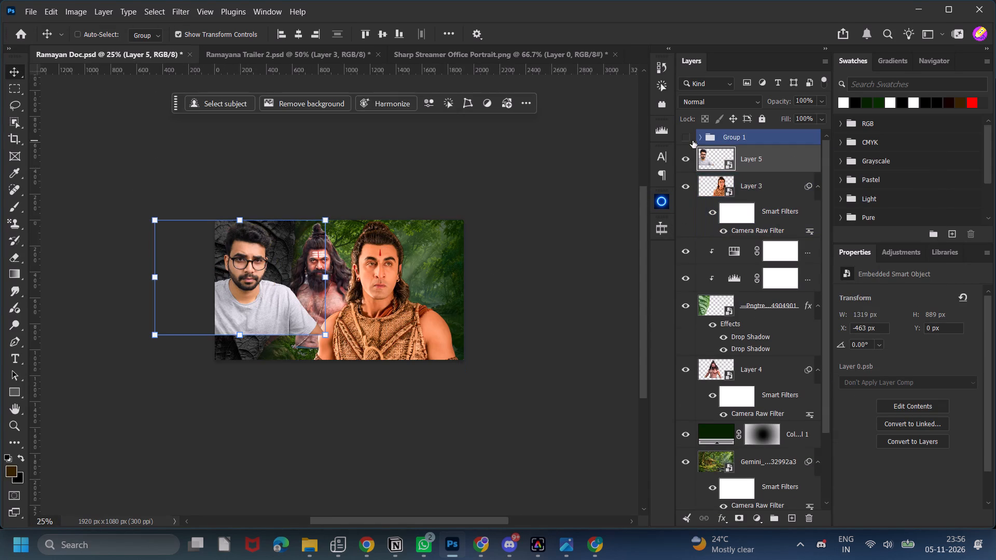
Scale the new client cutout up proportionally to about 1796 x 1210 px so it reaches below the canvas bottom.
click(746, 159)
drag(244, 335, 244, 337)
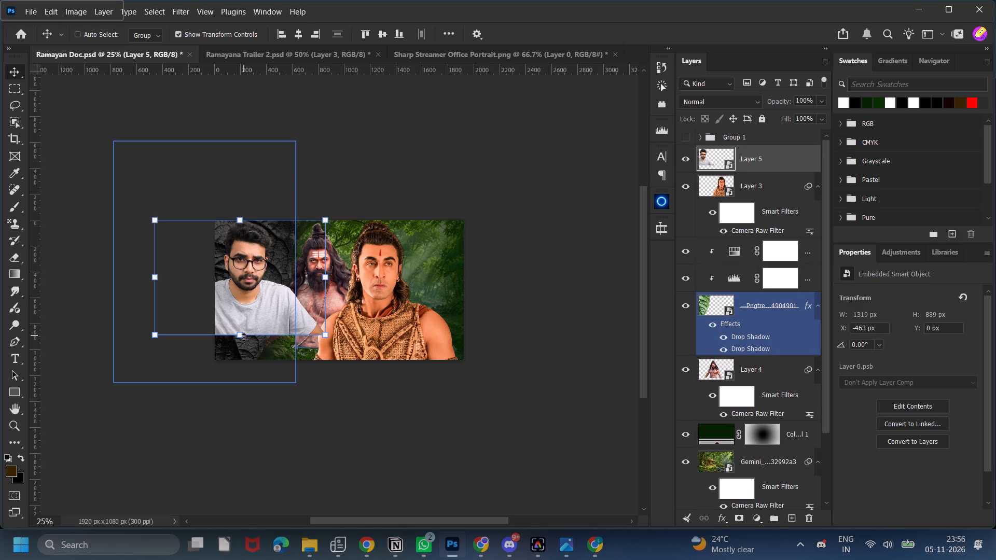
drag(244, 337, 256, 376)
drag(265, 318, 271, 319)
click(654, 33)
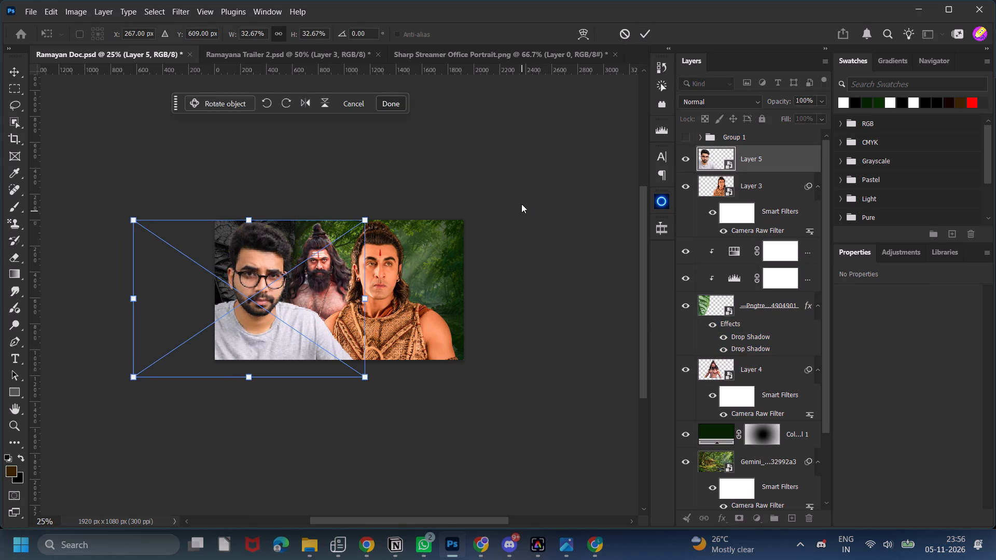
click(638, 36)
Nudge the client cutout left to an X position of about -695 px.
key(Left)
key(Left)
key(Left)
key(Left)
key(Left)
key(Left)
key(Left)
key(Left)
key(Left)
key(Left)
key(Left)
key(Left)
key(Left)
key(Left)
key(Left)
key(Left)
key(Left)
key(Left)
key(Left)
key(Left)
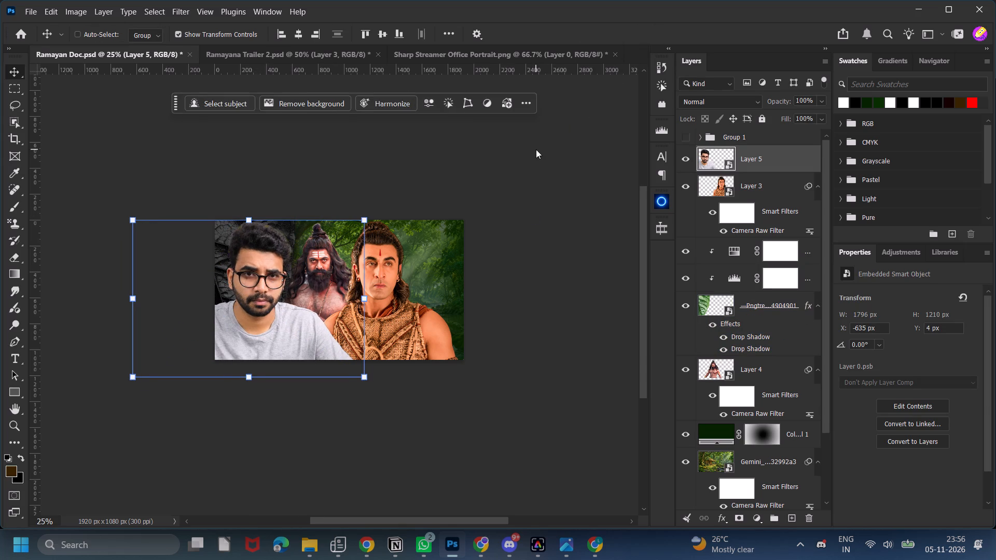
click(535, 149)
key(Left)
key(Left)
key(Left)
key(Left)
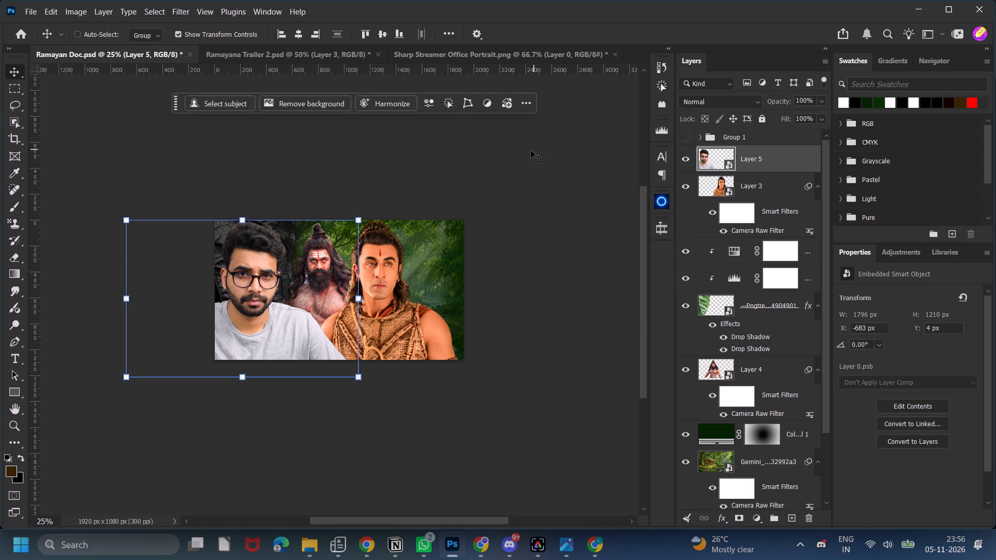
key(Left)
key(Left)
key(Left)
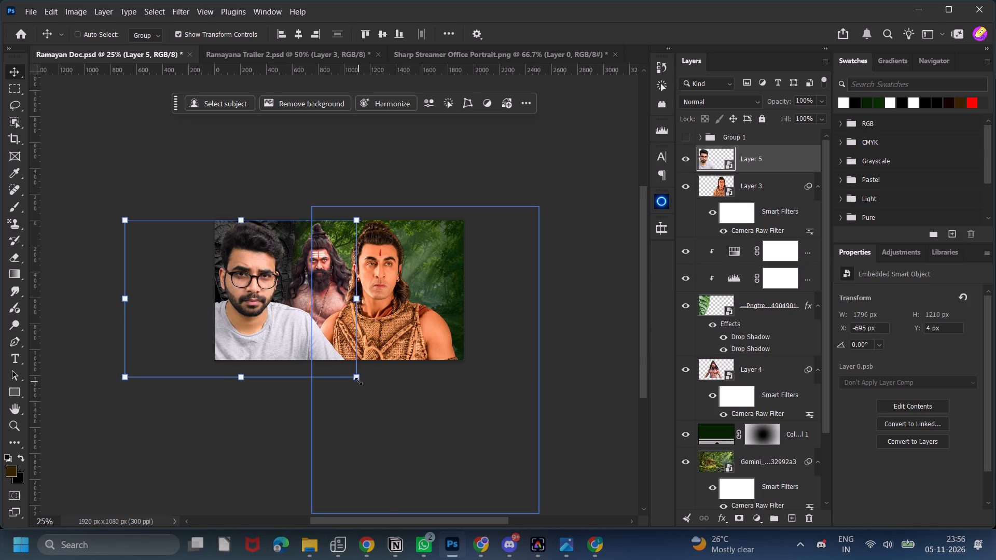
Enlarge the client cutout slightly to about 1831 x 1234 px and nudge it left to X -715 px.
drag(358, 381, 364, 383)
click(644, 35)
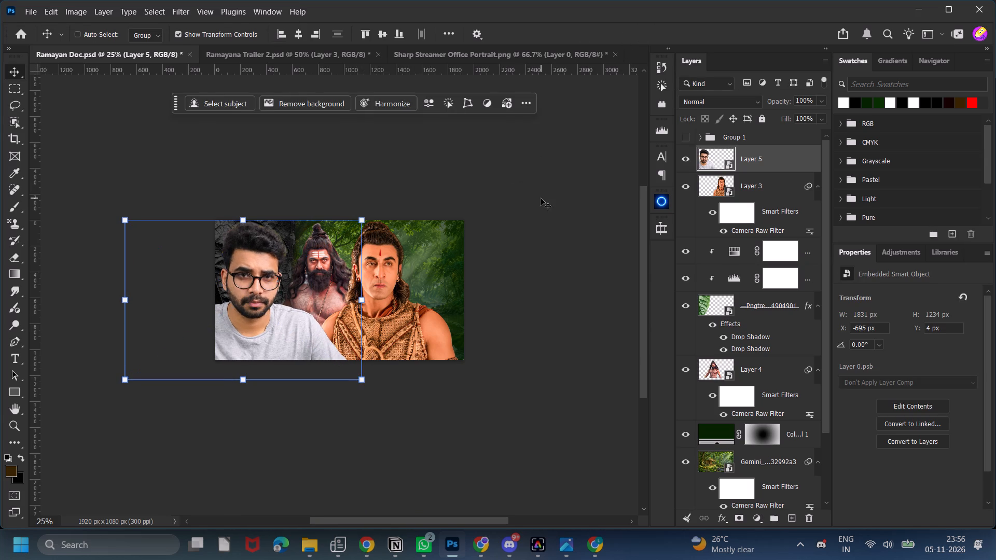
key(Left)
key(Left)
key(Left)
key(Left)
key(Left)
click(539, 195)
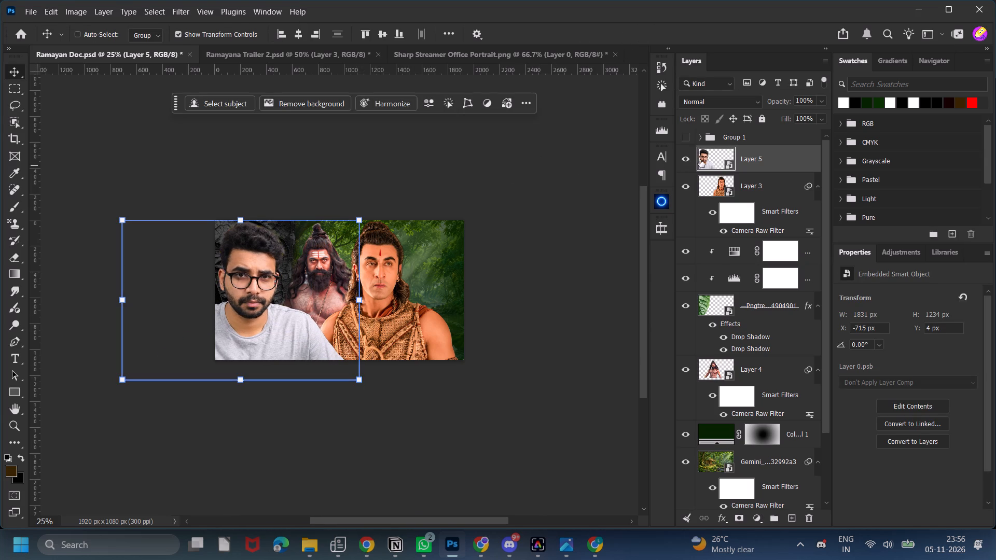
Copy the Camera Raw Filter from Layer 3, the Lord Rama figure, onto the client cutout on Layer 5.
alt+drag(742, 229, 746, 161)
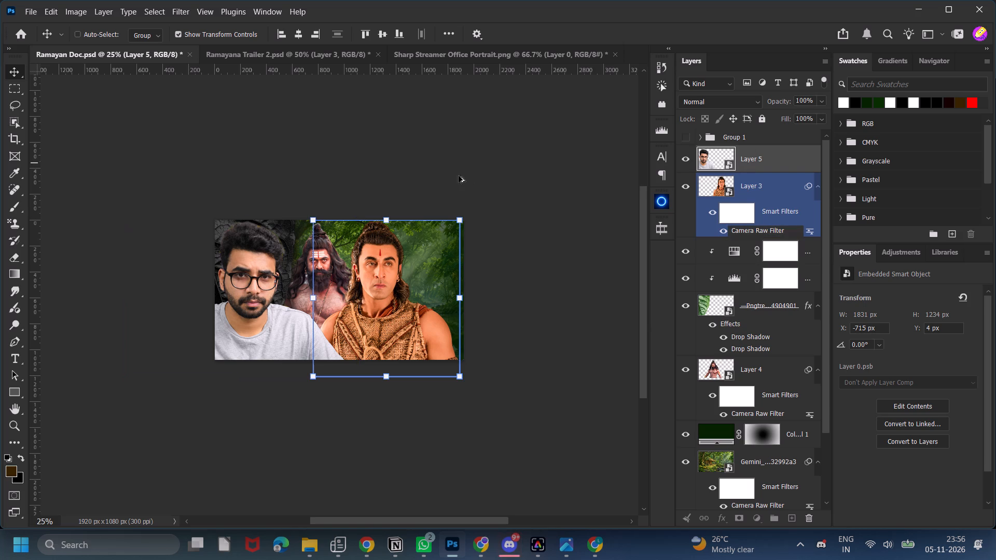
click(456, 174)
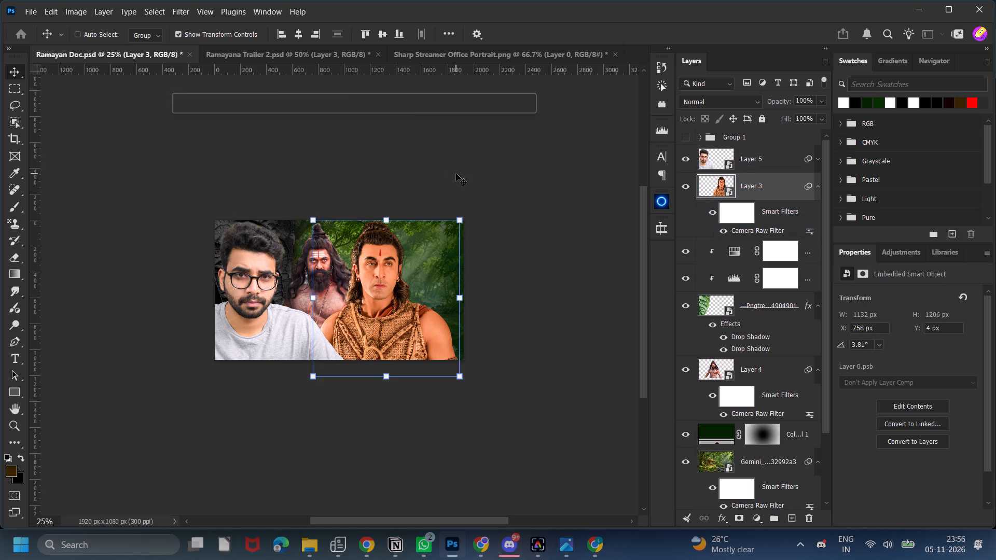
click(456, 174)
click(456, 174)
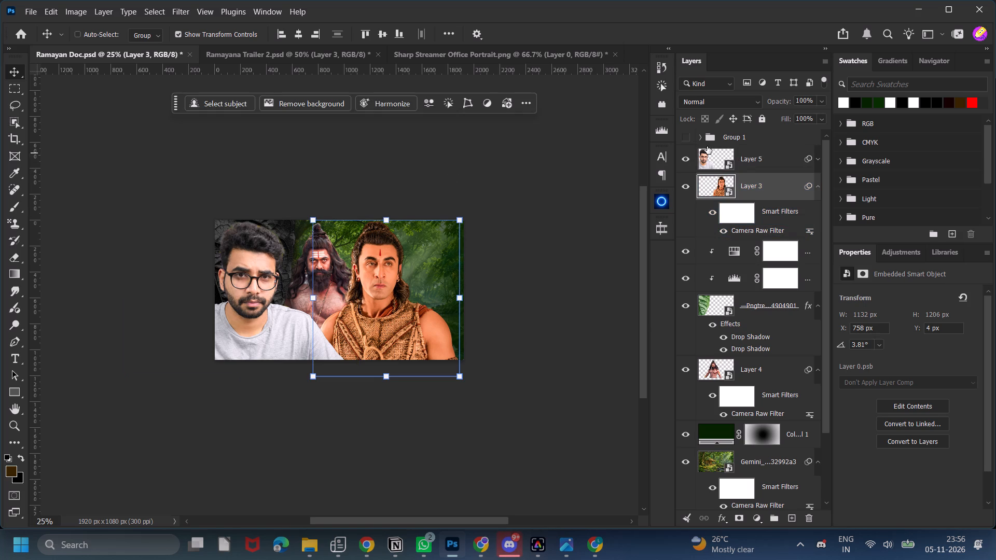
Add a Curves adjustment above Layer 5 and darken the midtones with a point at input 145, output 105.
click(741, 162)
click(755, 524)
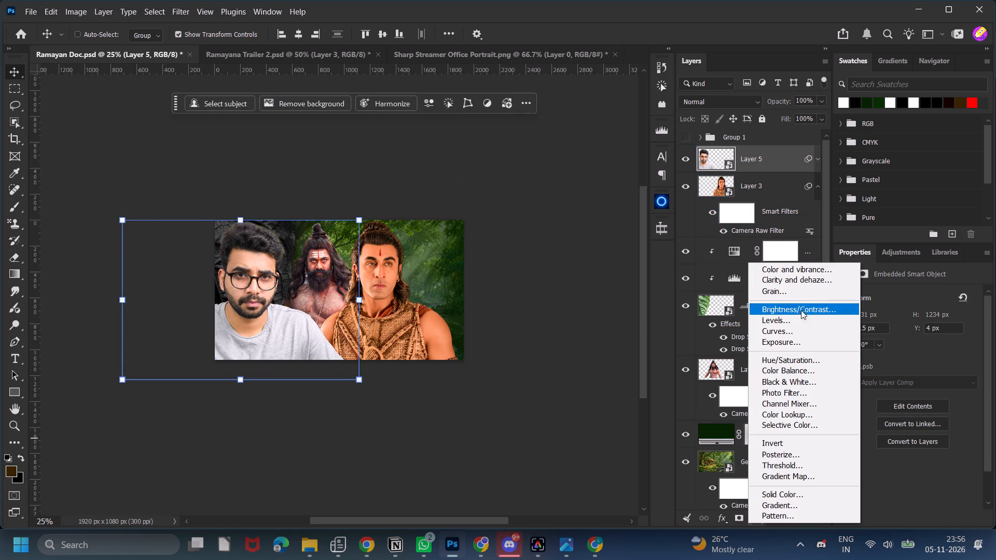
click(796, 332)
drag(921, 383, 924, 389)
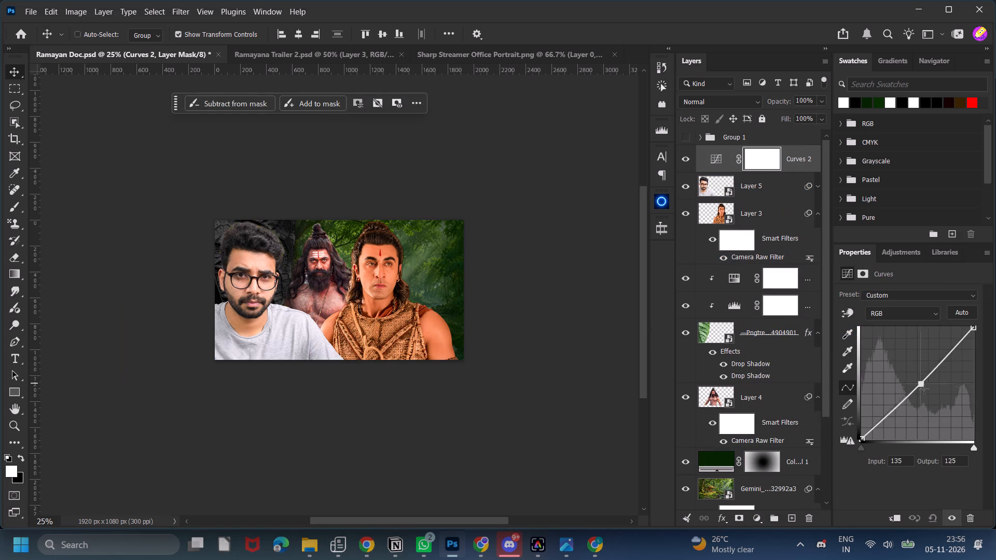
drag(924, 389, 925, 393)
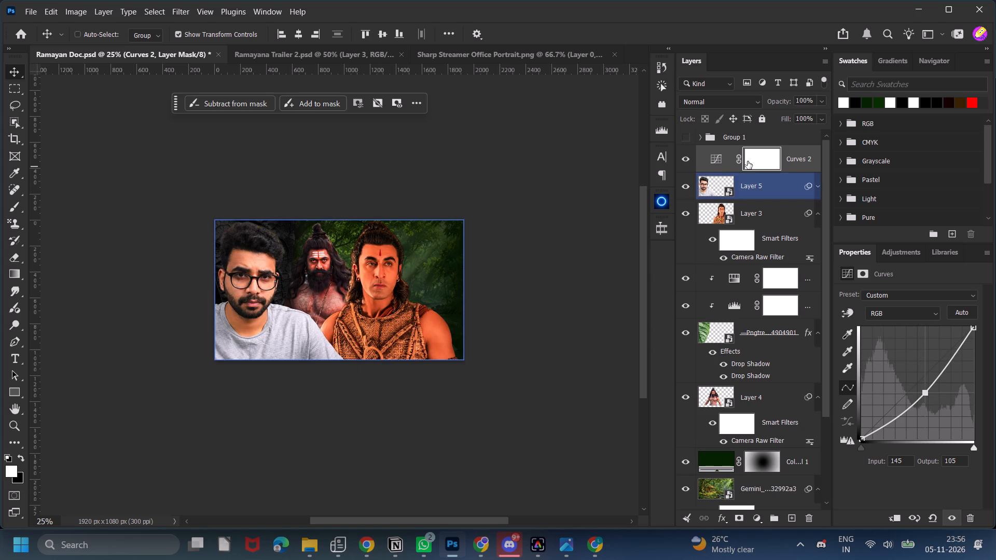
Fill the Curves mask with black and clip the adjustment to the client cutout on Layer 5.
key(x)
key(alt+BackSpace)
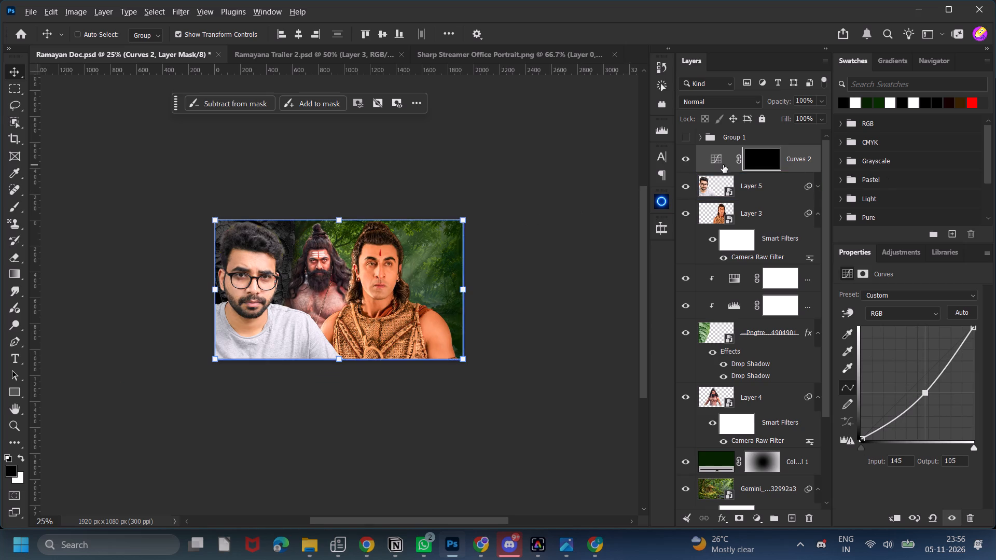
alt+click(726, 175)
Paint white on the Curves mask over the client's hair with a 200 px brush at 100% opacity.
key(b)
key(x)
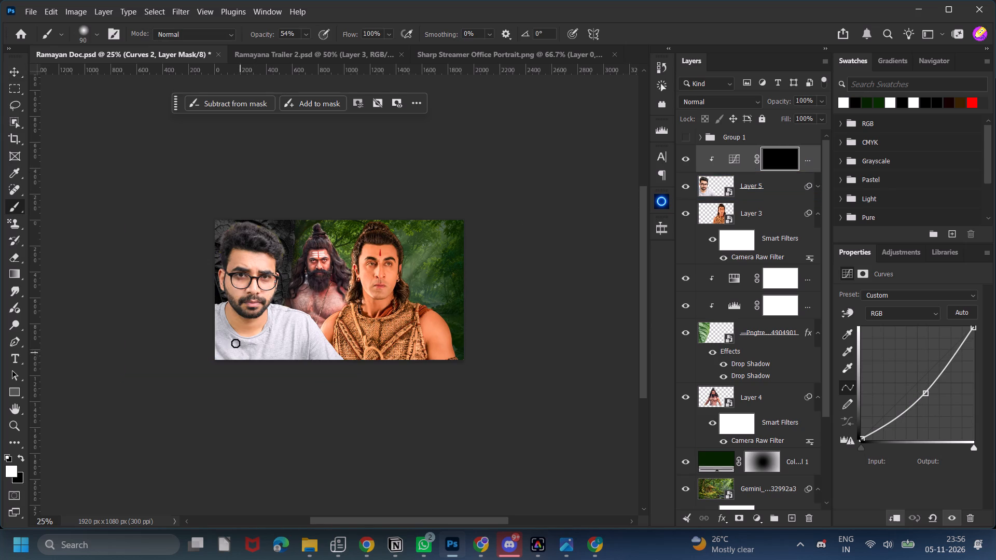
drag(257, 33, 499, 67)
key(bracketright)
key(bracketright)
key(bracketright)
key(bracketright)
key(bracketright)
drag(238, 226, 276, 238)
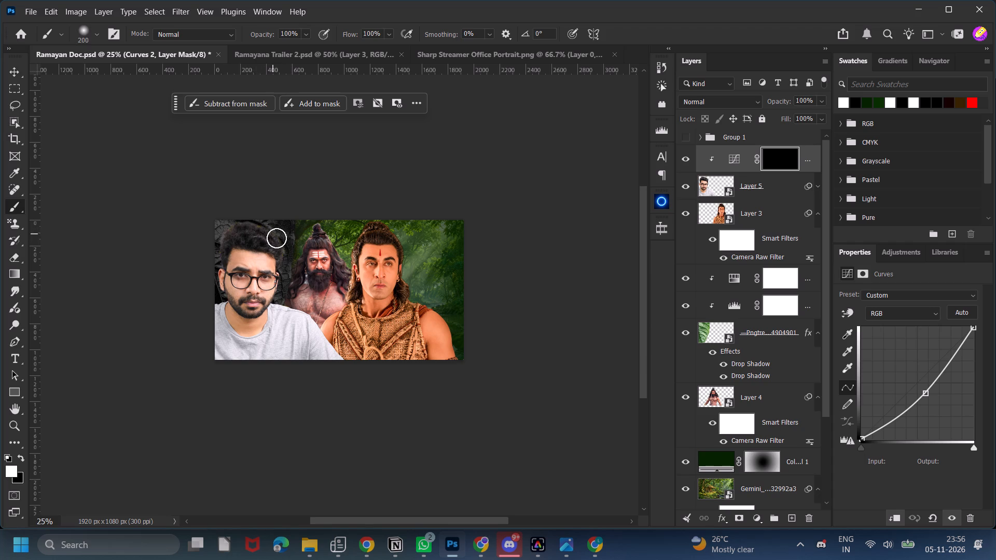
drag(276, 238, 214, 253)
drag(214, 253, 300, 242)
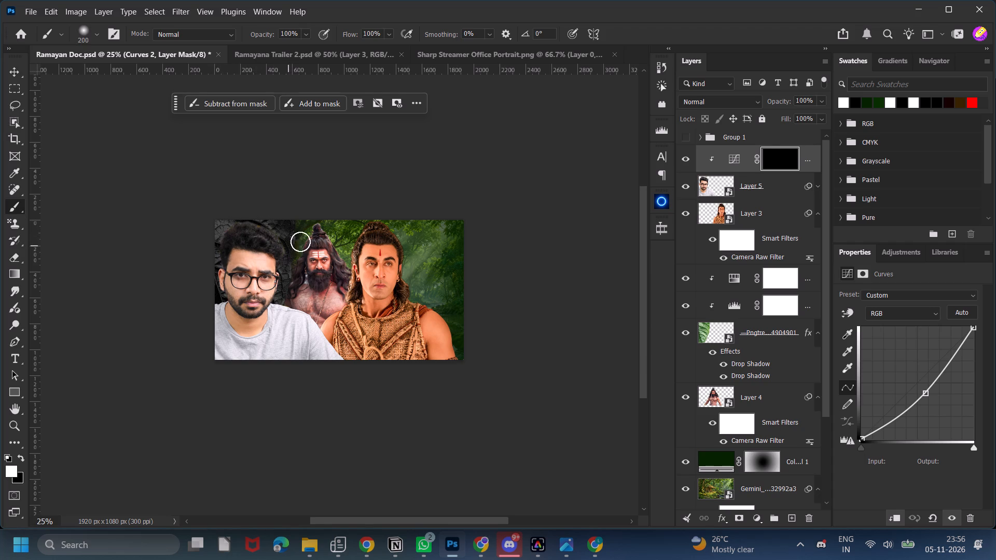
drag(300, 242, 296, 243)
key(ctrl+equal)
key(ctrl+equal)
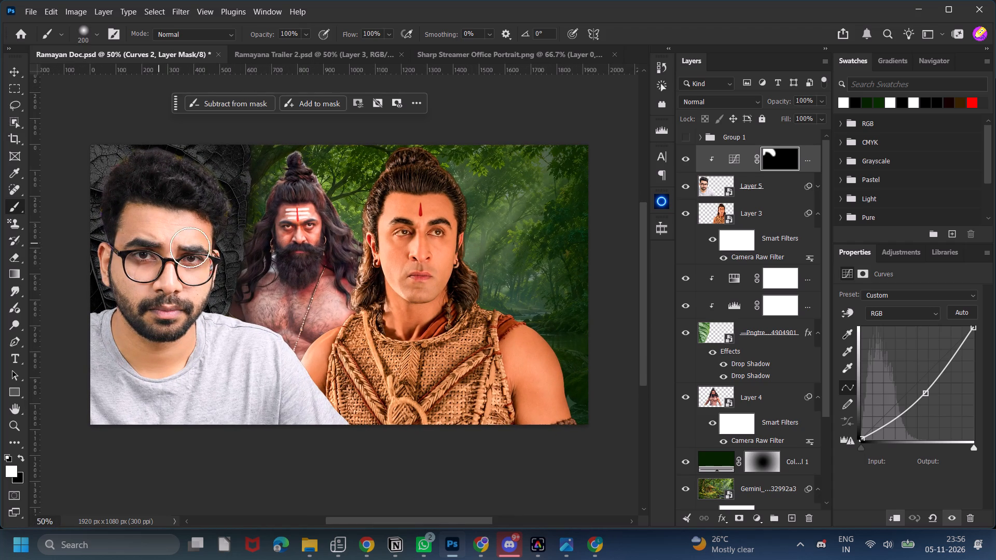
key(space)
key(space)
key(space)
drag(217, 244, 254, 242)
triple_click(267, 209)
drag(270, 200, 265, 193)
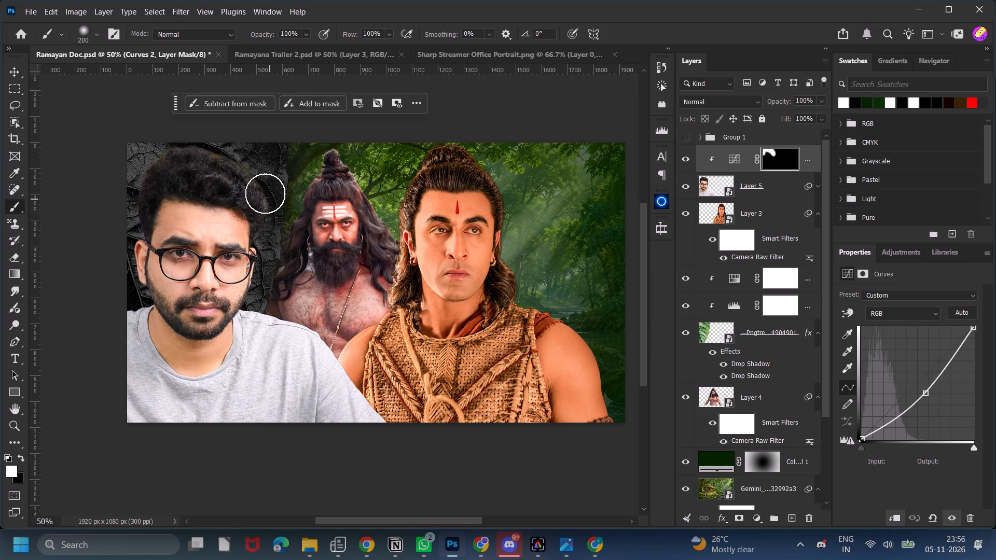
drag(265, 193, 142, 172)
Paint white on the Curves mask over the client's eyes and eyebrows with a 35 to 40 px brush at 54% opacity.
drag(348, 34, 338, 45)
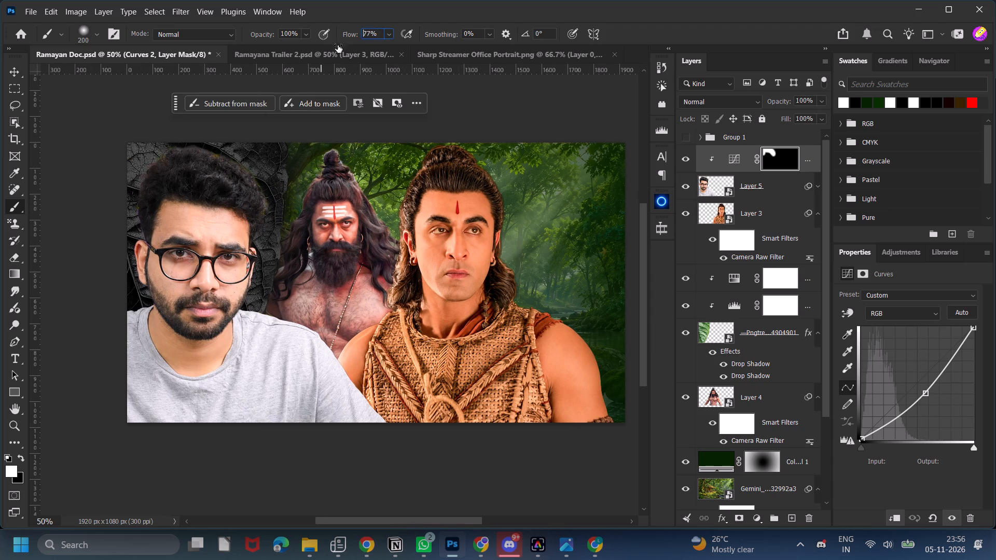
drag(338, 45, 402, 46)
drag(259, 35, 229, 42)
key(bracketleft)
key(bracketleft)
key(bracketleft)
key(bracketleft)
key(bracketleft)
key(bracketleft)
key(bracketleft)
key(bracketleft)
key(bracketleft)
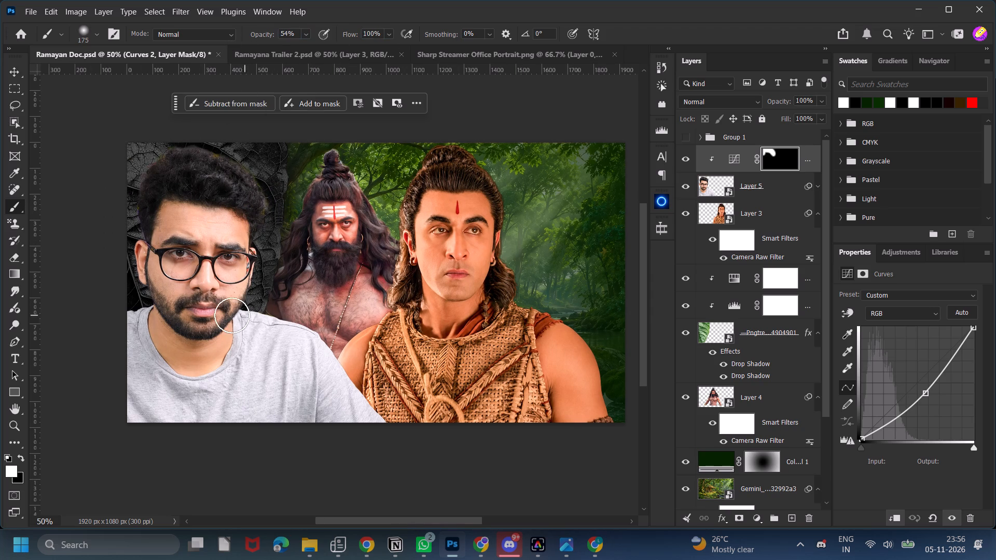
key(bracketleft)
key(bracketleft)
key(bracketleft)
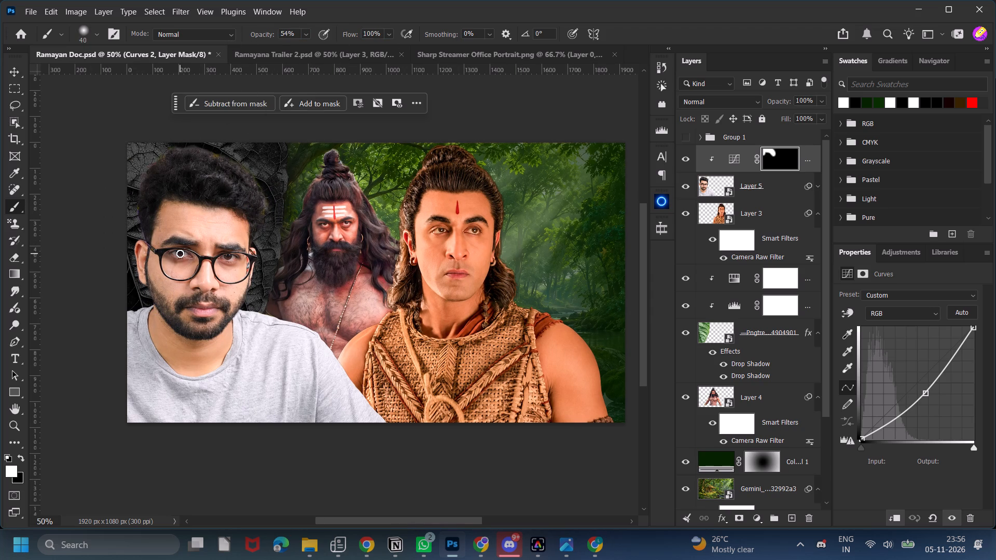
triple_click(180, 252)
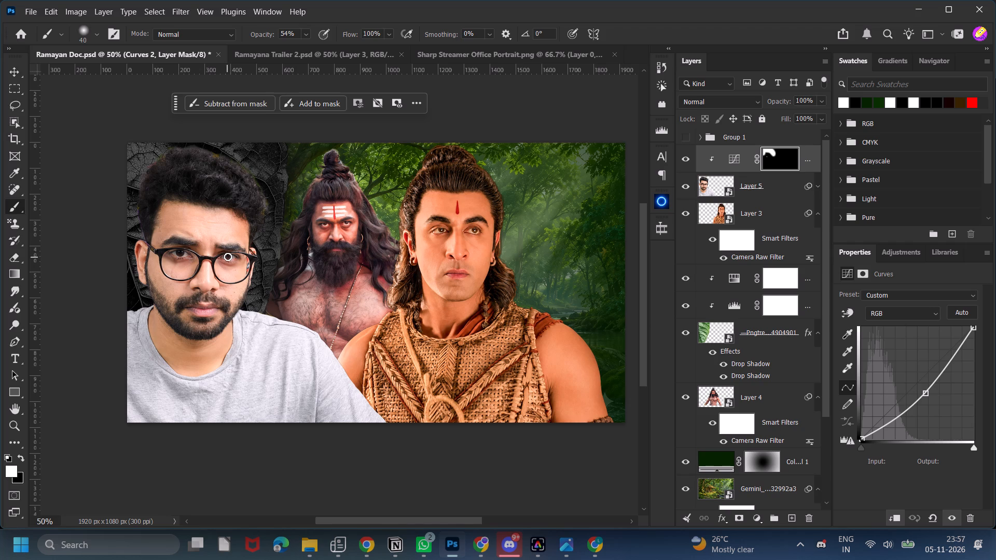
double_click(228, 257)
key(bracketleft)
drag(165, 244, 189, 240)
drag(189, 240, 191, 241)
drag(222, 247, 244, 248)
Paint white on the Curves mask along the client's bearded jawline, from one sideburn to the other, with a 50 px brush.
key(bracketright)
key(bracketright)
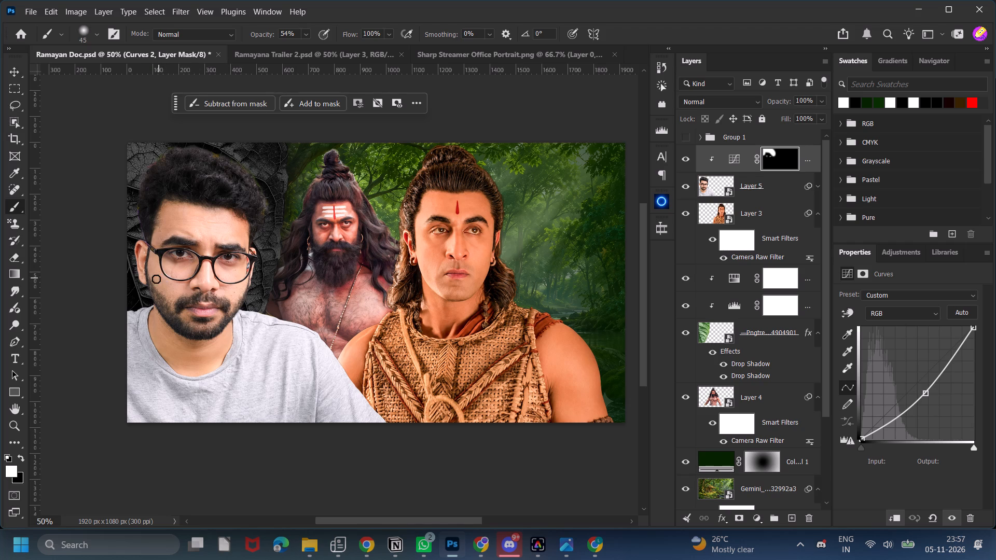
key(bracketright)
drag(148, 277, 187, 335)
drag(187, 335, 233, 317)
drag(233, 317, 251, 294)
Paint white on the Curves mask over the client's moustache, beard sides and the area under the nose with a 40 to 45 px brush.
key(bracketleft)
key(bracketleft)
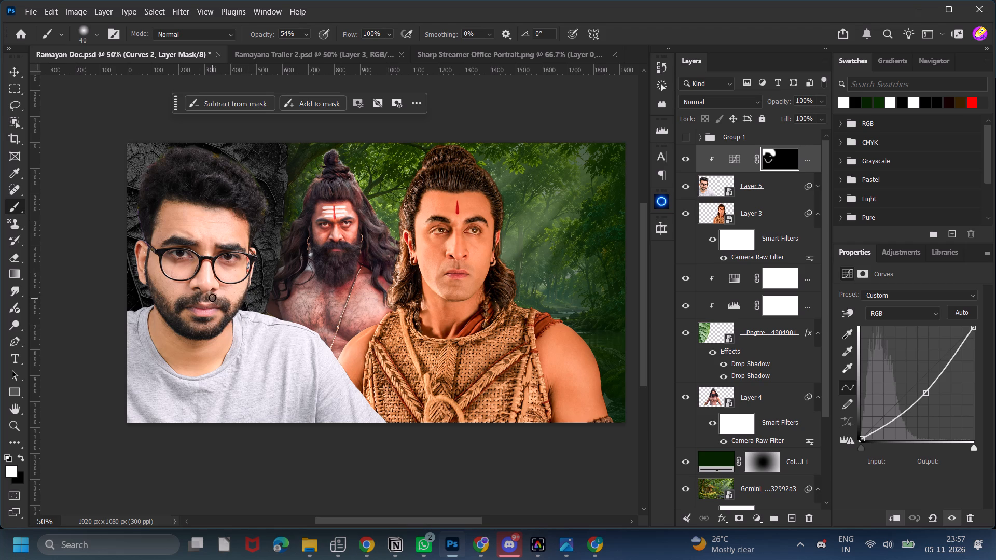
drag(211, 297, 226, 303)
drag(211, 296, 213, 299)
drag(213, 299, 229, 319)
drag(195, 297, 179, 314)
drag(179, 314, 178, 302)
key(bracketright)
triple_click(197, 288)
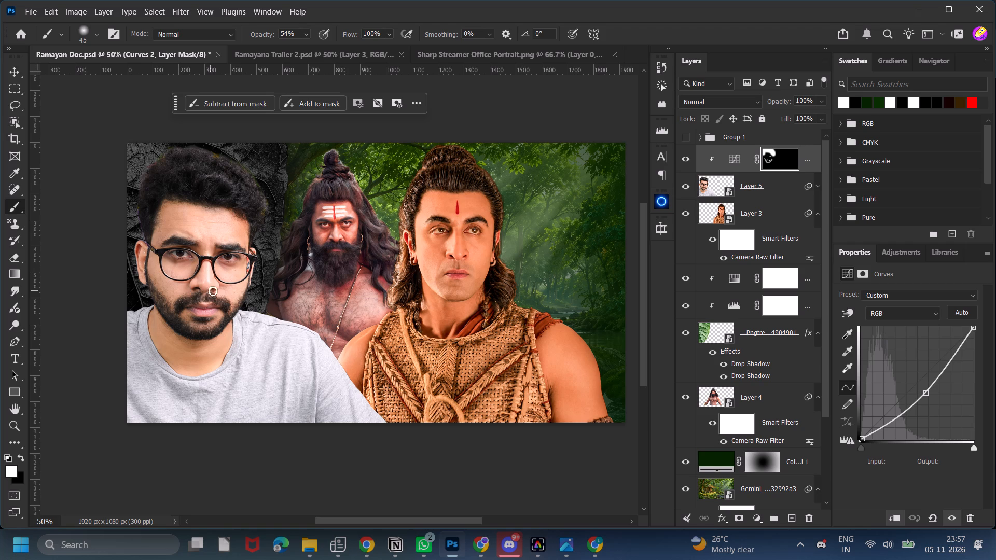
double_click(214, 291)
Paint white on the Curves mask along the top and outer edge of the client's hair with an 80 px brush.
key(bracketright)
key(bracketright)
key(bracketright)
key(bracketright)
drag(213, 151, 265, 204)
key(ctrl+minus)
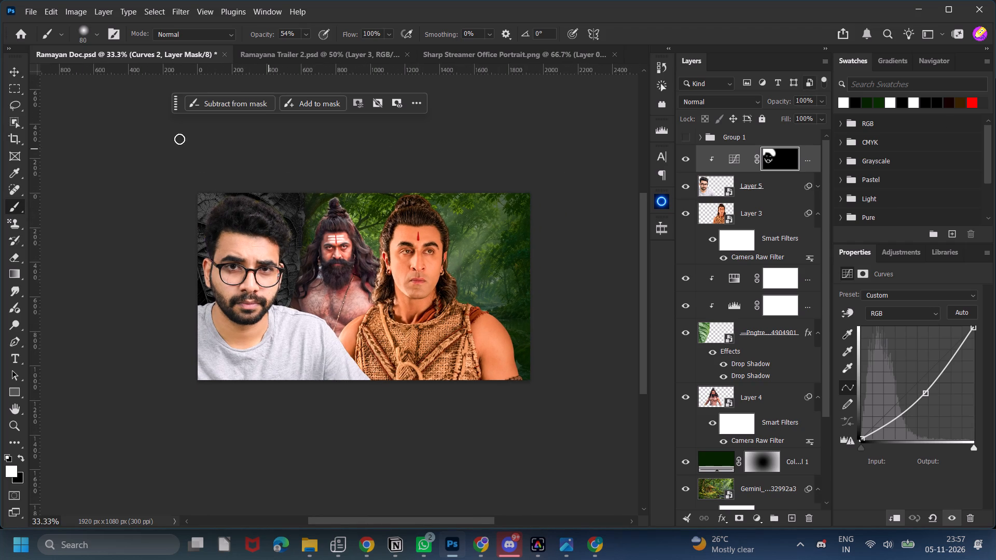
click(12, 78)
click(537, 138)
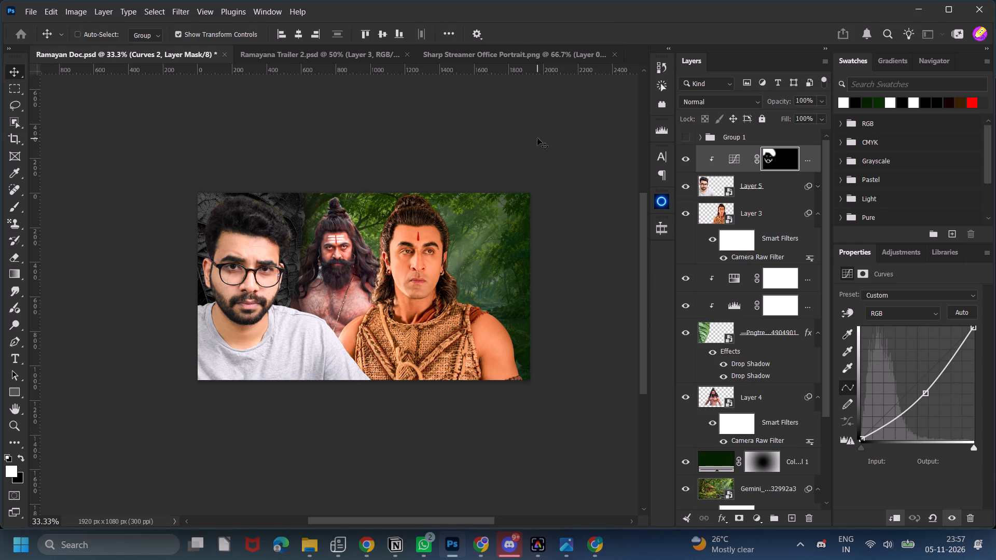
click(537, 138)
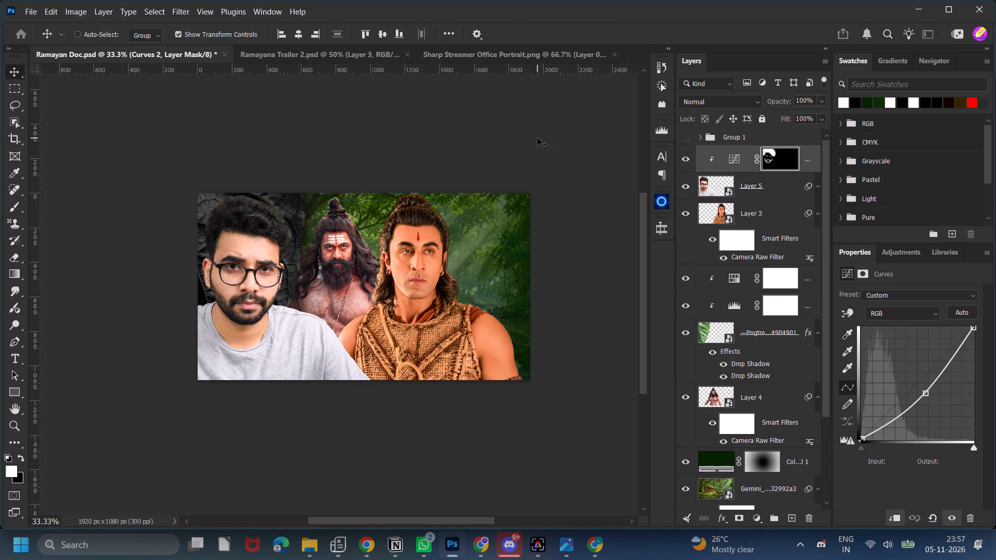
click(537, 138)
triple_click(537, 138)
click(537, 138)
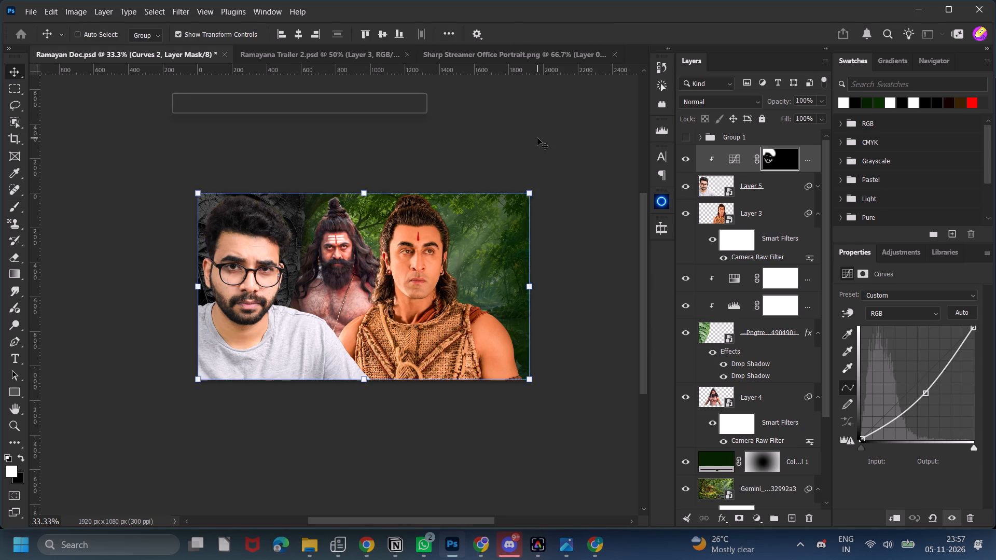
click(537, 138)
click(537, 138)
Add a new layer directly above the dark green colour fill layer and fill it with black (000000).
scroll(740, 435, down, 1)
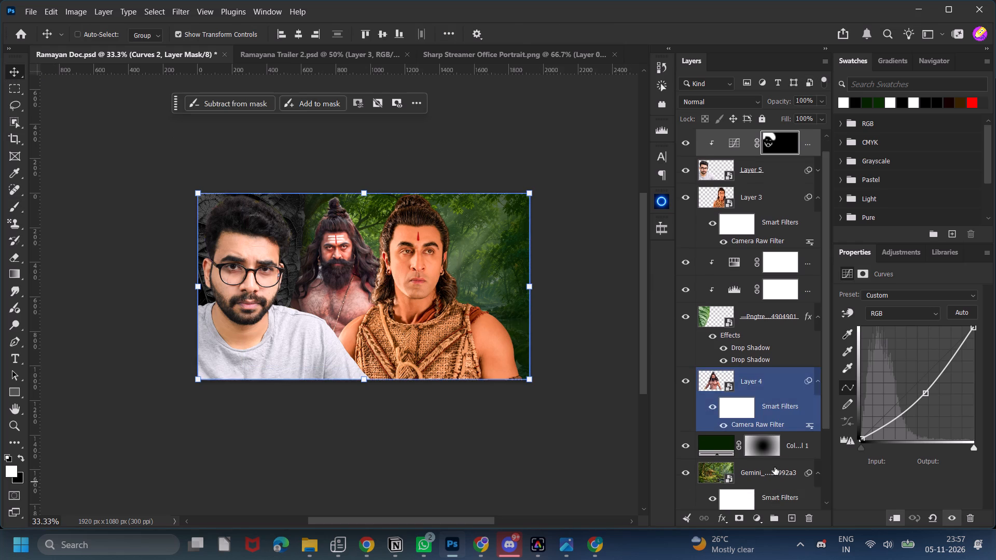
click(800, 441)
click(790, 521)
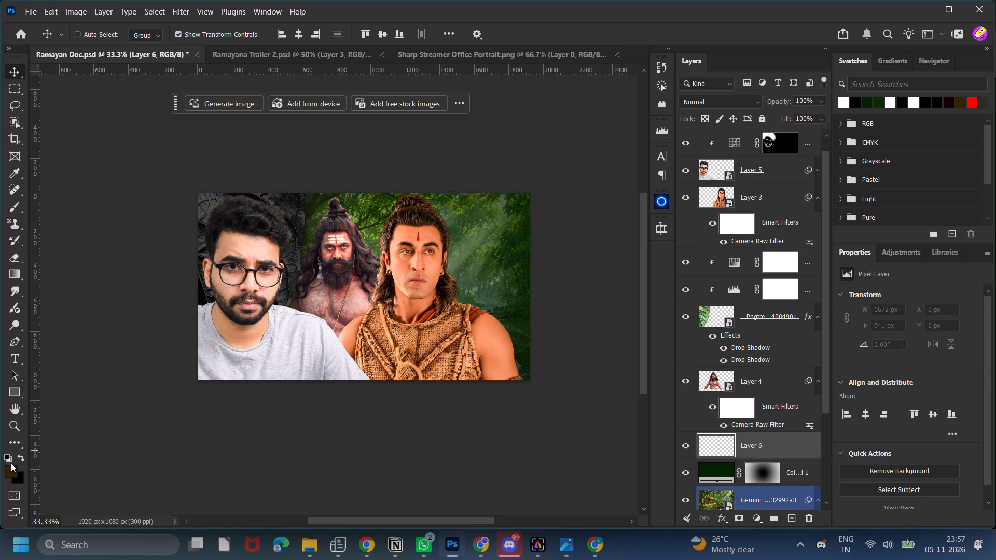
click(10, 458)
click(13, 467)
click(930, 200)
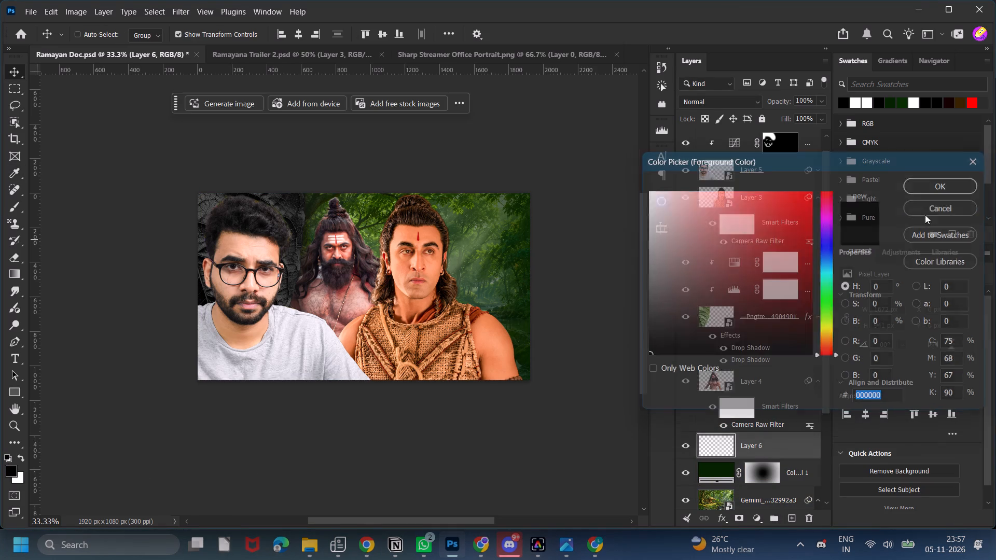
key(alt+BackSpace)
Set the blend mode of the black Layer 6 to Linear Dodge (Add).
click(739, 103)
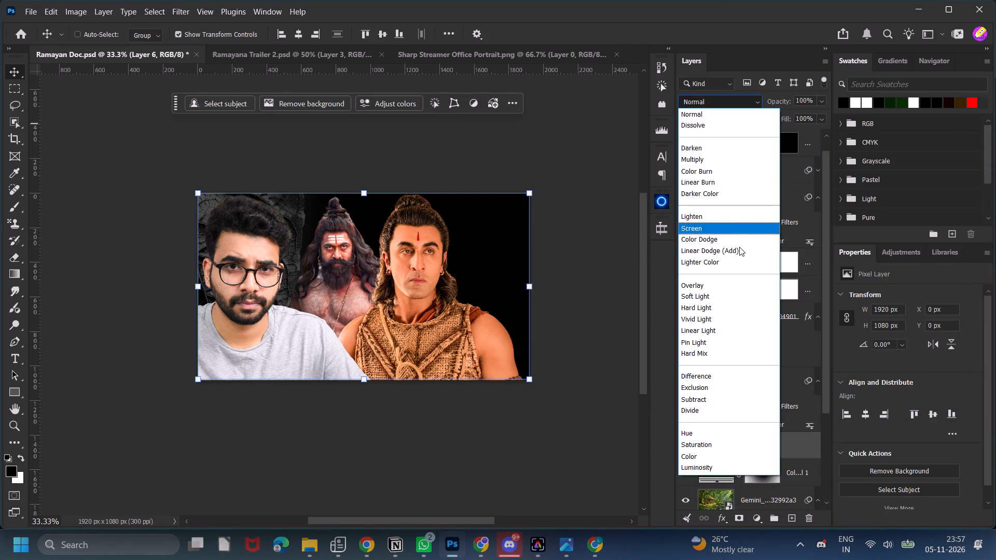
click(738, 249)
Add a Gradient Map clipped to Layer 6, using the green preset from Pixolid Highlight Gradients.
click(761, 517)
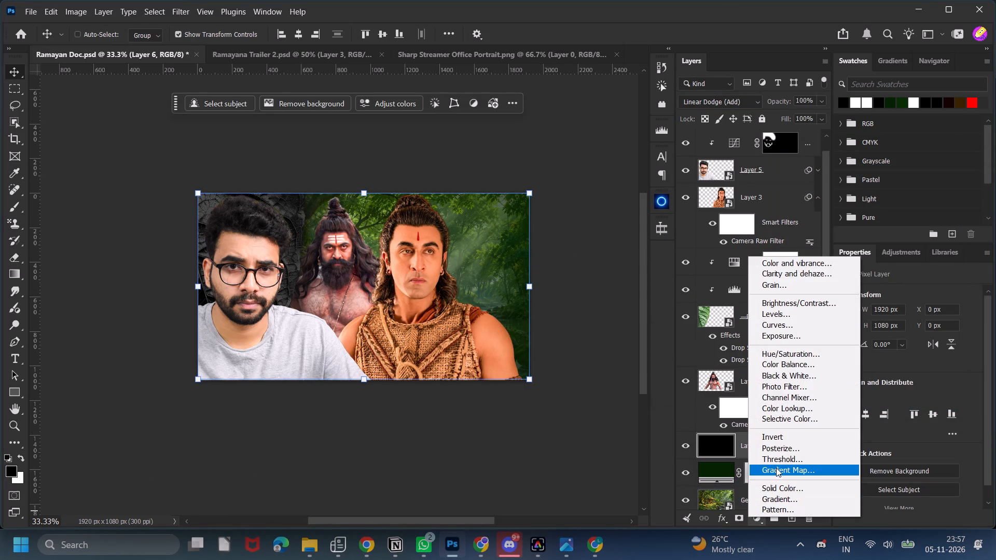
click(776, 468)
click(898, 526)
click(897, 518)
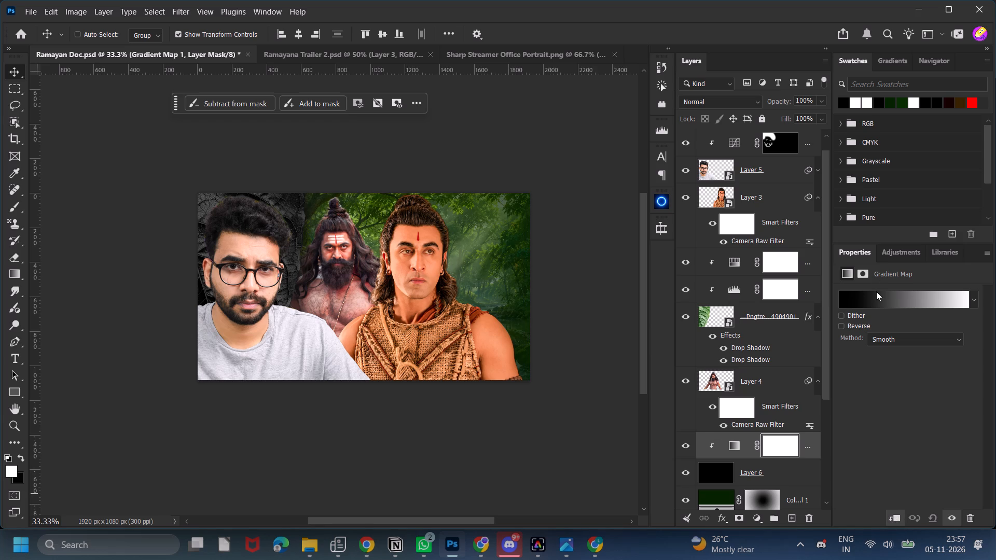
click(877, 293)
click(647, 130)
click(700, 156)
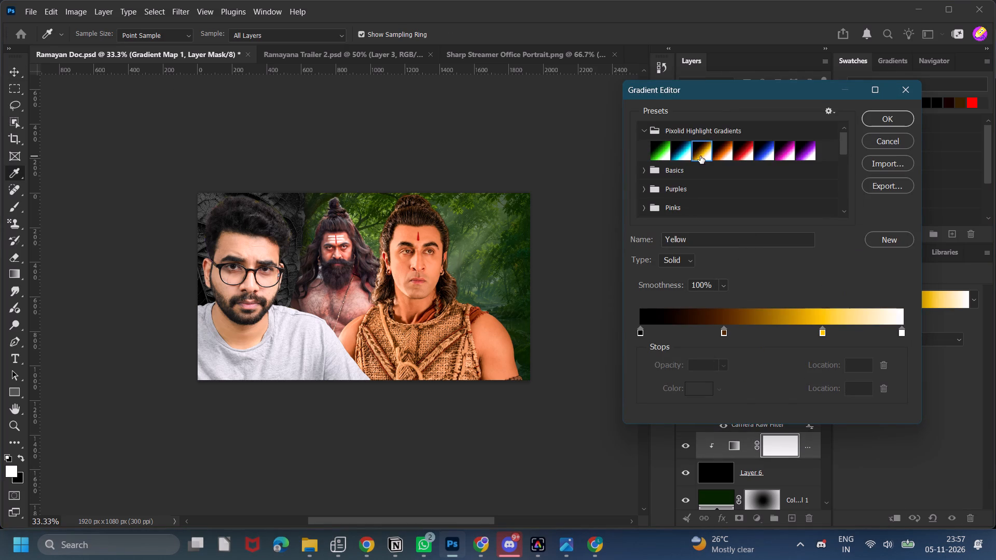
click(663, 152)
click(872, 114)
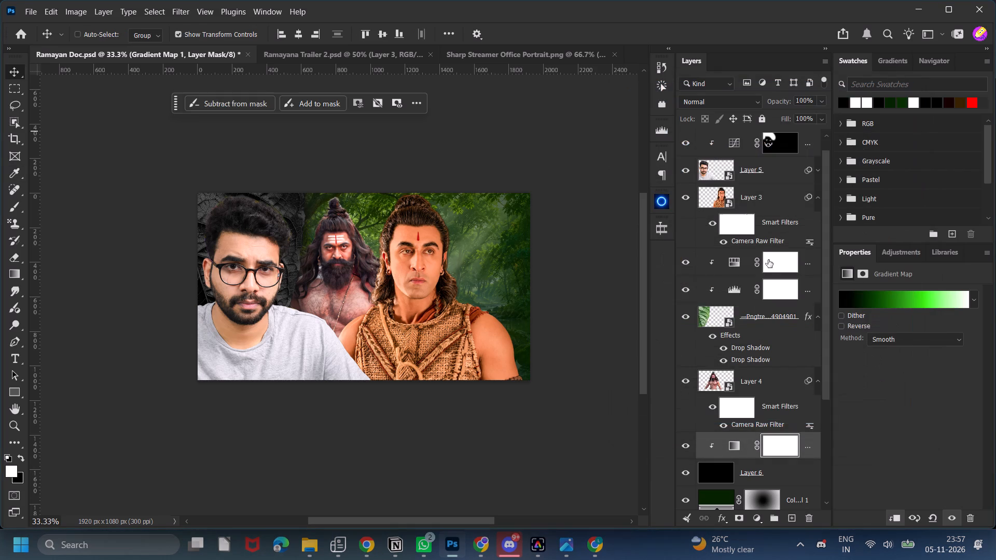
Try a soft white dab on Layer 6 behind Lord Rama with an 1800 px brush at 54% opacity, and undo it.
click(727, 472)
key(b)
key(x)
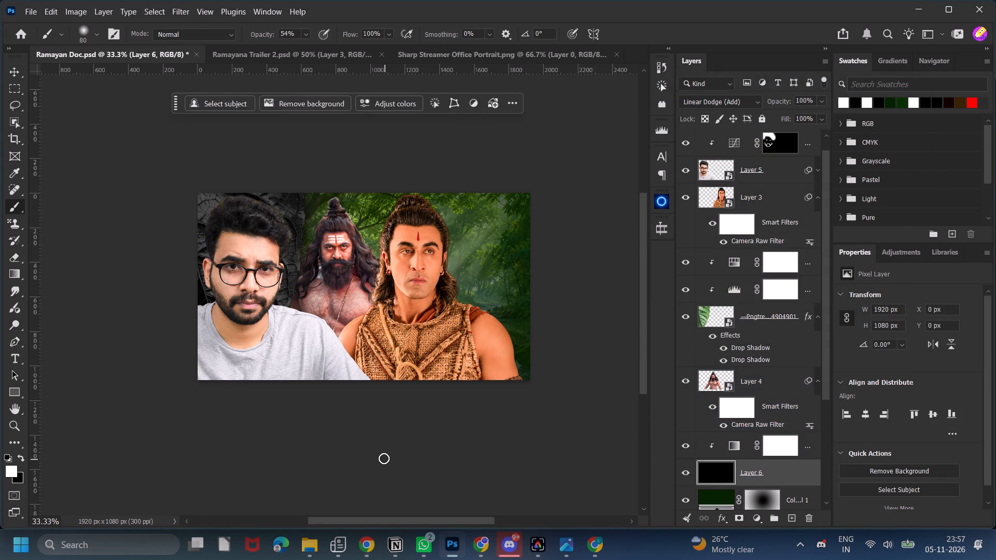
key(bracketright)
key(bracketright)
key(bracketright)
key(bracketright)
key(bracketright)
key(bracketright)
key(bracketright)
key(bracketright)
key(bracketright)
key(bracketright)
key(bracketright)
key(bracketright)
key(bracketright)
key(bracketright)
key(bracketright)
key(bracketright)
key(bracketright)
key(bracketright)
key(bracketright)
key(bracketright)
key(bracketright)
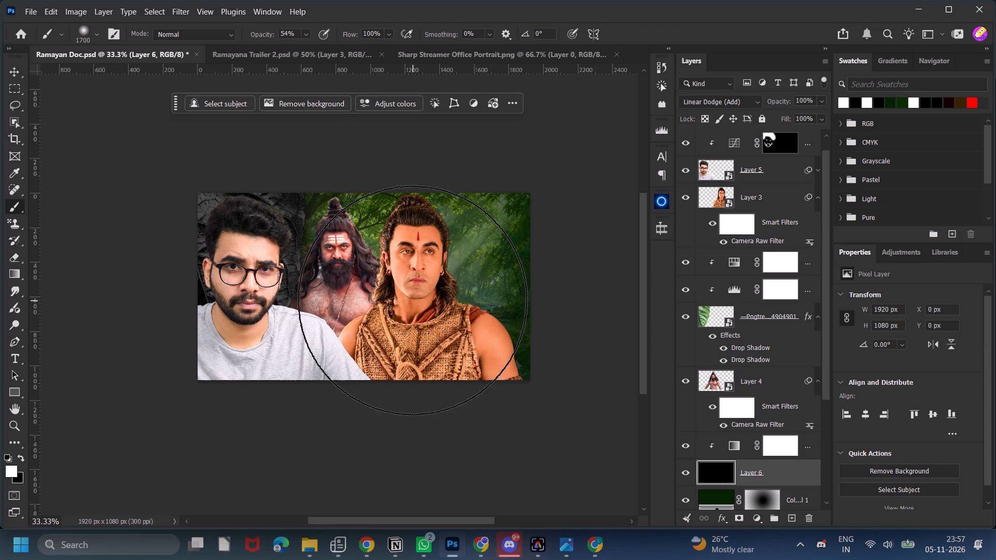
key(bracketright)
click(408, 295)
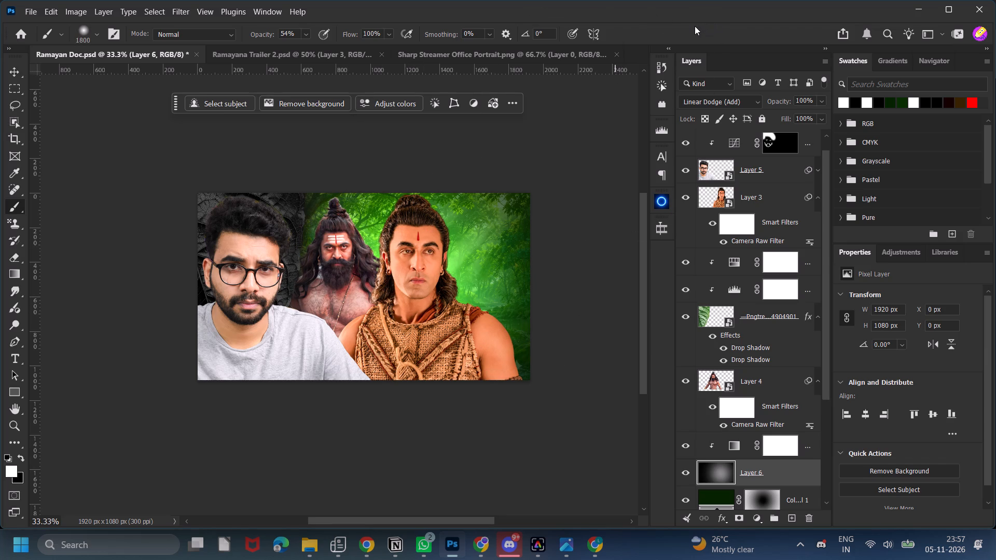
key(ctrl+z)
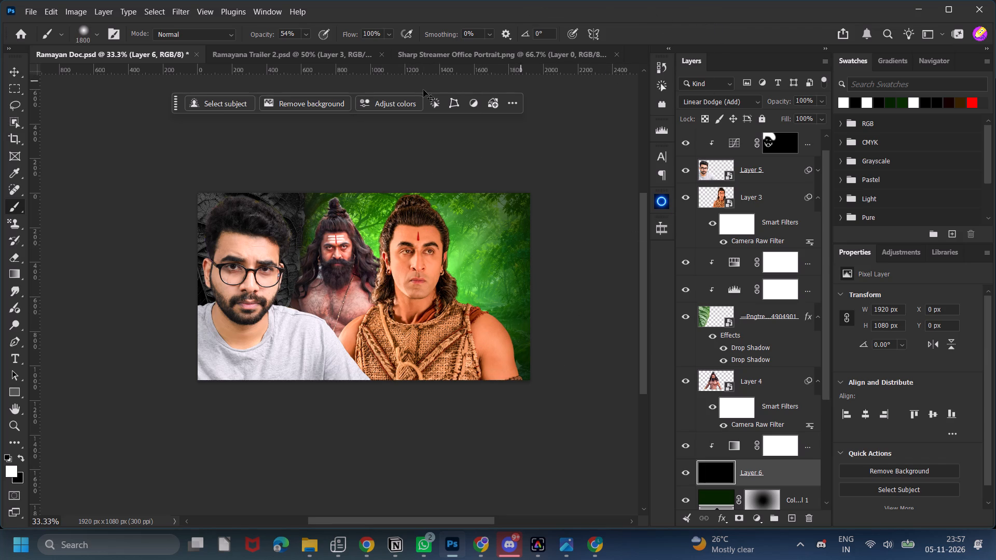
Paint one soft white dab on Layer 6 behind Lord Rama with a slightly larger brush at 31% opacity for a green glow.
drag(261, 34, 246, 34)
key(bracketright)
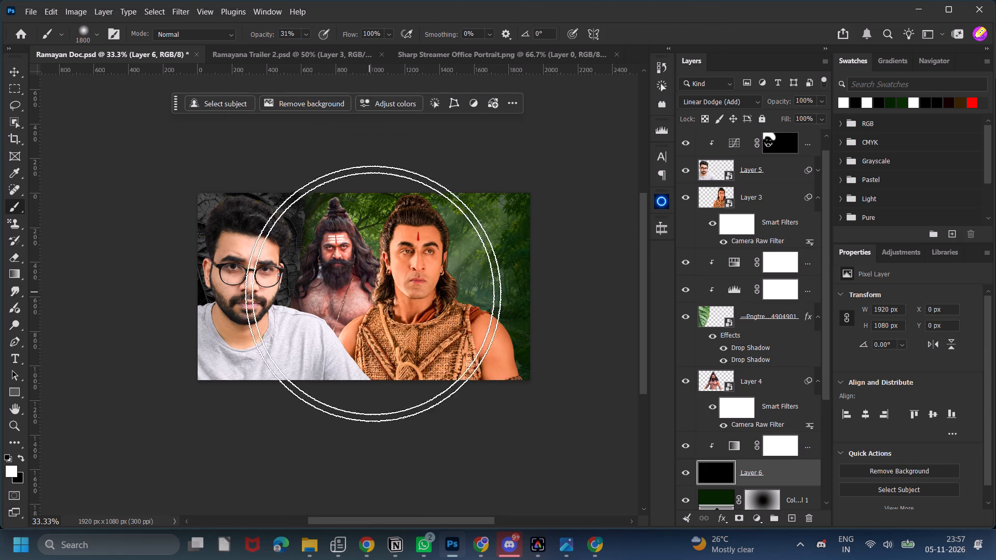
key(bracketright)
click(414, 282)
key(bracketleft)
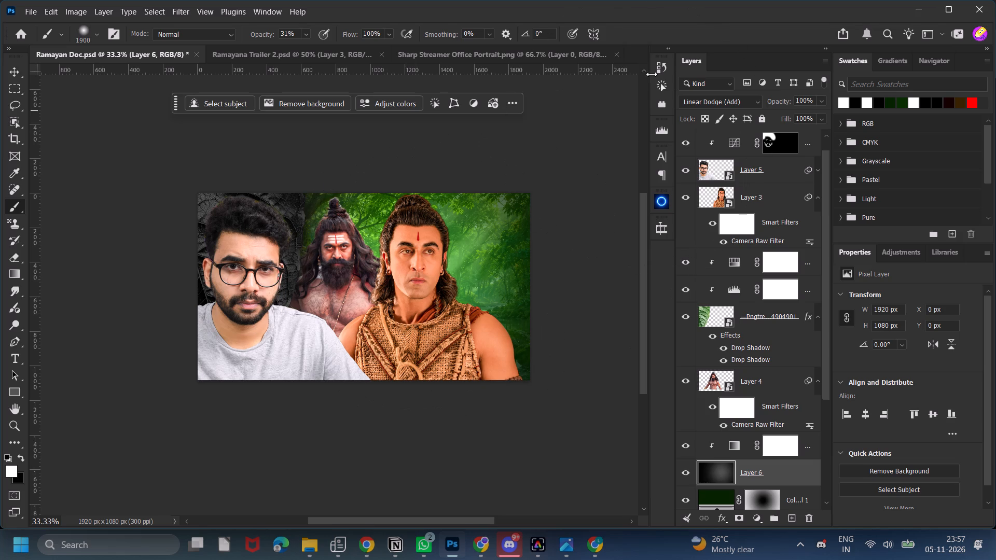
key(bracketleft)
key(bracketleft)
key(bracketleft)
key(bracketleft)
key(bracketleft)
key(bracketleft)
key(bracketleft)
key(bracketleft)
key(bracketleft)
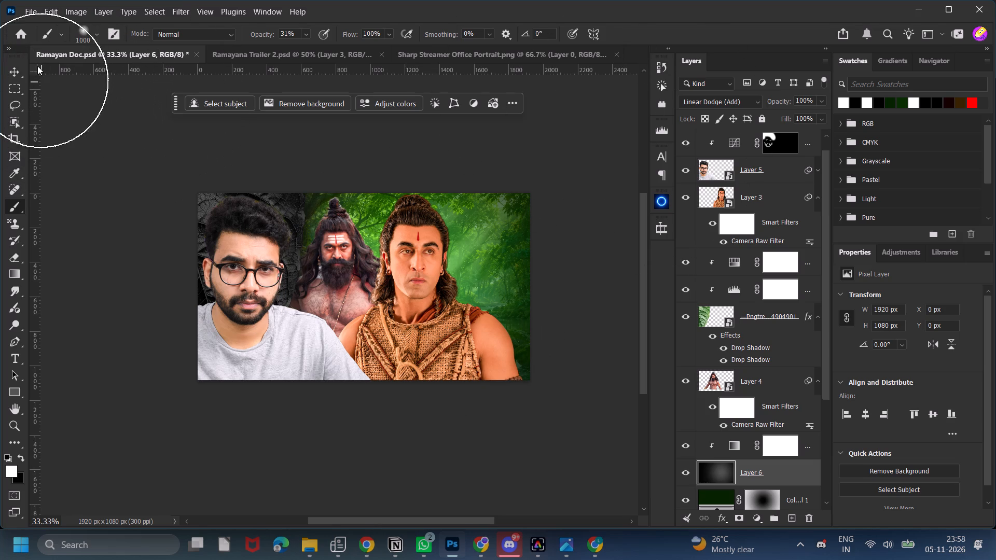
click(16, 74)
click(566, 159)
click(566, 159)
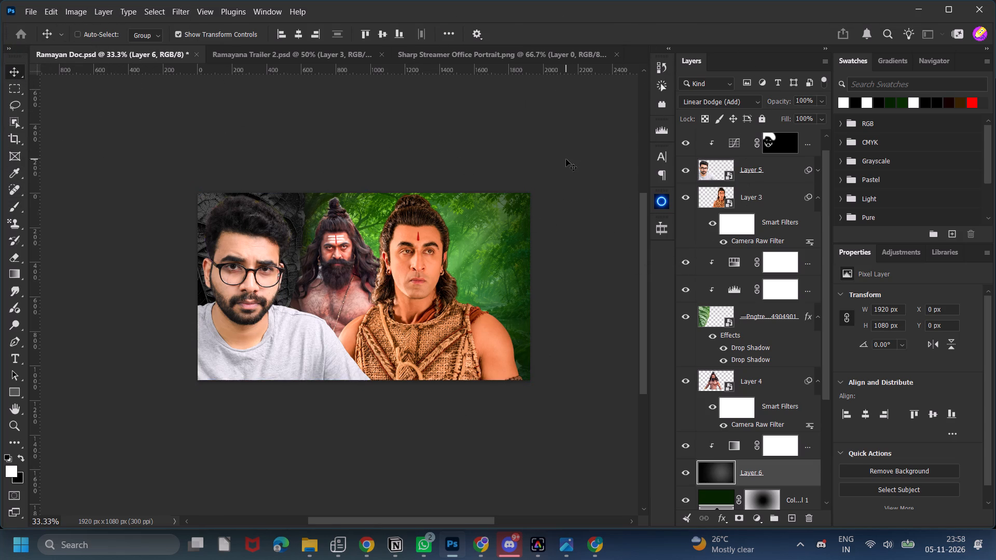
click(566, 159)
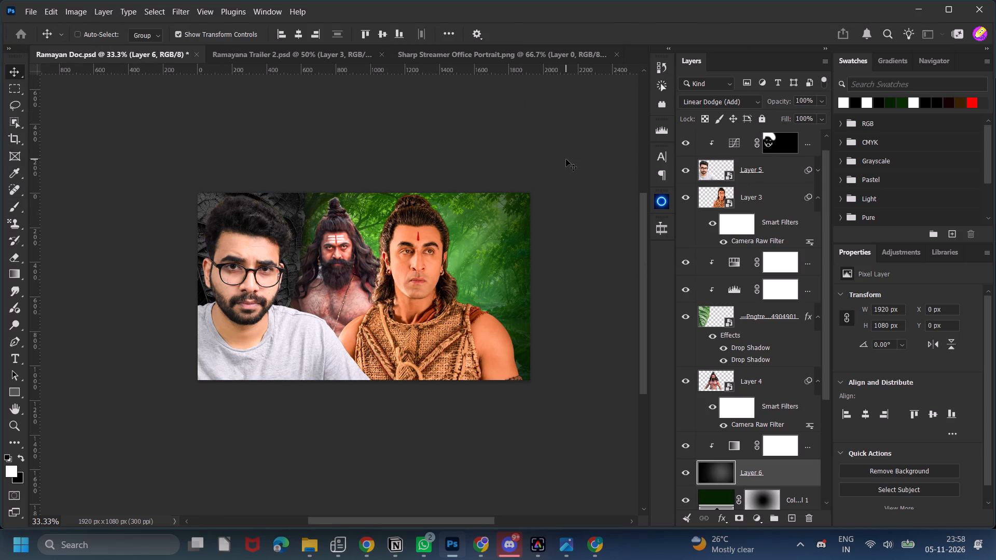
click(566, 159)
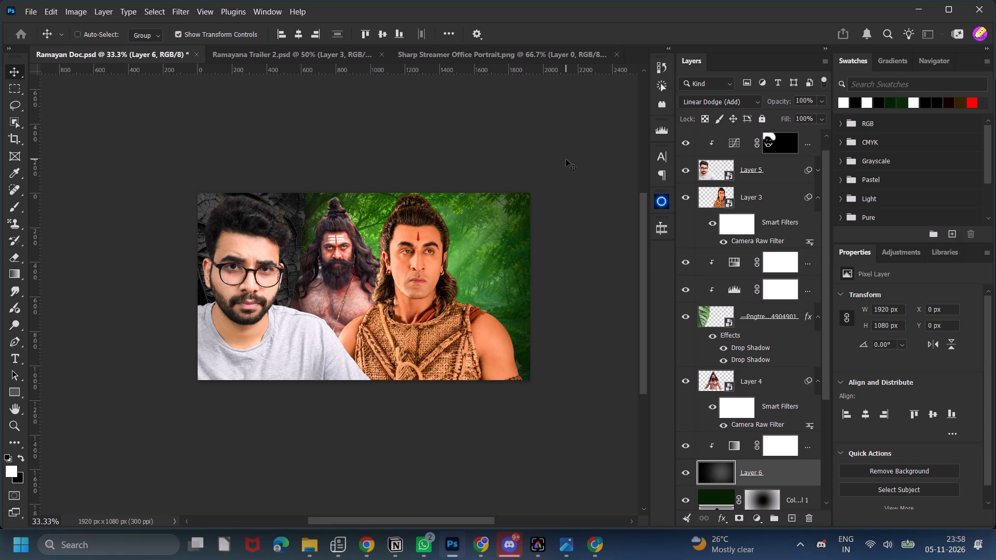
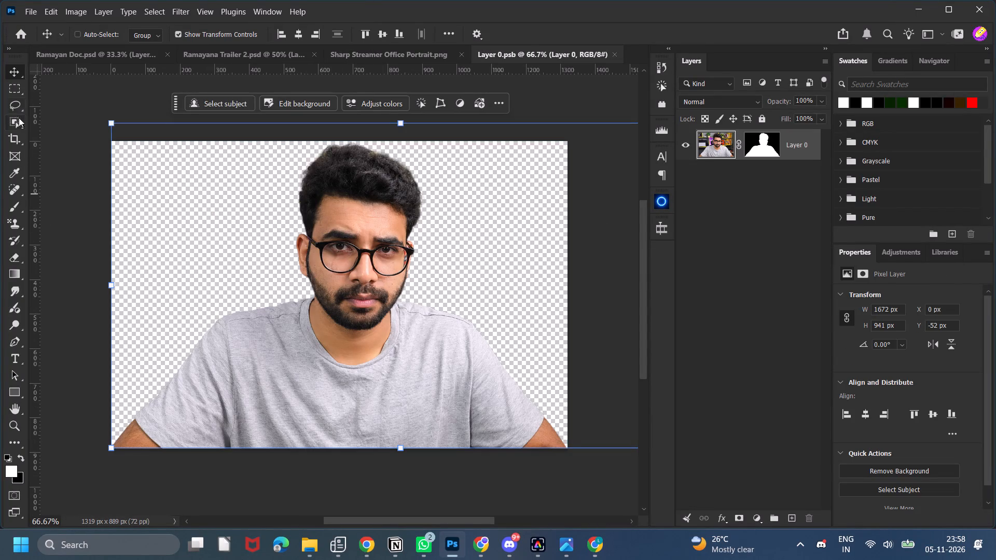
Begin an Object Selection in Lasso mode just below the canvas edge, beside the man's forearm and grey sleeve.
click(18, 121)
click(156, 458)
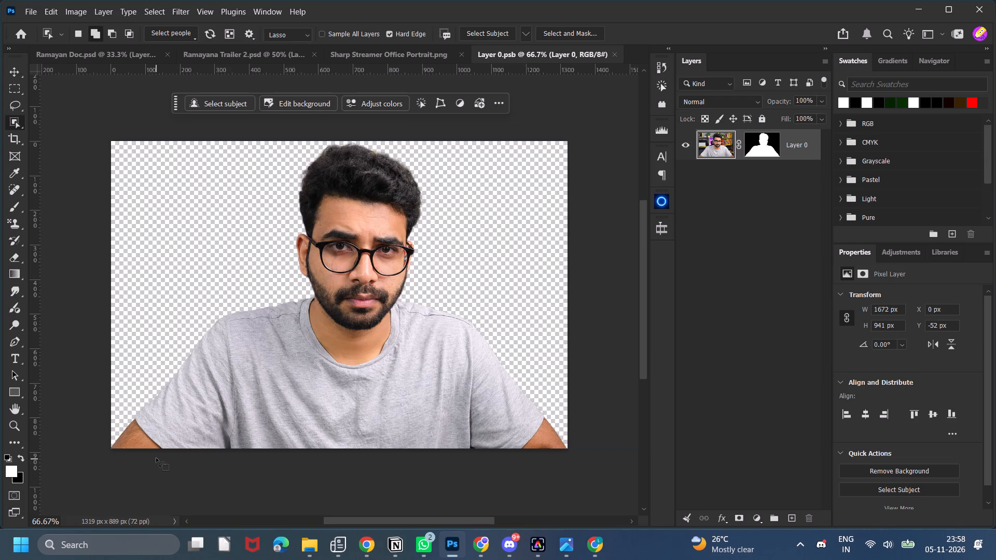